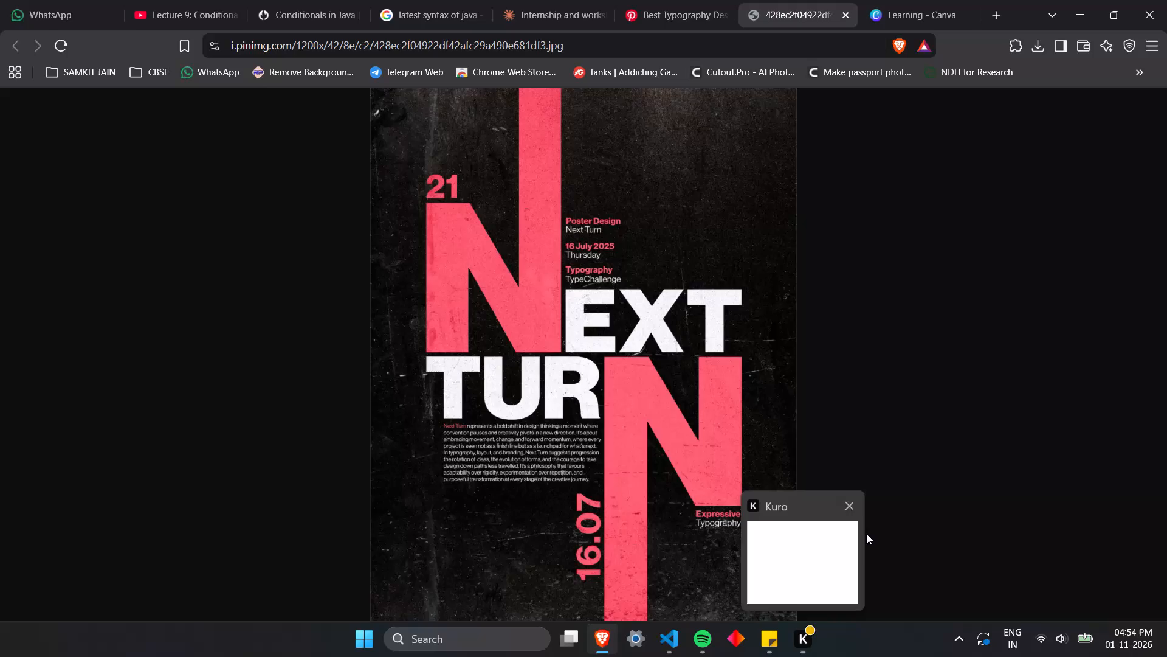
Close the Kuro window.
{"action": "left_click", "coordinate": [847, 506]}
{"action": "left_click", "coordinate": [963, 636]}
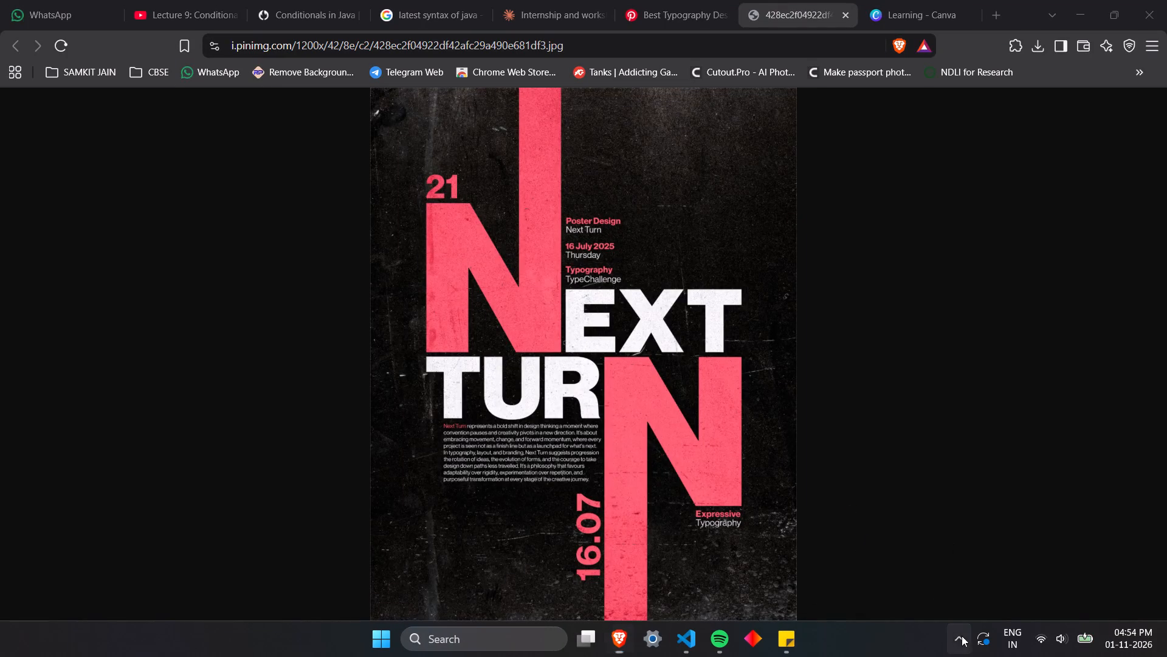
{"action": "left_click", "coordinate": [737, 473]}
{"action": "left_click", "coordinate": [638, 321]}
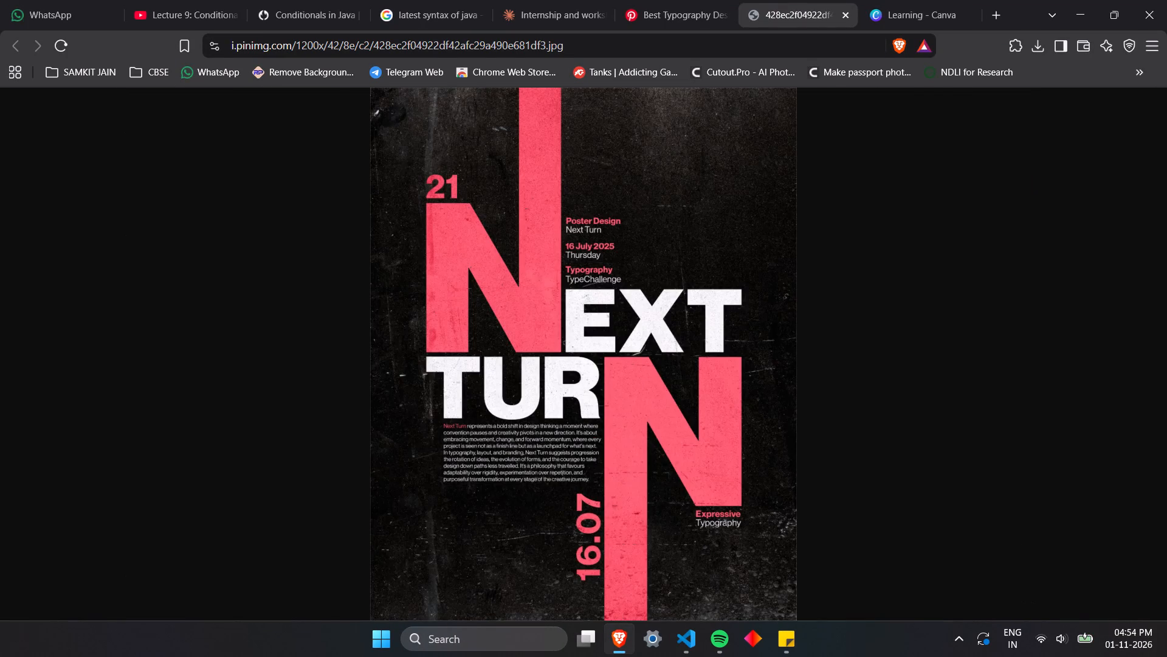
Examine the NEXT TURN typography reference poster up close.
{"action": "left_click", "coordinate": [638, 321]}
{"action": "scroll", "coordinate": [563, 228], "scroll_direction": "up", "scroll_amount": 4}
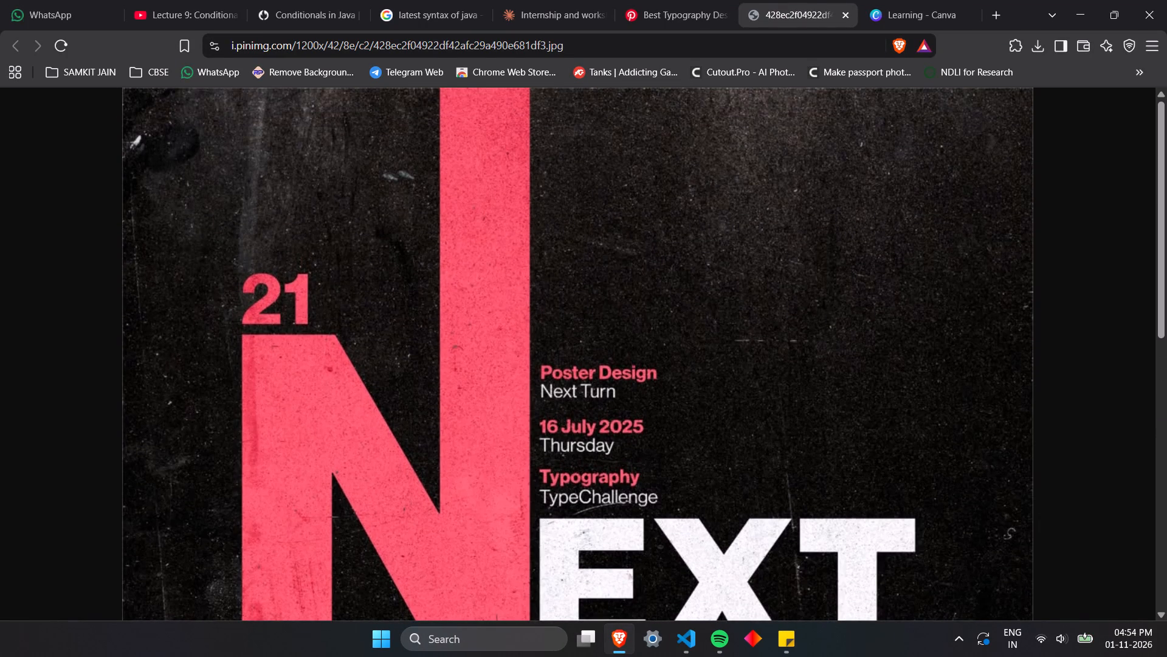
{"action": "left_click", "coordinate": [915, 3]}
{"action": "left_click", "coordinate": [788, 0]}
{"action": "scroll", "coordinate": [507, 345], "scroll_direction": "up", "scroll_amount": 5}
Create a new Pinterest Pin (2:3) design, 1000 × 1500 px, from the Learning folder in Canva.
{"action": "left_click", "coordinate": [899, 0]}
{"action": "scroll", "coordinate": [545, 360], "scroll_direction": "up", "scroll_amount": 12}
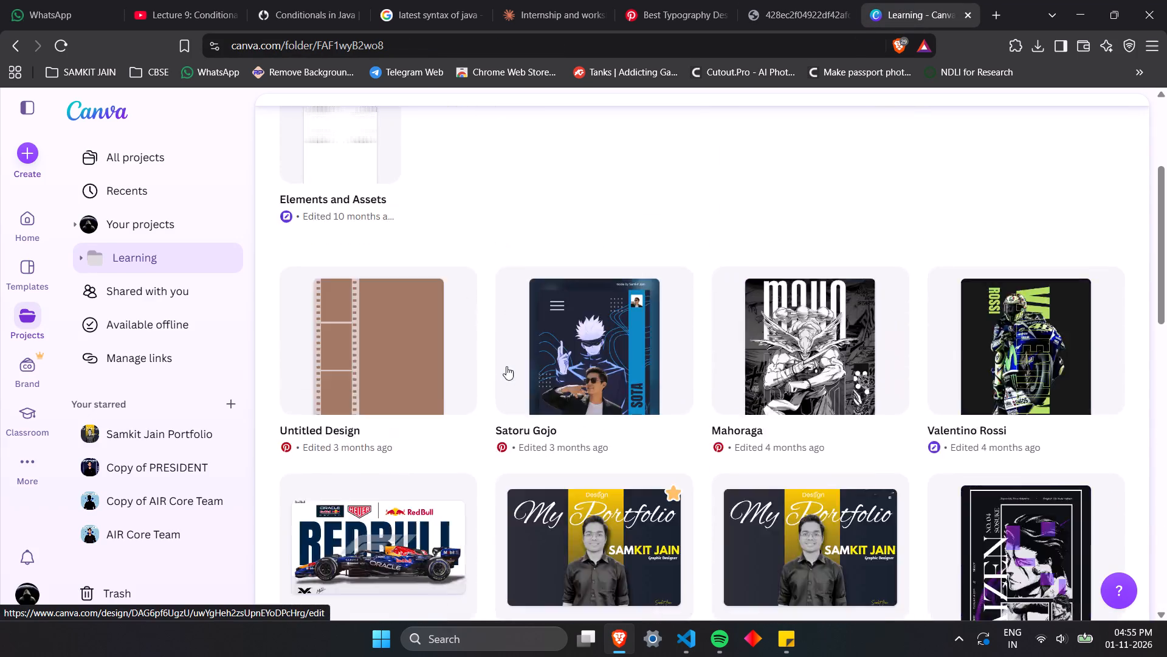
{"action": "scroll", "coordinate": [506, 366], "scroll_direction": "up", "scroll_amount": 9}
{"action": "left_click", "coordinate": [1042, 148]}
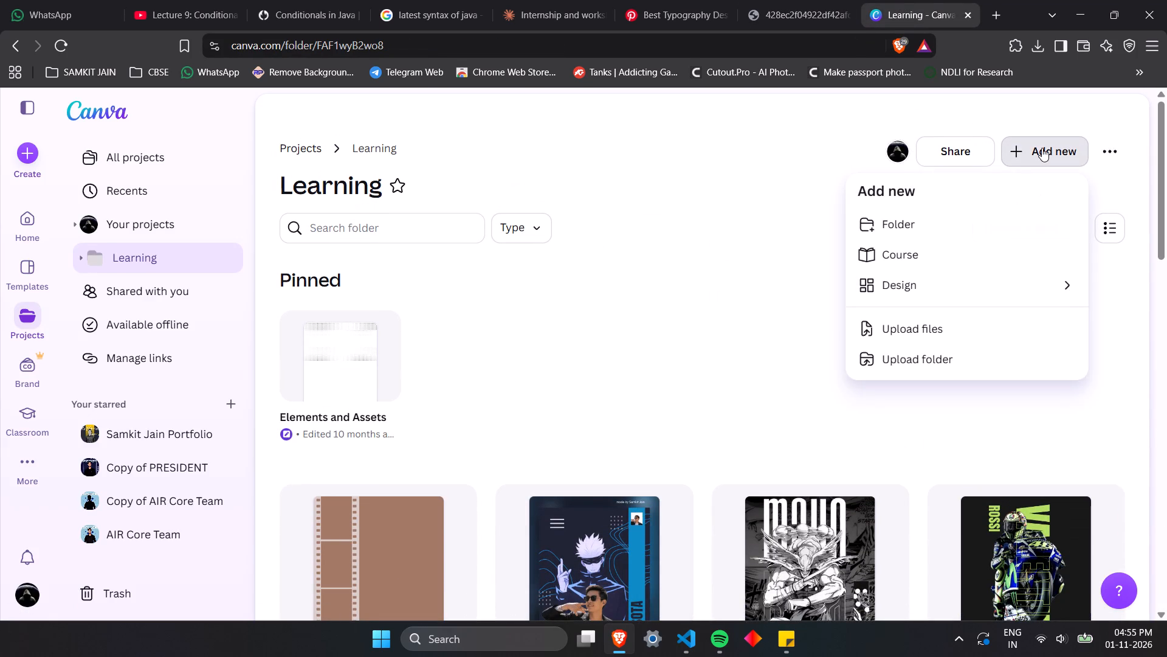
{"action": "left_click", "coordinate": [911, 285]}
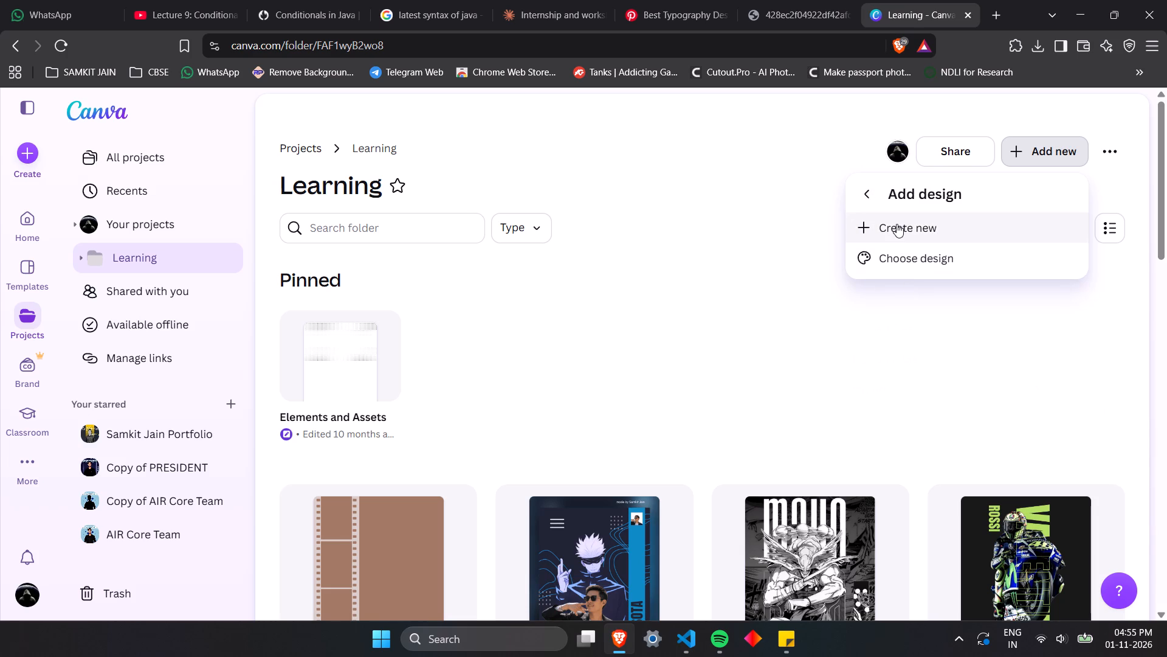
{"action": "left_click", "coordinate": [897, 224]}
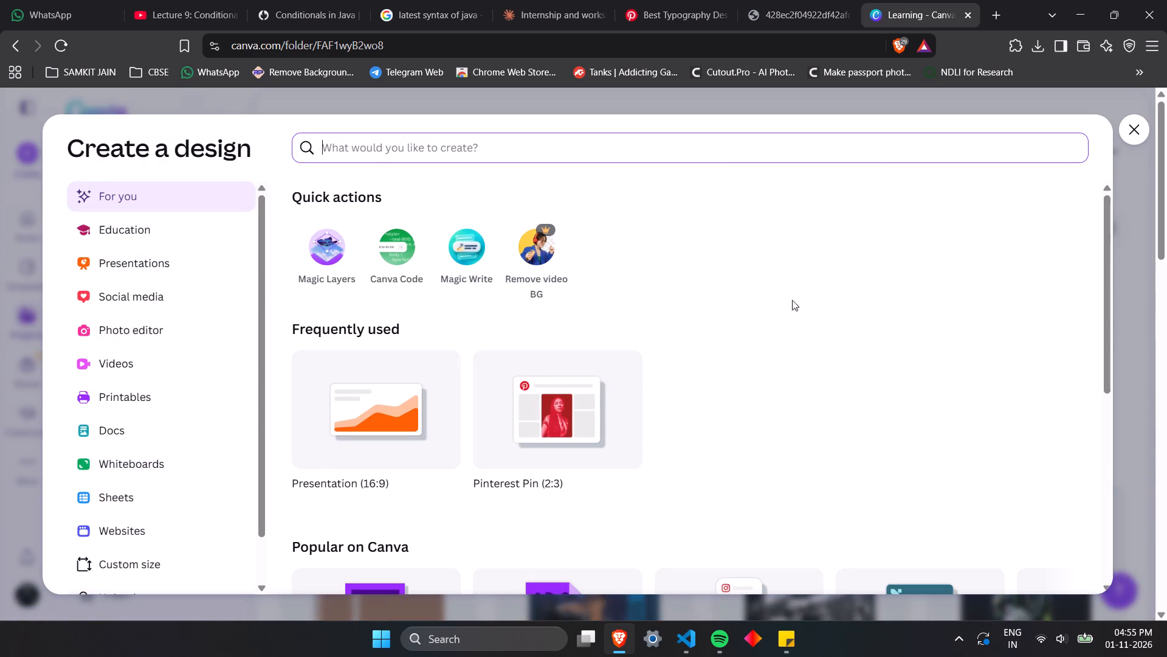
{"action": "left_click", "coordinate": [545, 415]}
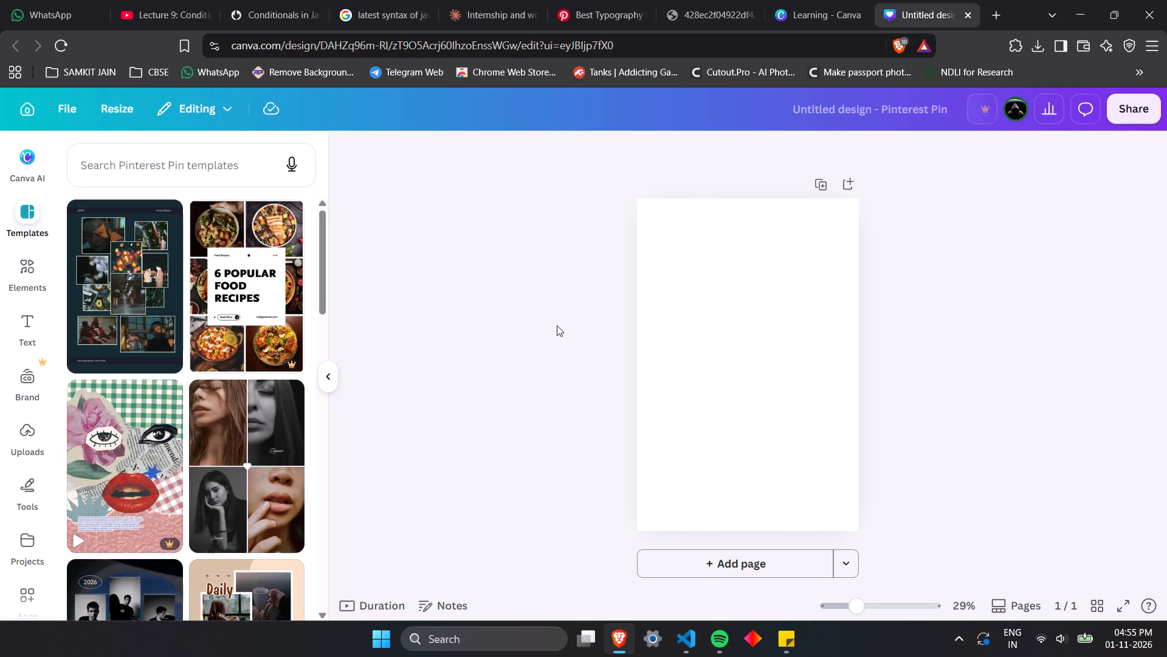
Close the browser tab holding the Learning folder and return to the reference poster.
{"action": "left_click", "coordinate": [833, 280]}
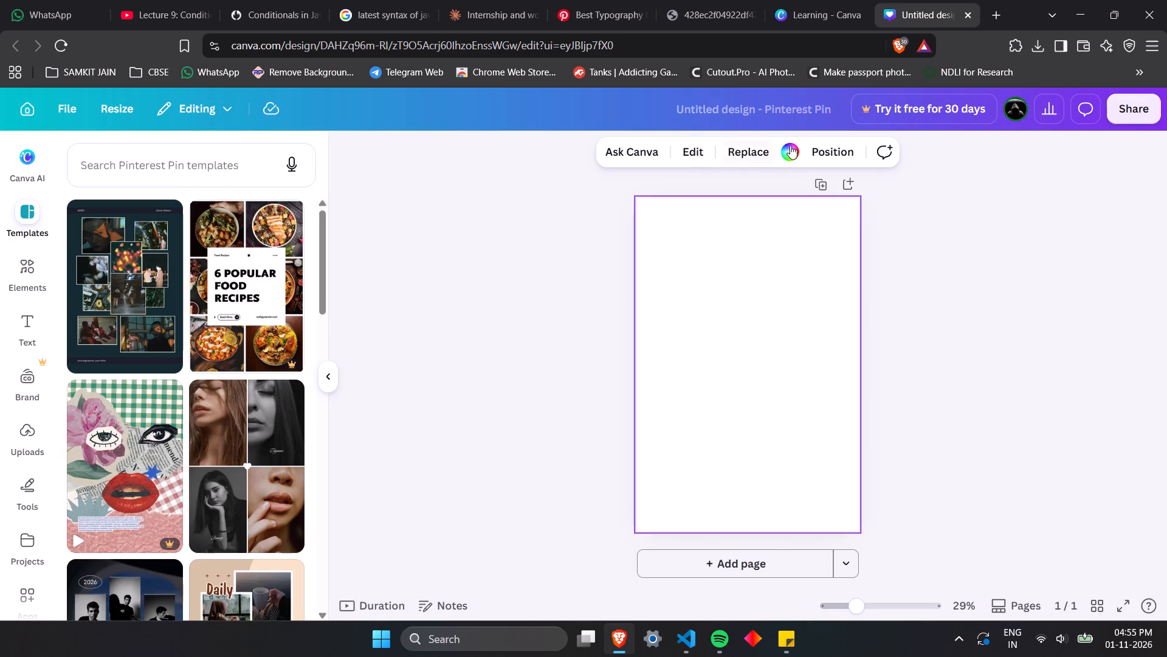
{"action": "left_click", "coordinate": [830, 0]}
{"action": "left_click", "coordinate": [732, 0]}
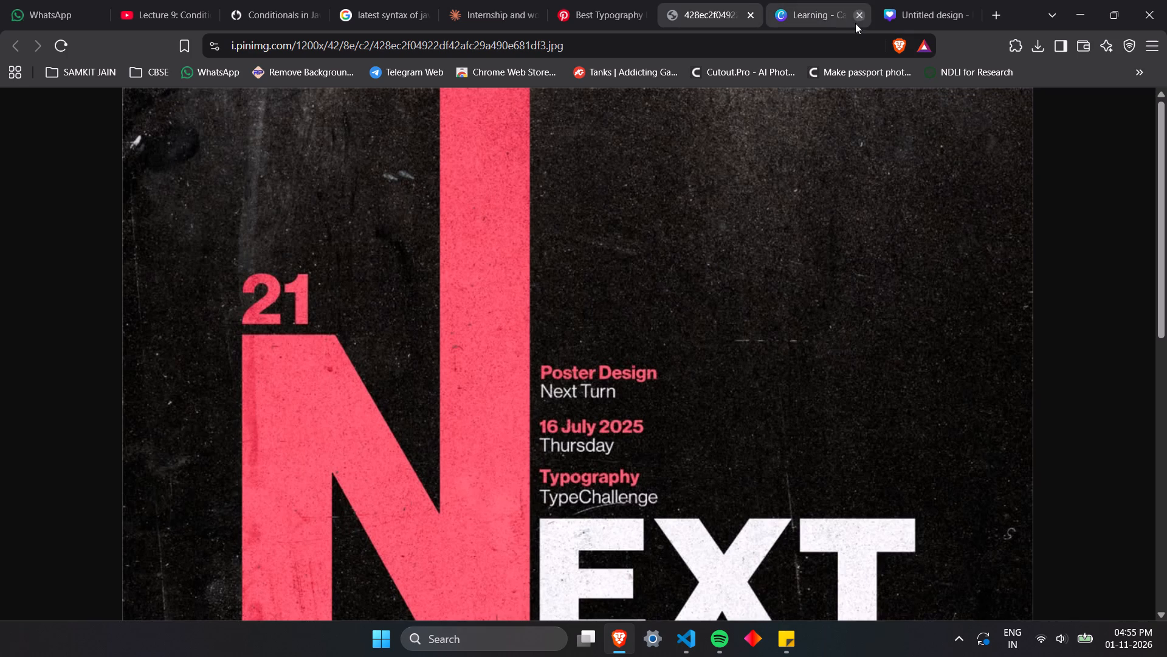
{"action": "left_click", "coordinate": [859, 14]}
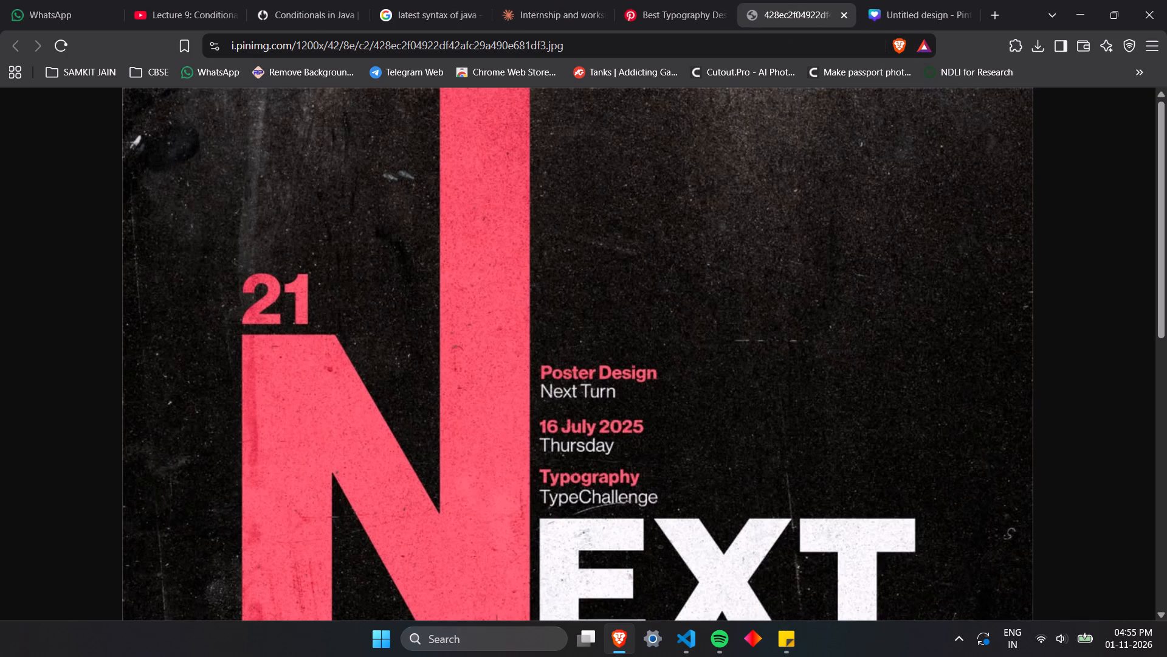
Sample the reference poster's dark background colour and fill the blank Pinterest Pin page with 0f0d0b.
{"action": "key", "text": "shift+super+c"}
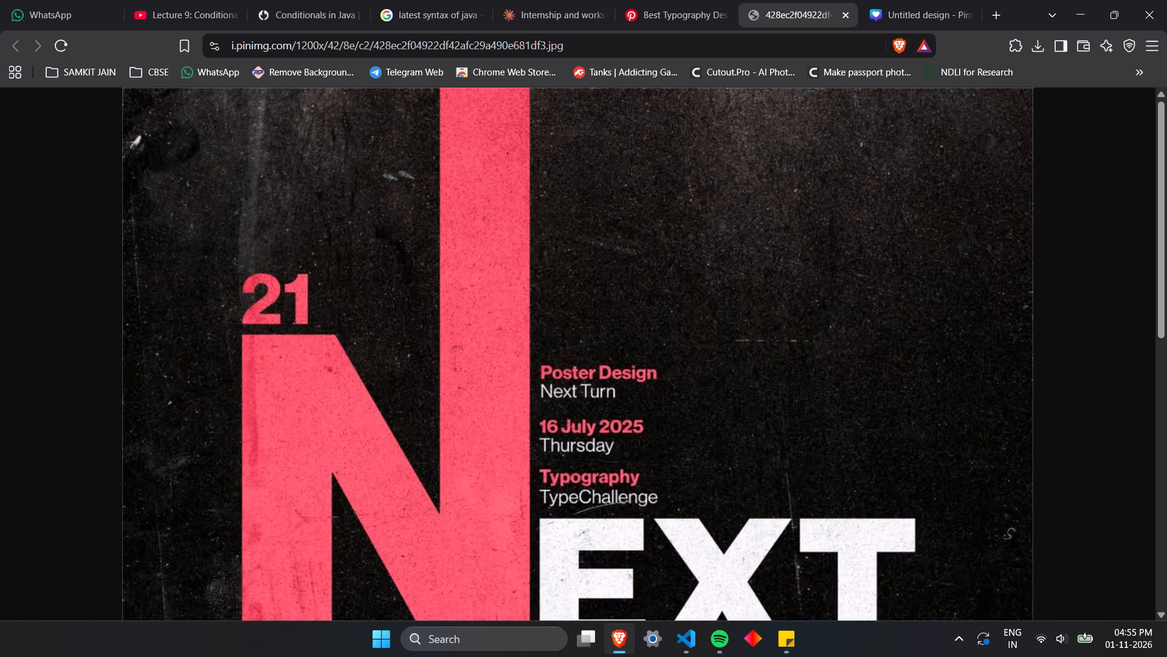
{"action": "left_click", "coordinate": [725, 284]}
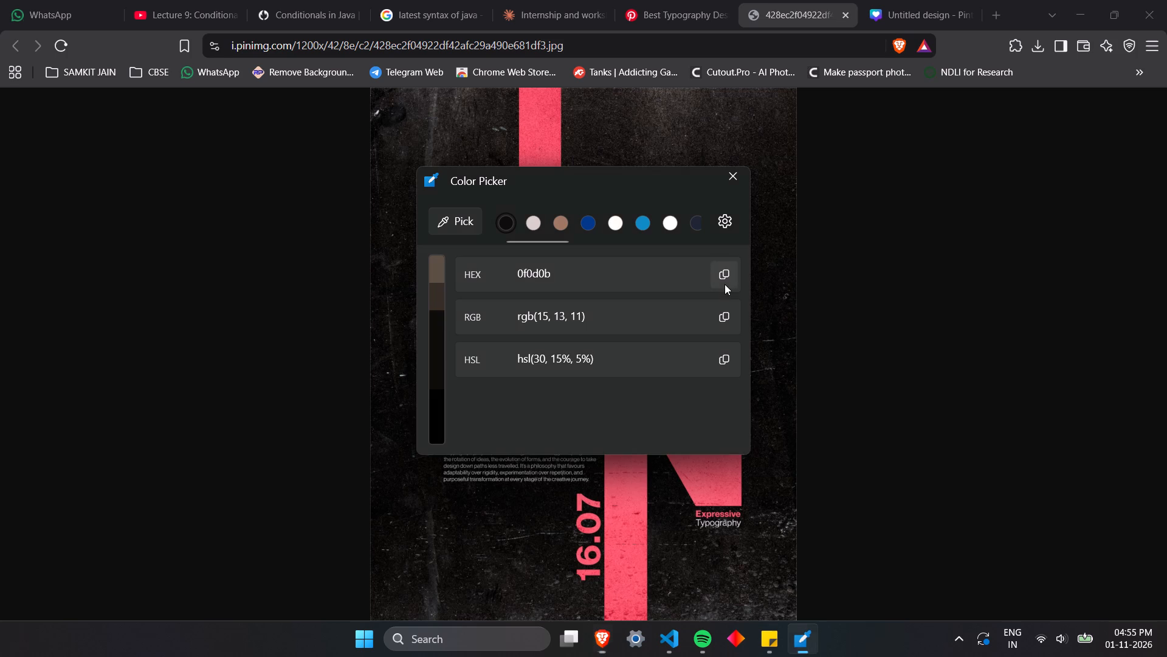
{"action": "left_click", "coordinate": [725, 178]}
{"action": "left_click", "coordinate": [921, 0]}
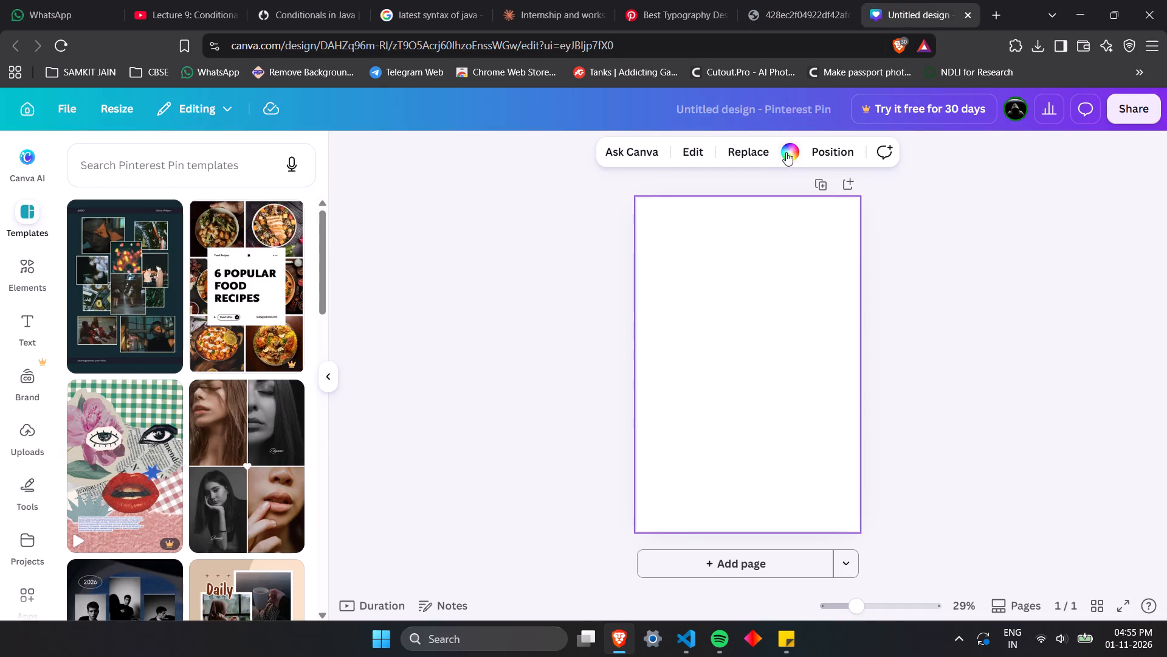
{"action": "left_click", "coordinate": [786, 152]}
{"action": "left_click", "coordinate": [181, 183]}
{"action": "key", "text": "ctrl+v"}
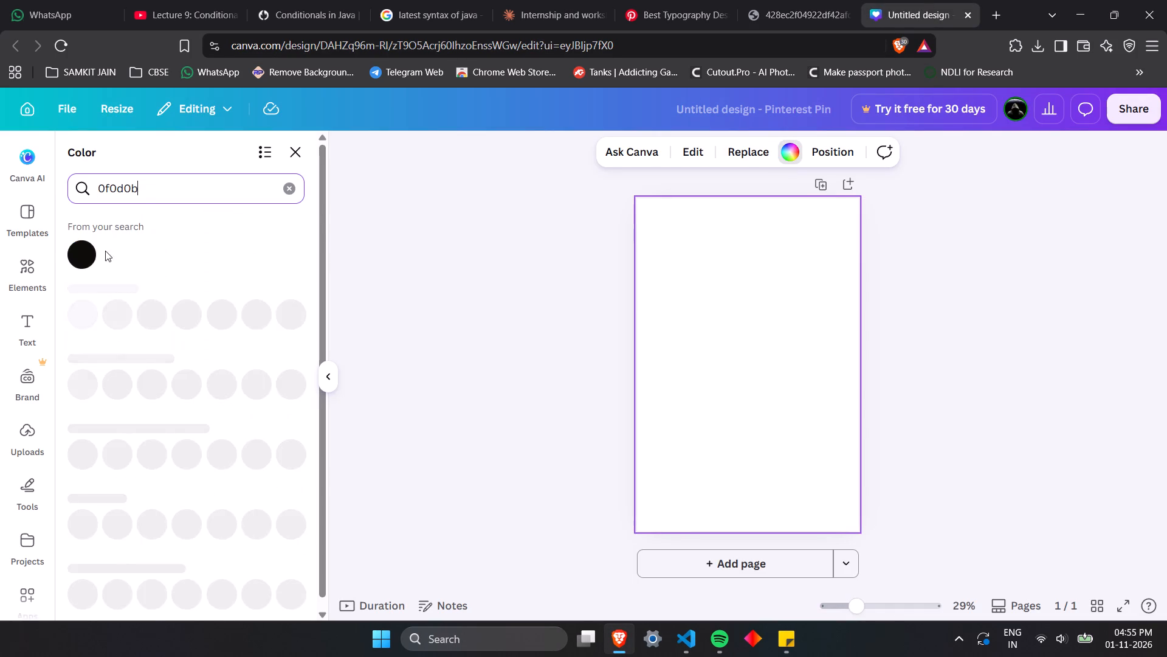
{"action": "left_click", "coordinate": [89, 257]}
{"action": "left_click", "coordinate": [284, 186]}
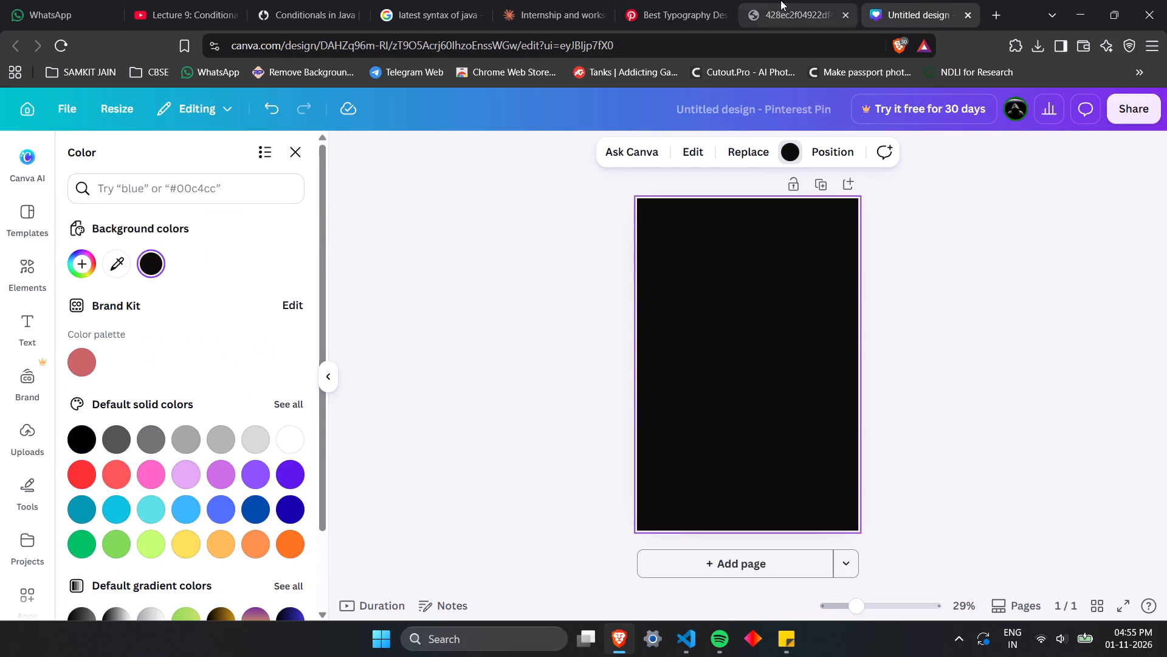
Search the elements library for "grunge" and list all matching graphics, using the reference poster as a guide.
{"action": "left_click", "coordinate": [780, 0]}
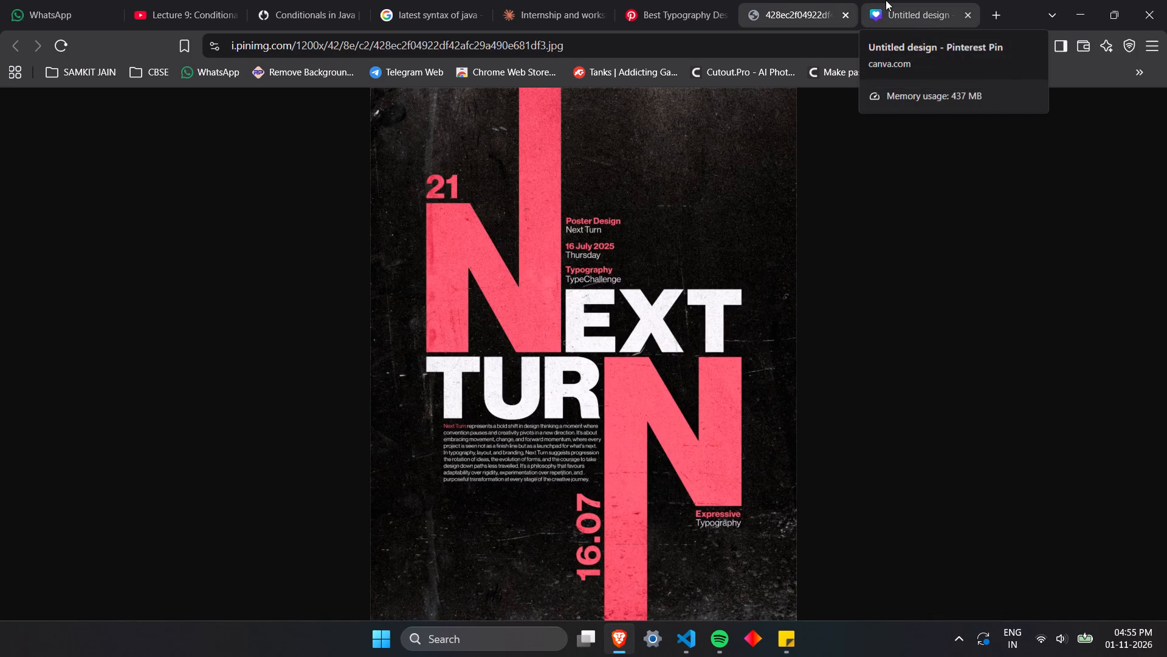
{"action": "left_click", "coordinate": [886, 0]}
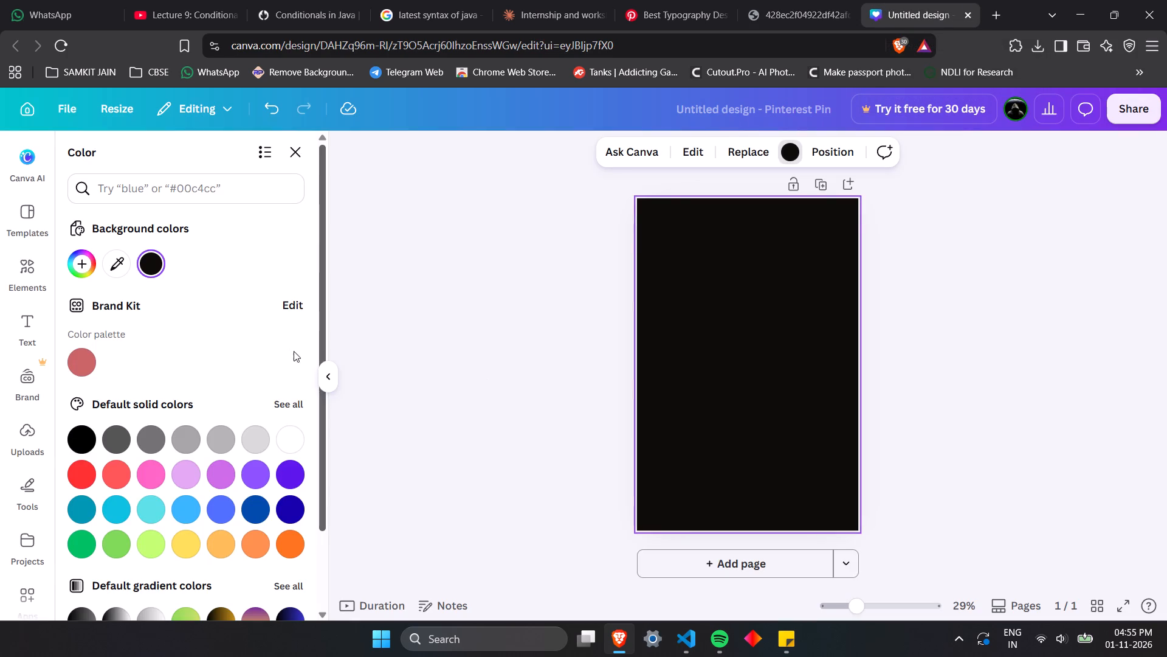
{"action": "left_click", "coordinate": [842, 0]}
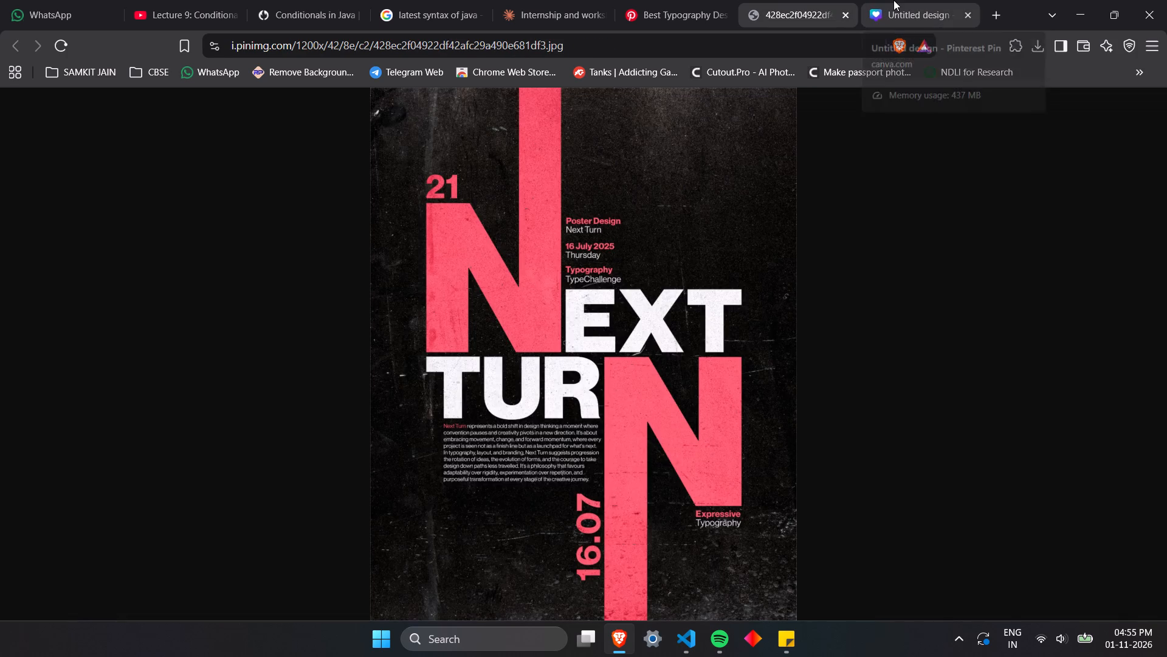
{"action": "left_click", "coordinate": [893, 0]}
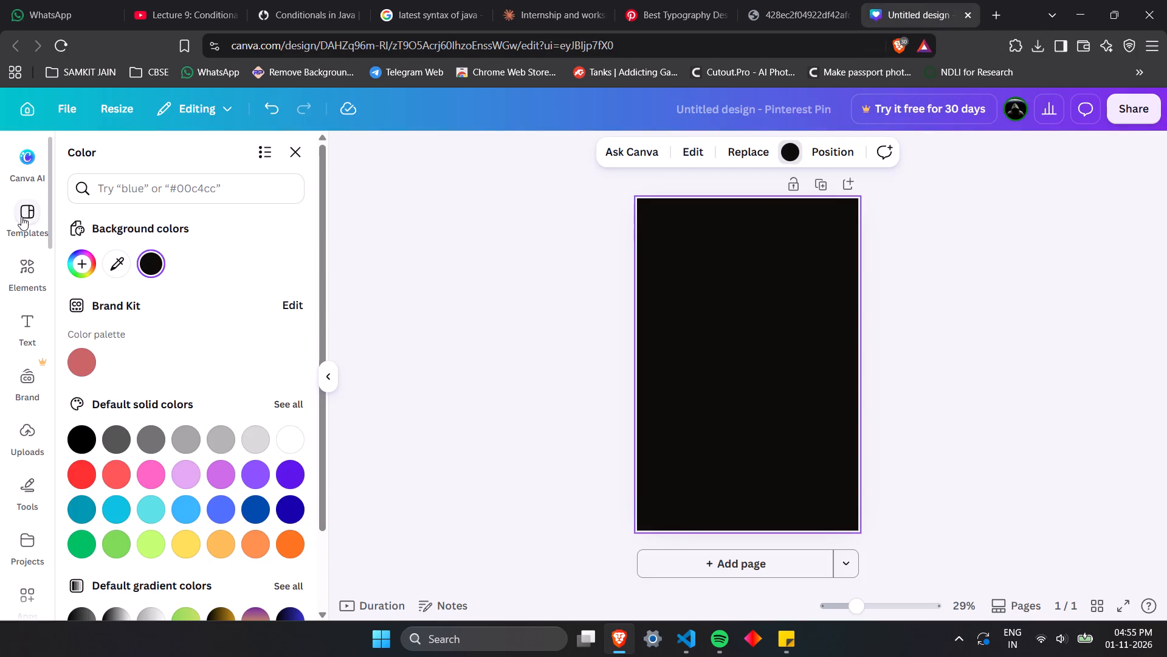
{"action": "left_click", "coordinate": [30, 272]}
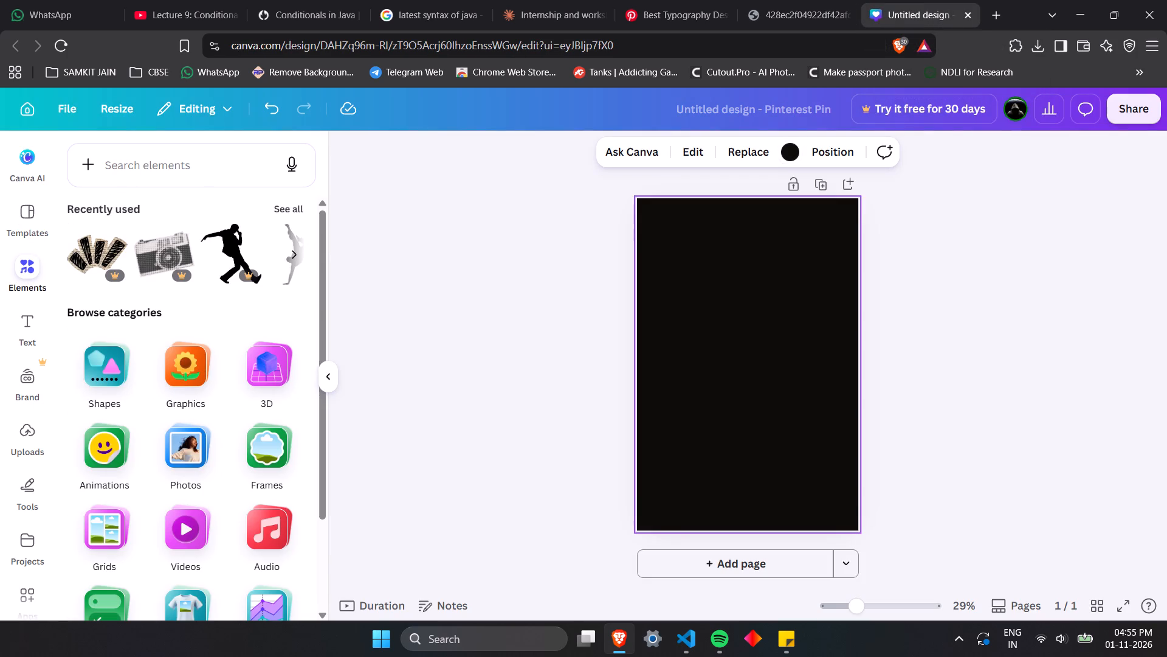
{"action": "left_click", "coordinate": [176, 170]}
{"action": "type", "text": "gru"}
{"action": "left_click", "coordinate": [176, 282]}
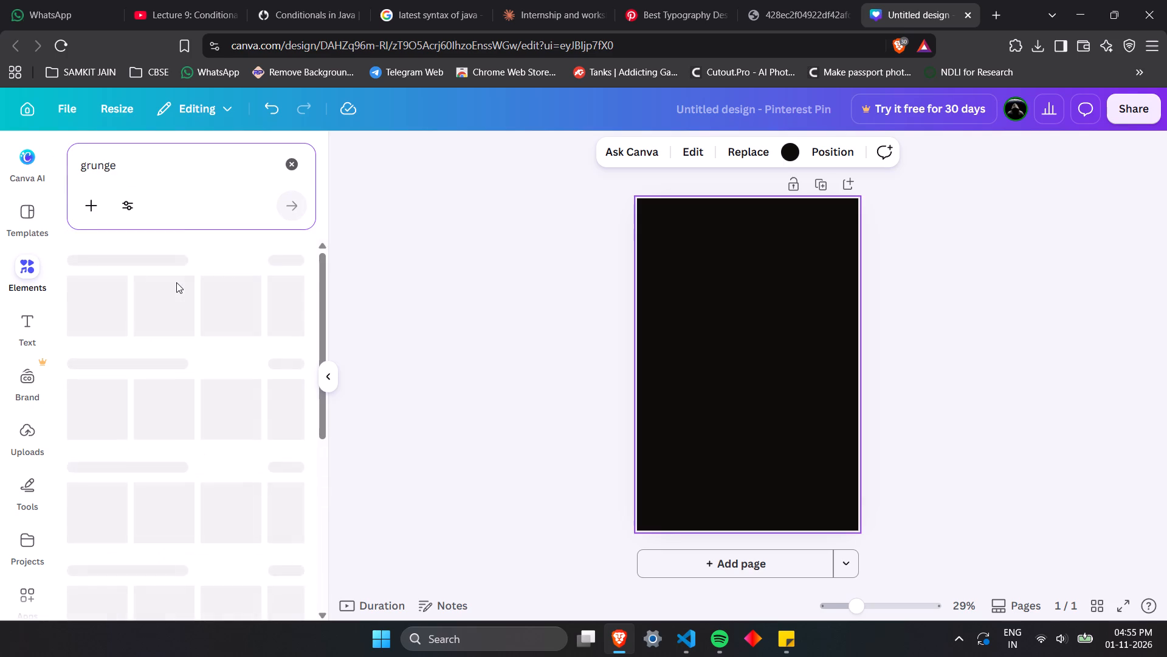
{"action": "left_click", "coordinate": [287, 290]}
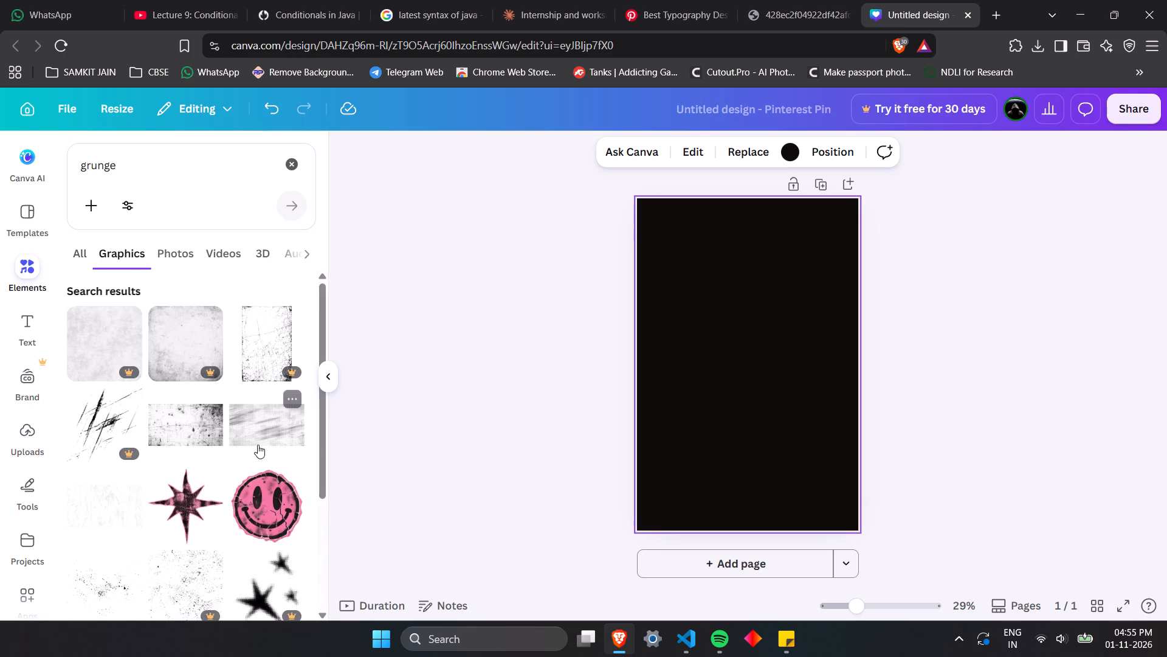
Add the halftone grunge graphic with diagonal streaks to the page and recolour it light grey.
{"action": "left_click", "coordinate": [258, 443]}
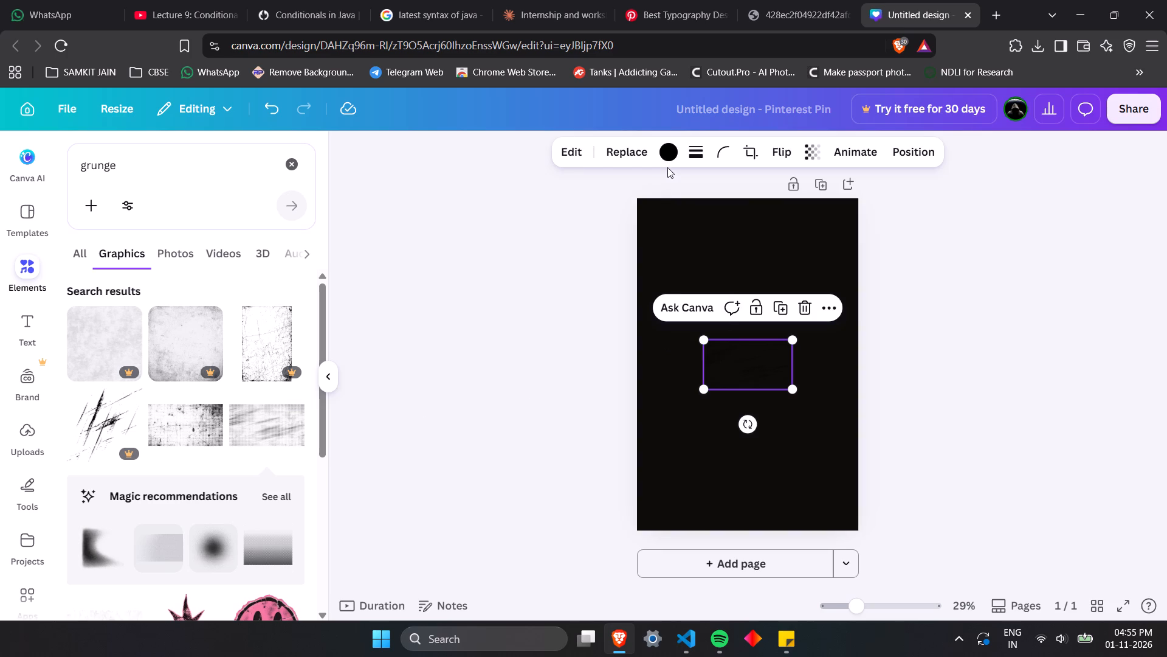
{"action": "left_click", "coordinate": [669, 158]}
{"action": "left_click", "coordinate": [253, 500]}
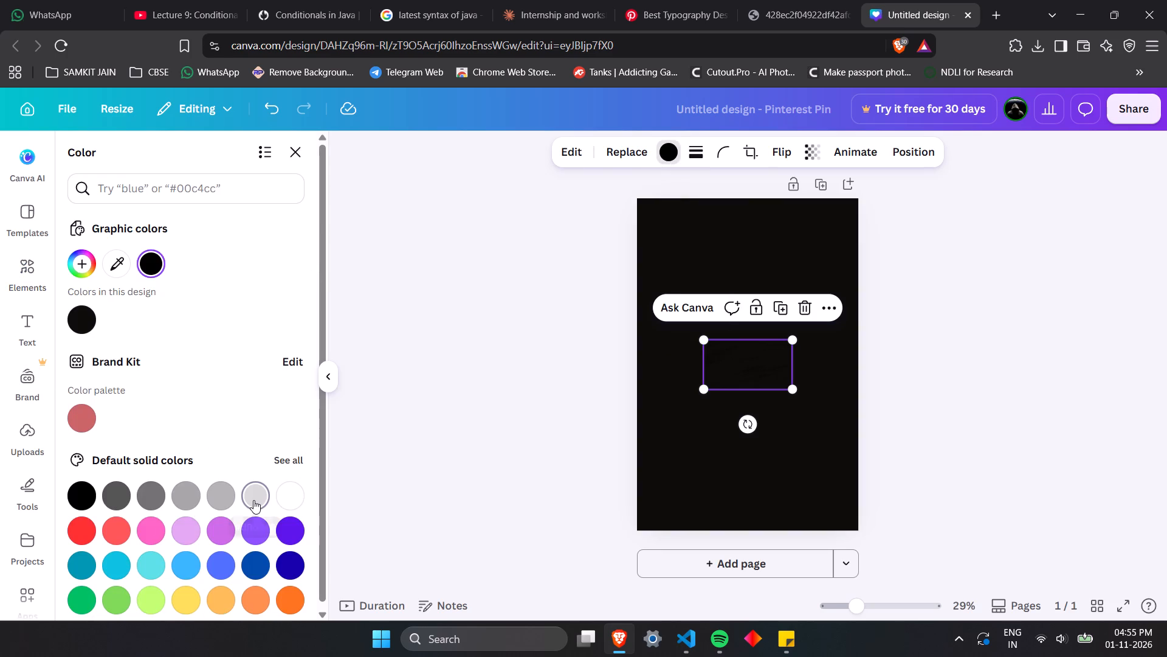
{"action": "left_click", "coordinate": [420, 384]}
{"action": "left_click", "coordinate": [470, 386]}
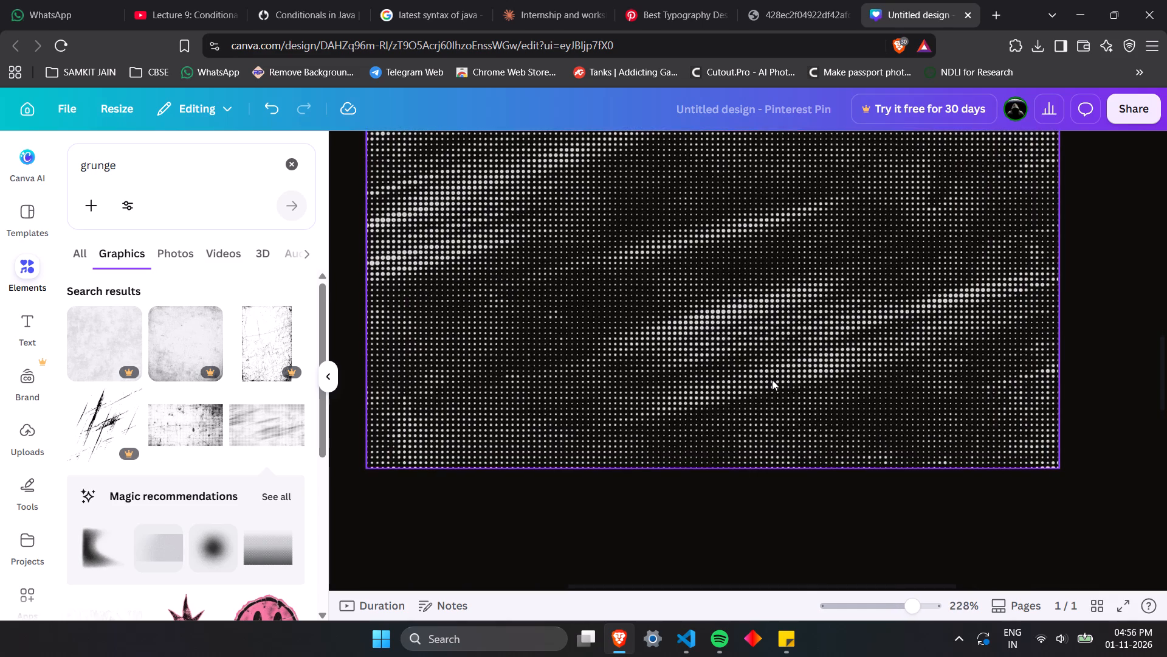
Add the rectangular grunge graphic with vertical scratches, place it up and left of the streaked one, and recolour it light grey.
{"action": "scroll", "coordinate": [194, 419], "scroll_direction": "down", "scroll_amount": 2}
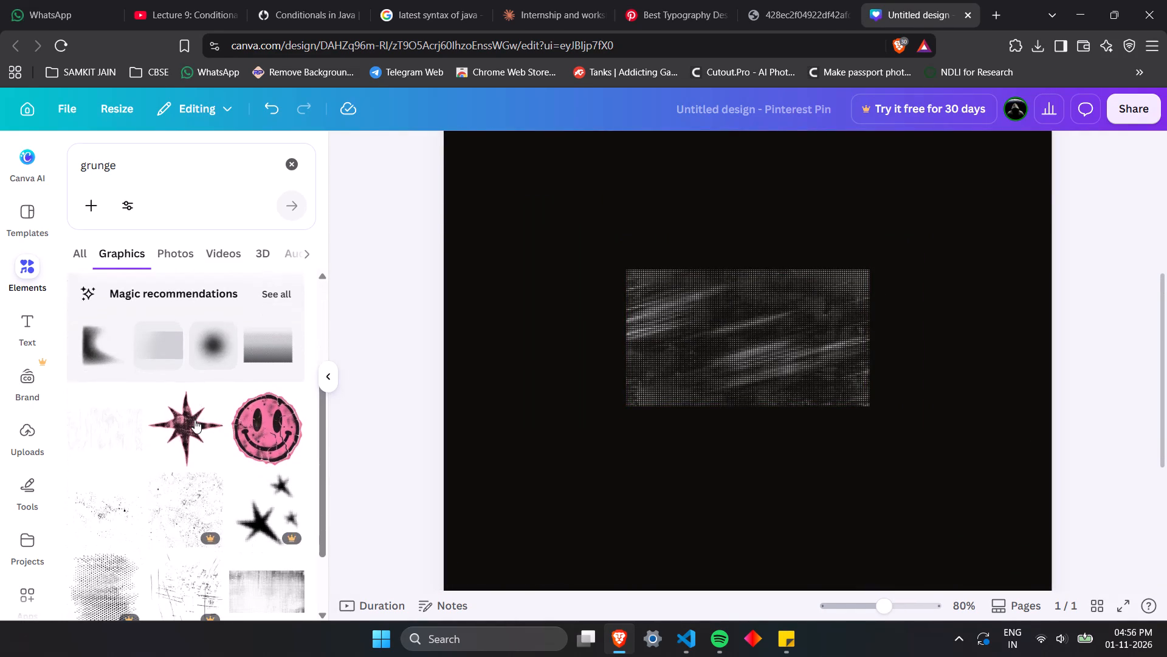
{"action": "scroll", "coordinate": [196, 422], "scroll_direction": "down", "scroll_amount": 2}
{"action": "left_click", "coordinate": [282, 399]}
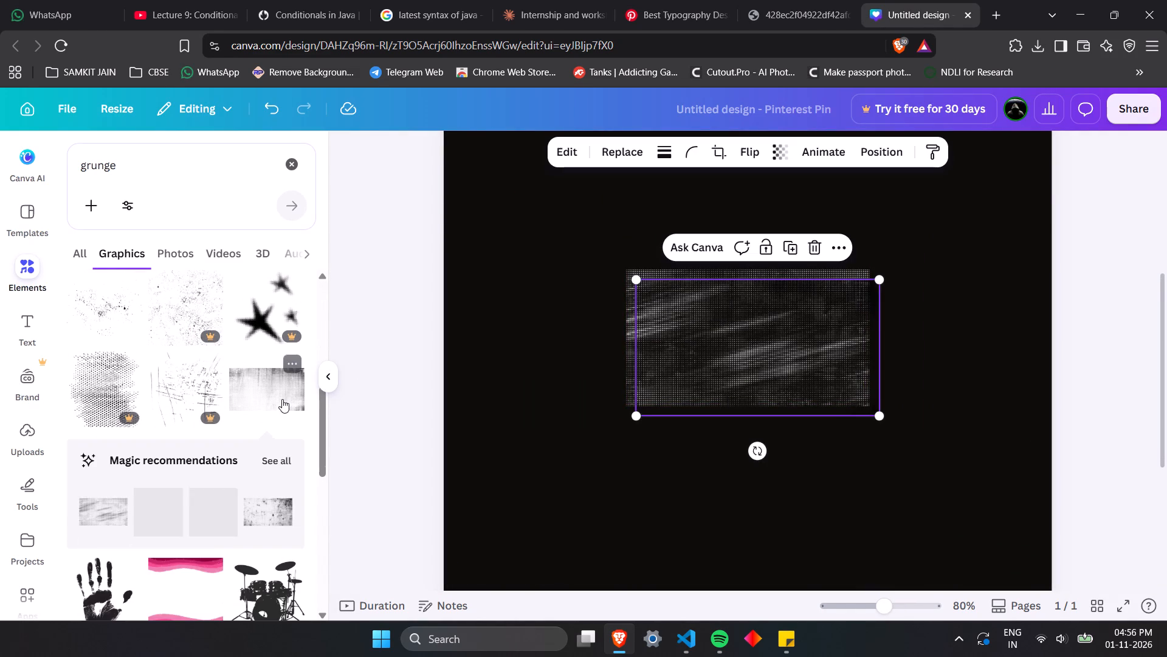
{"action": "left_click_drag", "start_coordinate": [798, 354], "coordinate": [659, 232]}
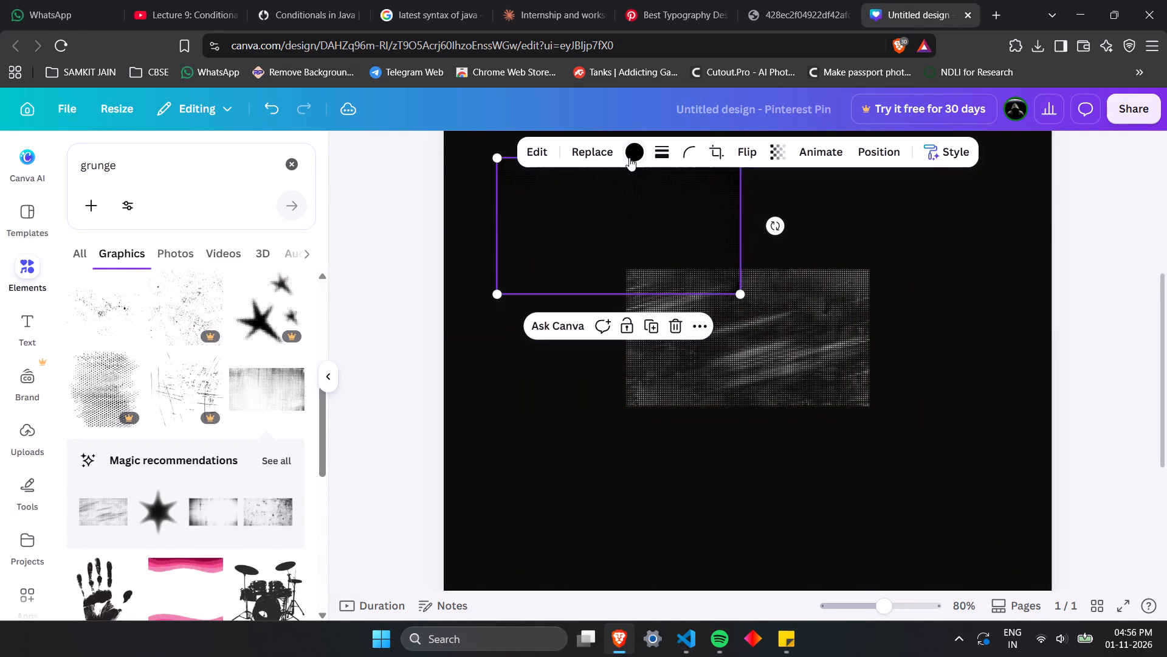
{"action": "left_click", "coordinate": [629, 158]}
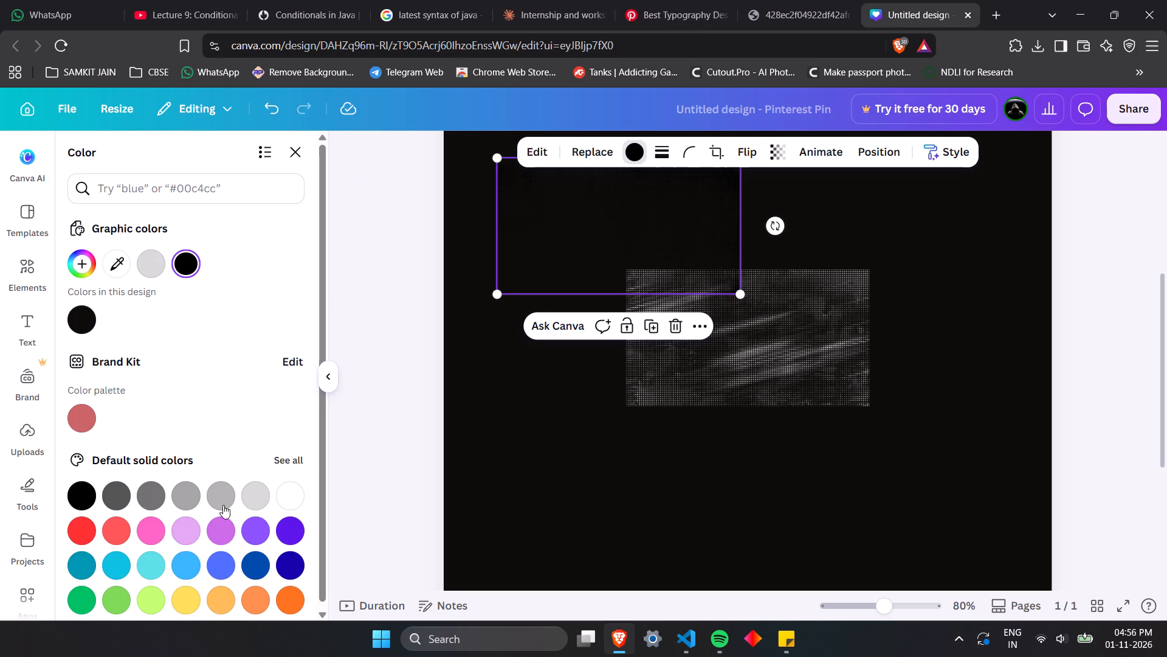
{"action": "left_click", "coordinate": [250, 492]}
{"action": "left_click", "coordinate": [413, 297]}
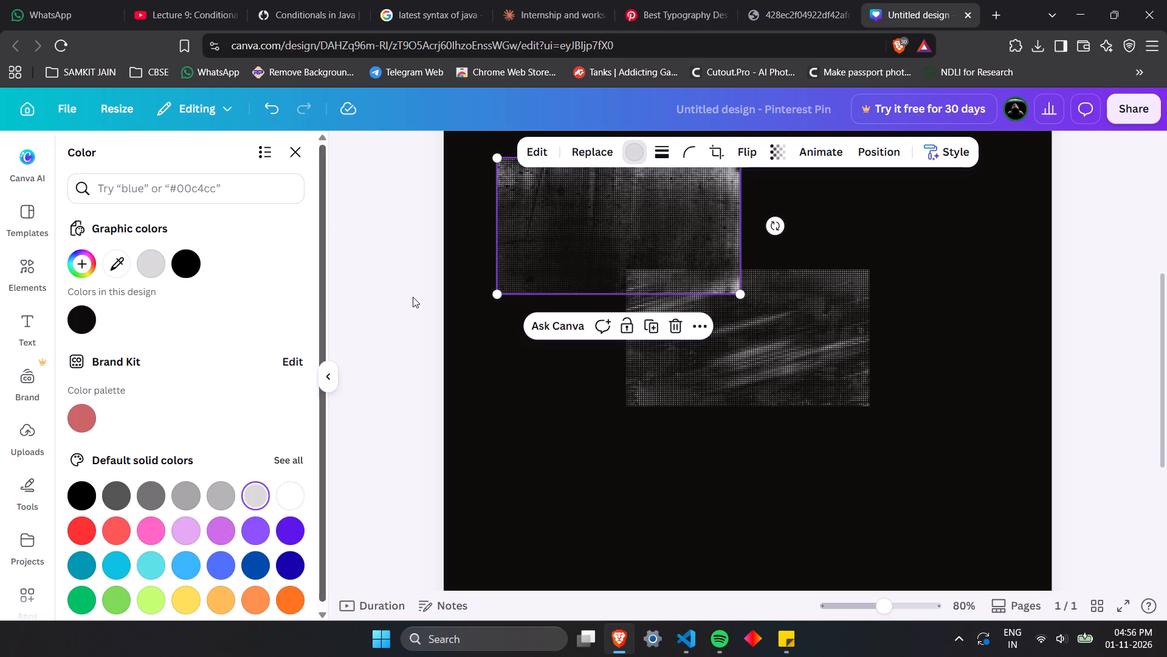
Add the wide blotchy splatter grunge graphic, place it below the diagonally streaked one, and recolour it light grey.
{"action": "scroll", "coordinate": [377, 504], "scroll_direction": "up", "scroll_amount": 2}
{"action": "left_click", "coordinate": [733, 555]}
{"action": "scroll", "coordinate": [766, 461], "scroll_direction": "down", "scroll_amount": 3}
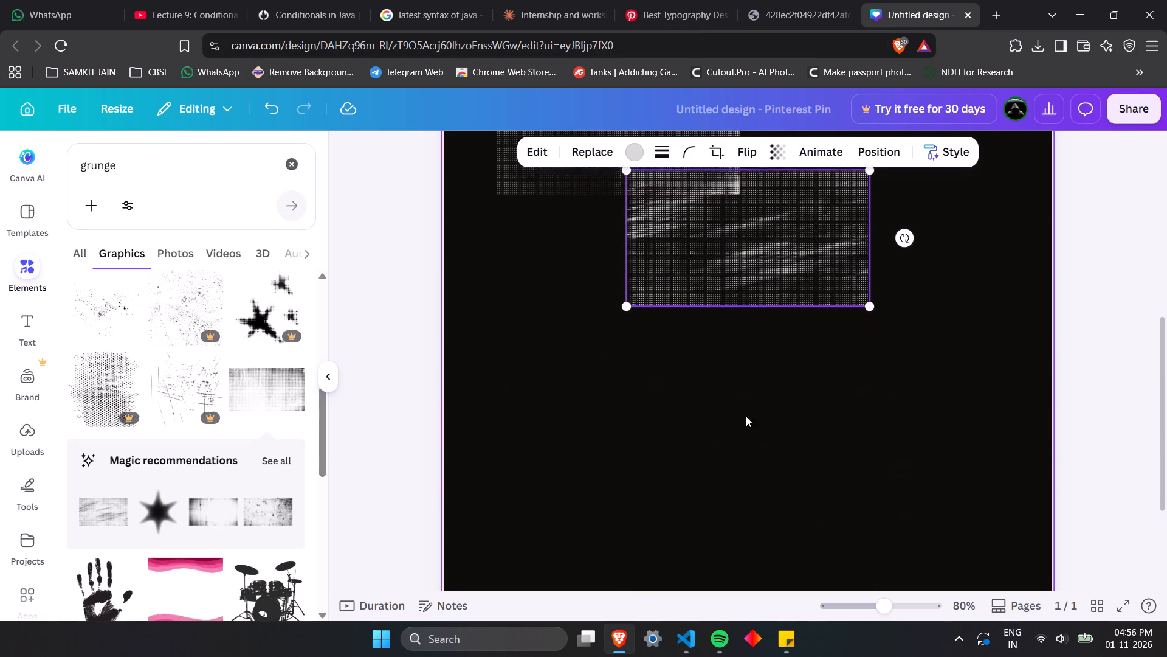
{"action": "left_click", "coordinate": [824, 0]}
{"action": "left_click", "coordinate": [952, 0]}
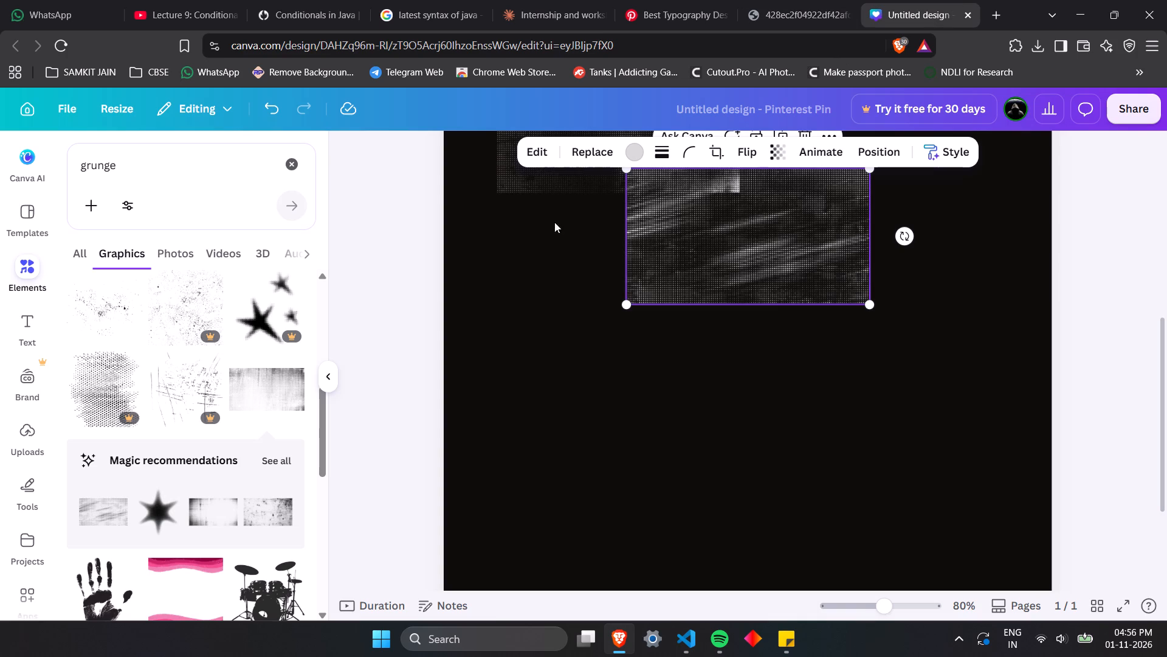
{"action": "scroll", "coordinate": [255, 434], "scroll_direction": "down", "scroll_amount": 3}
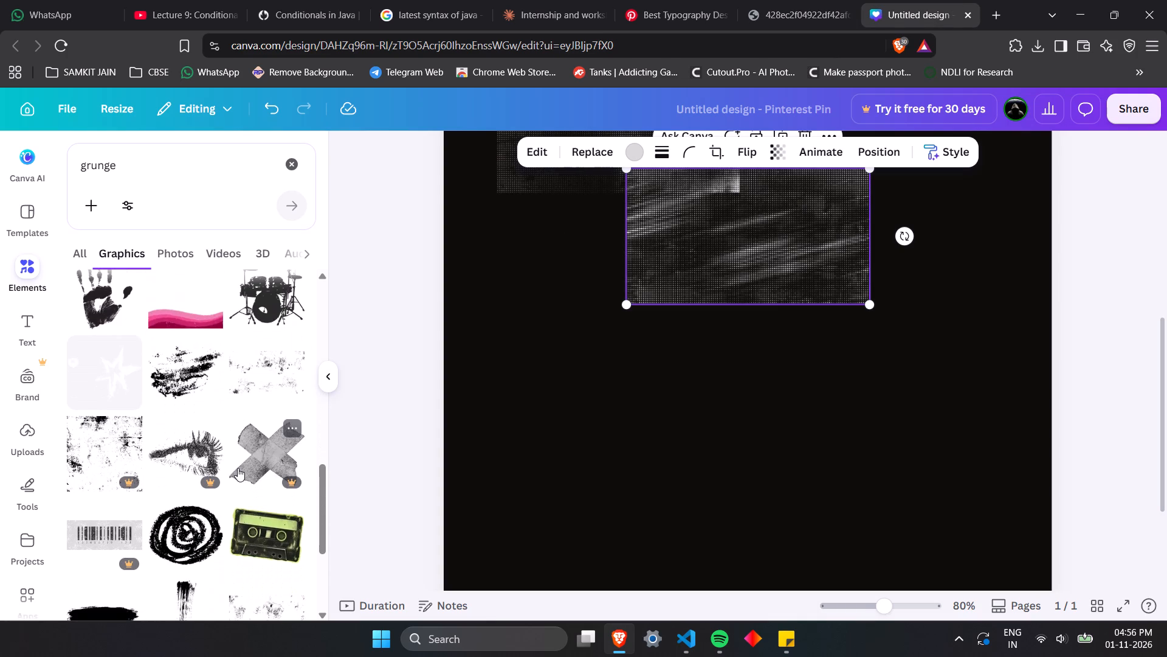
{"action": "left_click", "coordinate": [253, 383]}
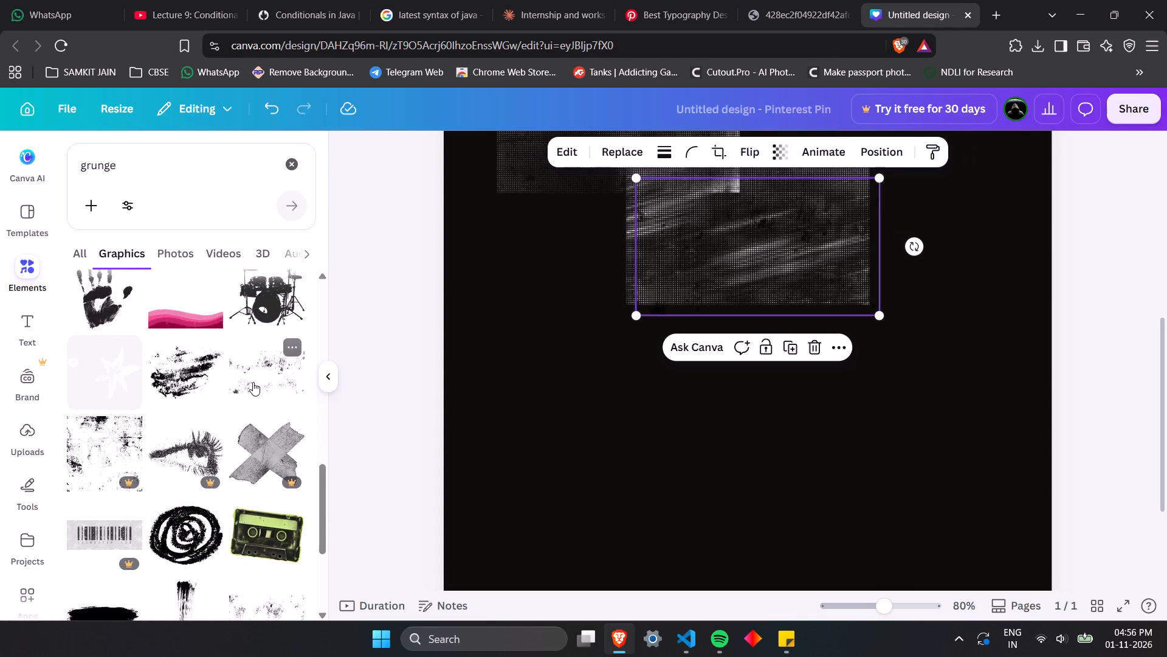
{"action": "left_click_drag", "start_coordinate": [726, 233], "coordinate": [689, 400]}
{"action": "left_click", "coordinate": [635, 156]}
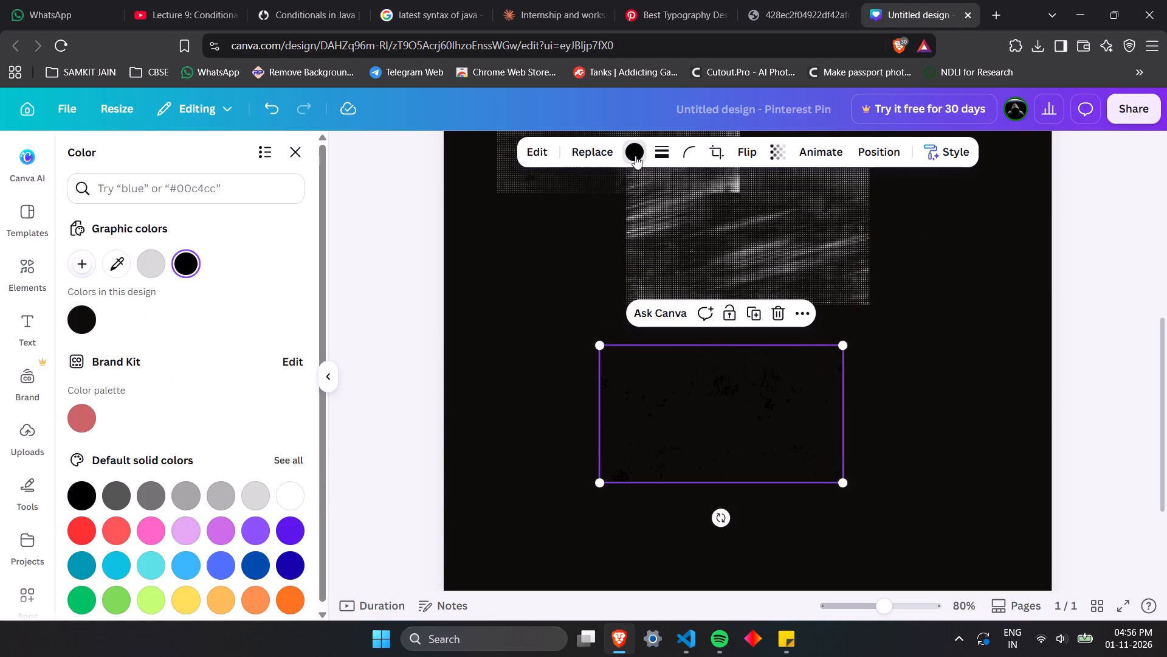
{"action": "left_click", "coordinate": [260, 489]}
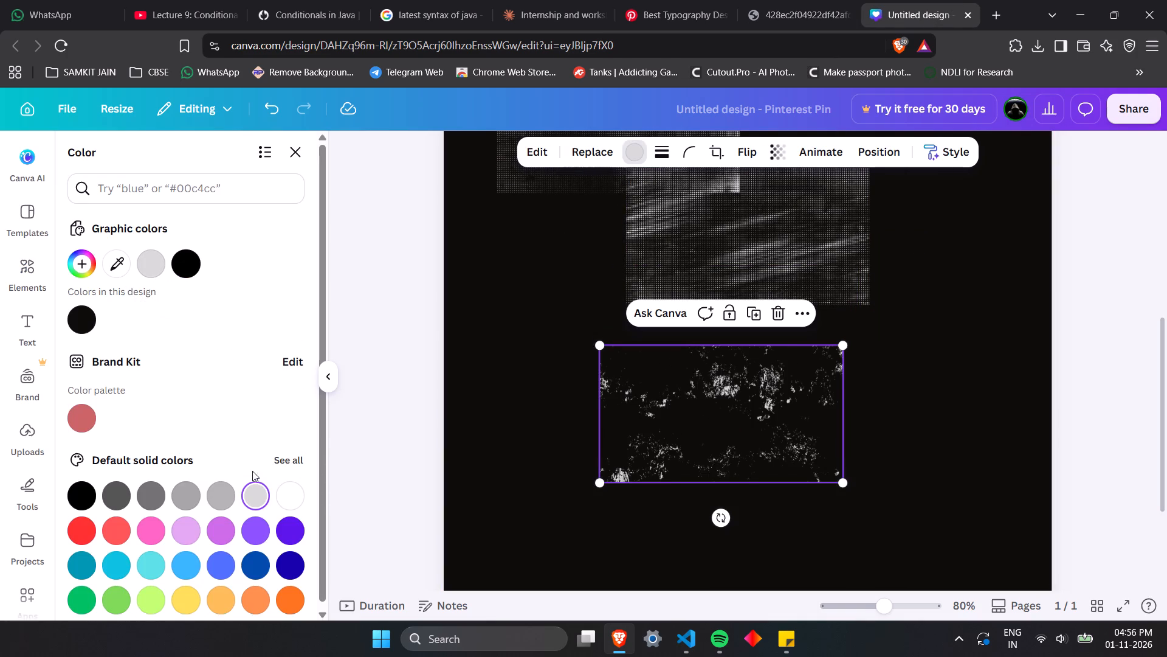
{"action": "left_click", "coordinate": [303, 151]}
Add the recommended dry brush-stroke graphic, place it at the lower right of the page, and recolour it light grey.
{"action": "scroll", "coordinate": [236, 452], "scroll_direction": "down", "scroll_amount": 1}
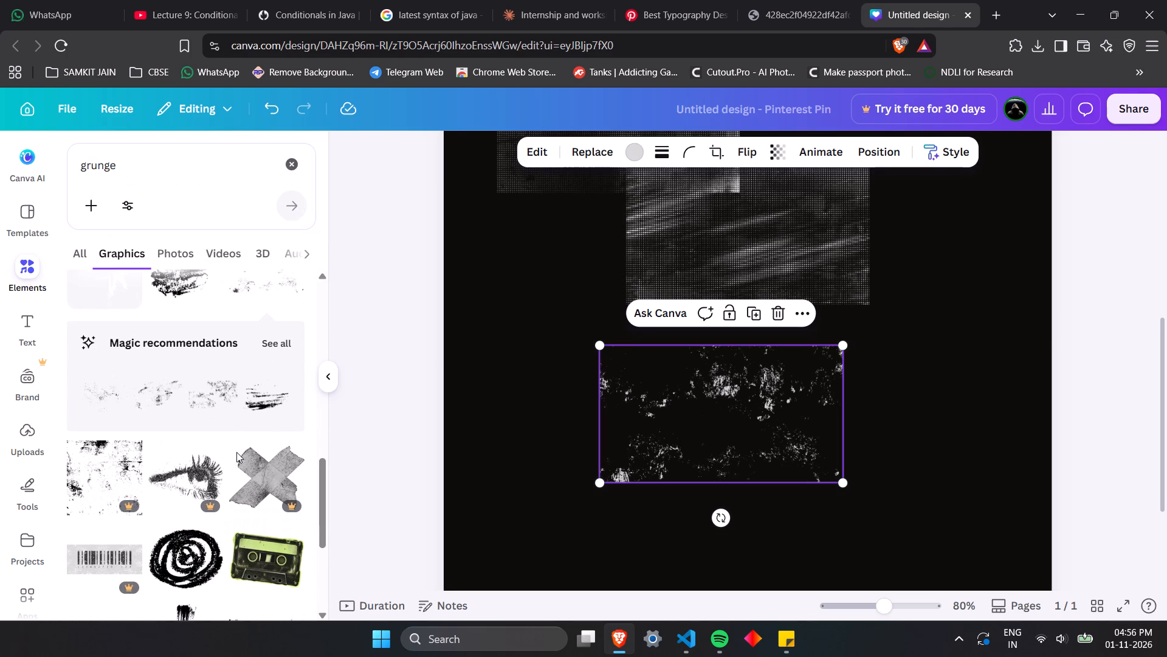
{"action": "left_click", "coordinate": [263, 395]}
{"action": "left_click_drag", "start_coordinate": [737, 308], "coordinate": [880, 498]}
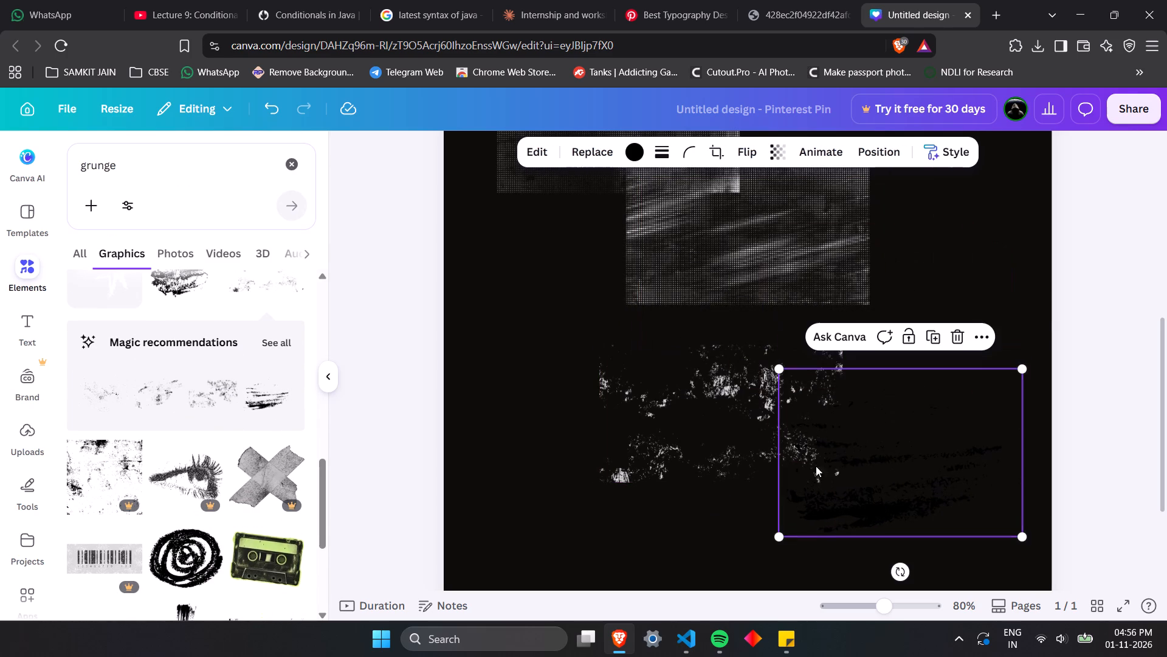
{"action": "left_click", "coordinate": [628, 151]}
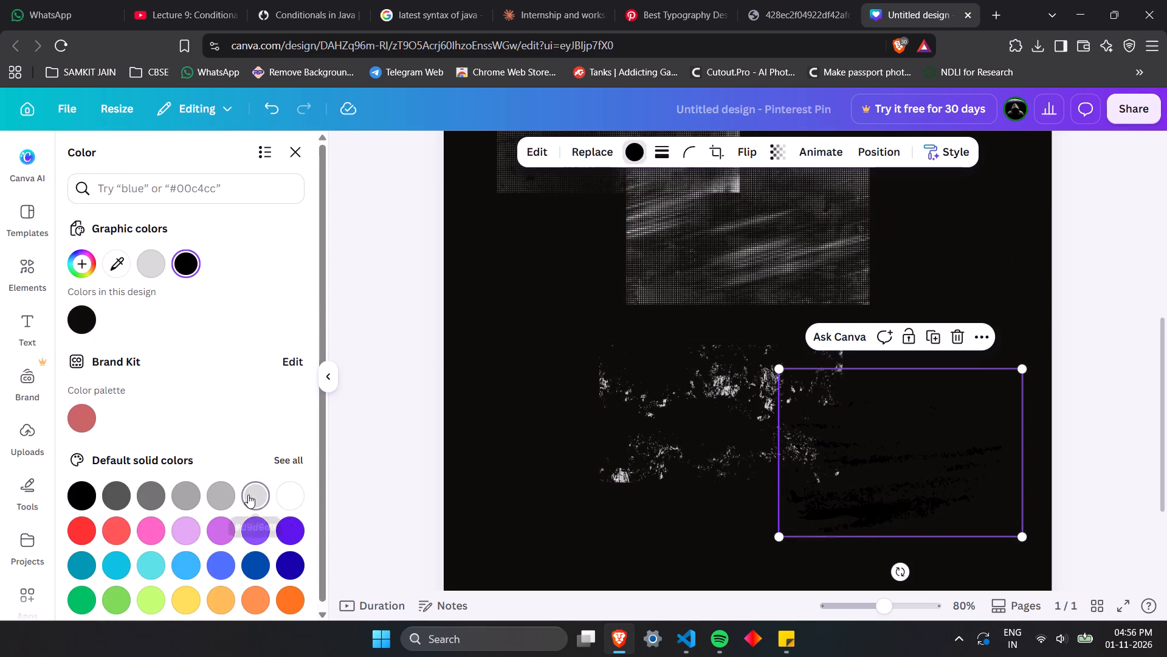
{"action": "left_click", "coordinate": [248, 495]}
{"action": "left_click", "coordinate": [294, 155]}
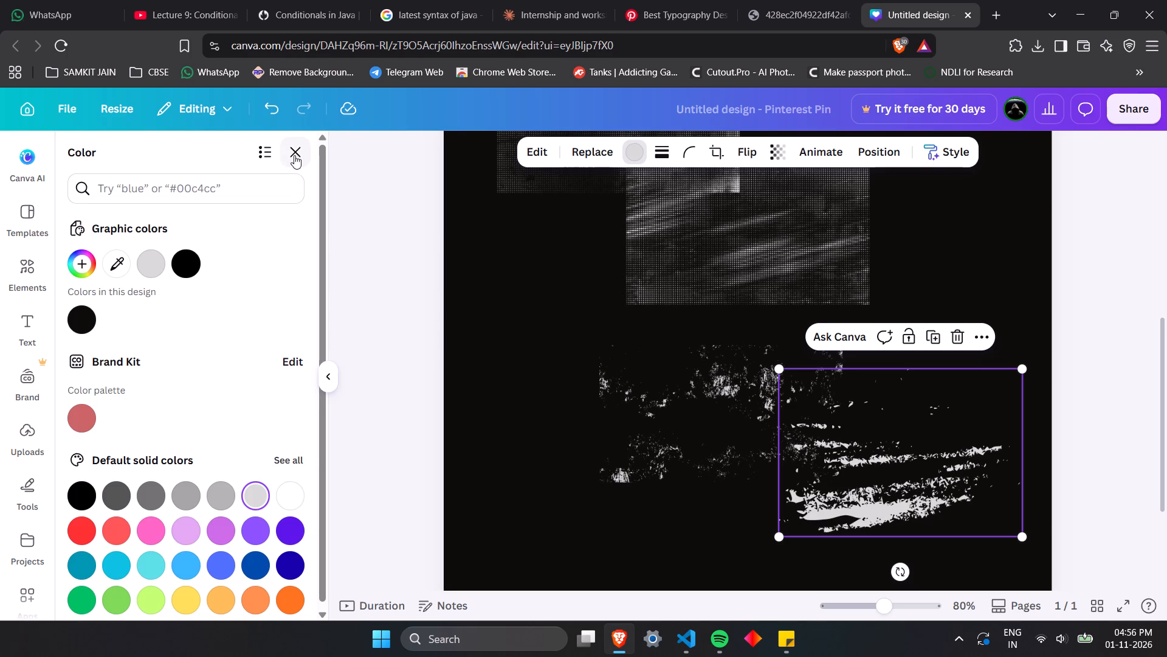
Add the dense speckled grunge graphic, place it overlapping the lower left of the streaked one, and recolour it light grey.
{"action": "scroll", "coordinate": [195, 391], "scroll_direction": "down", "scroll_amount": 3}
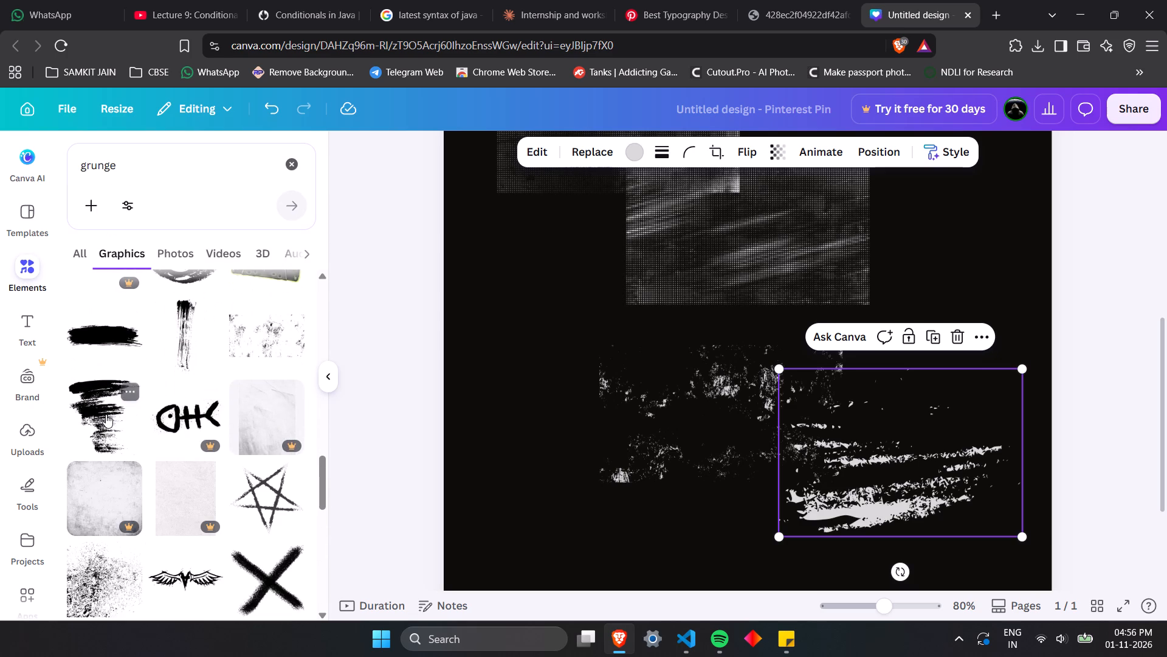
{"action": "left_click", "coordinate": [275, 337]}
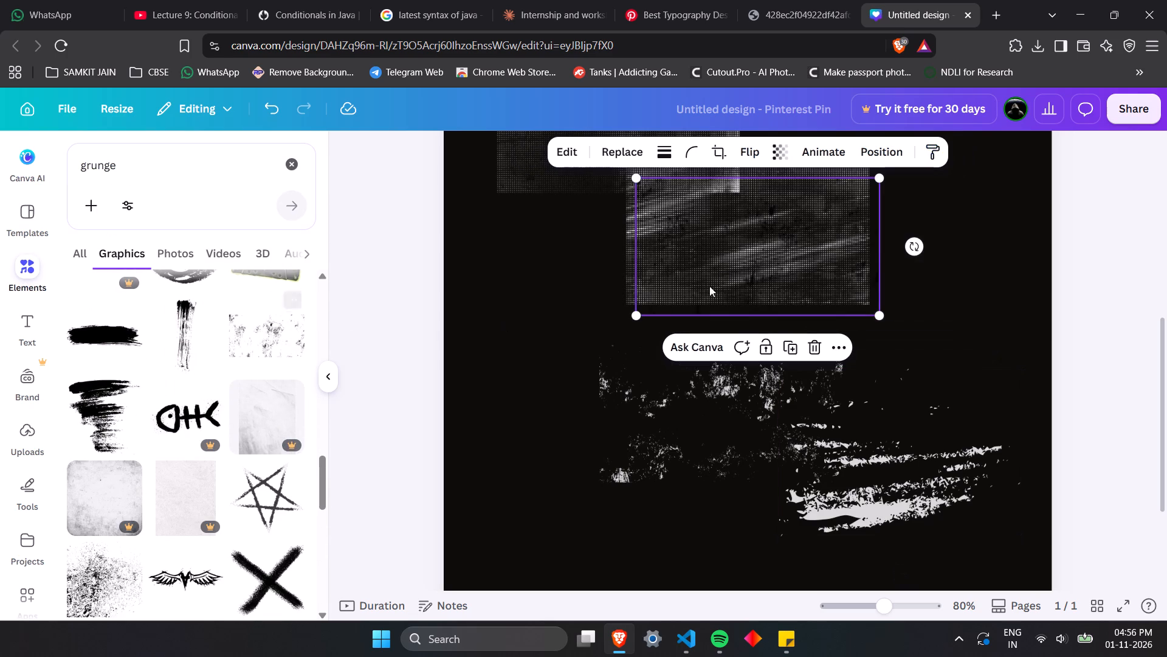
{"action": "left_click_drag", "start_coordinate": [731, 259], "coordinate": [597, 327]}
{"action": "left_click", "coordinate": [644, 151]}
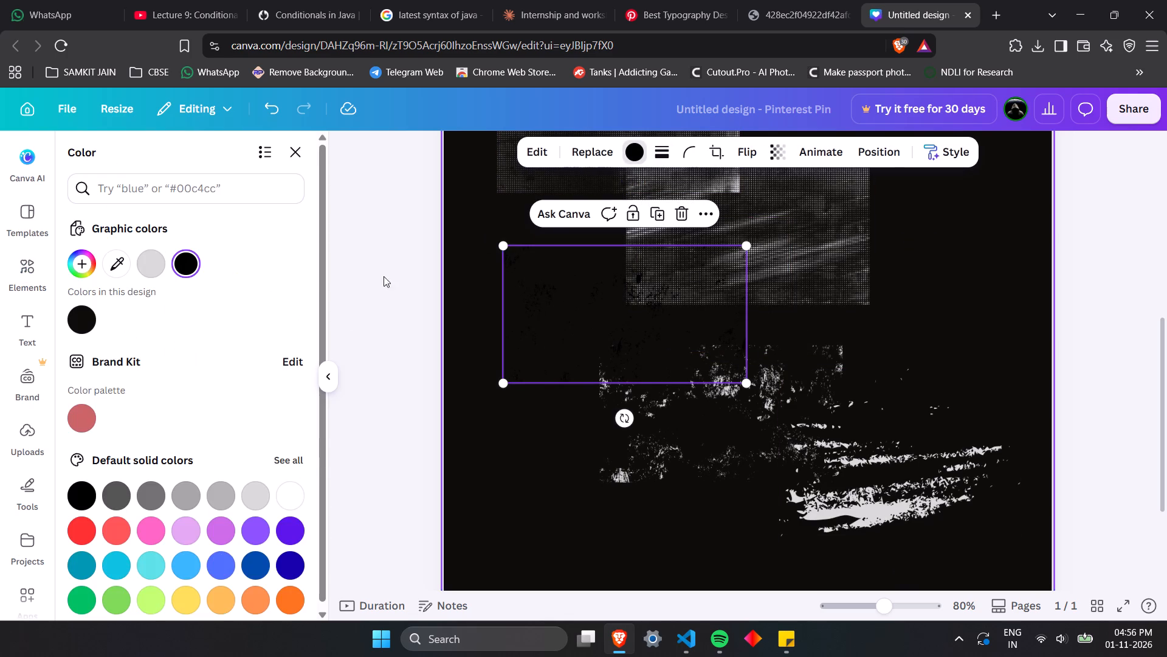
{"action": "left_click", "coordinate": [258, 482]}
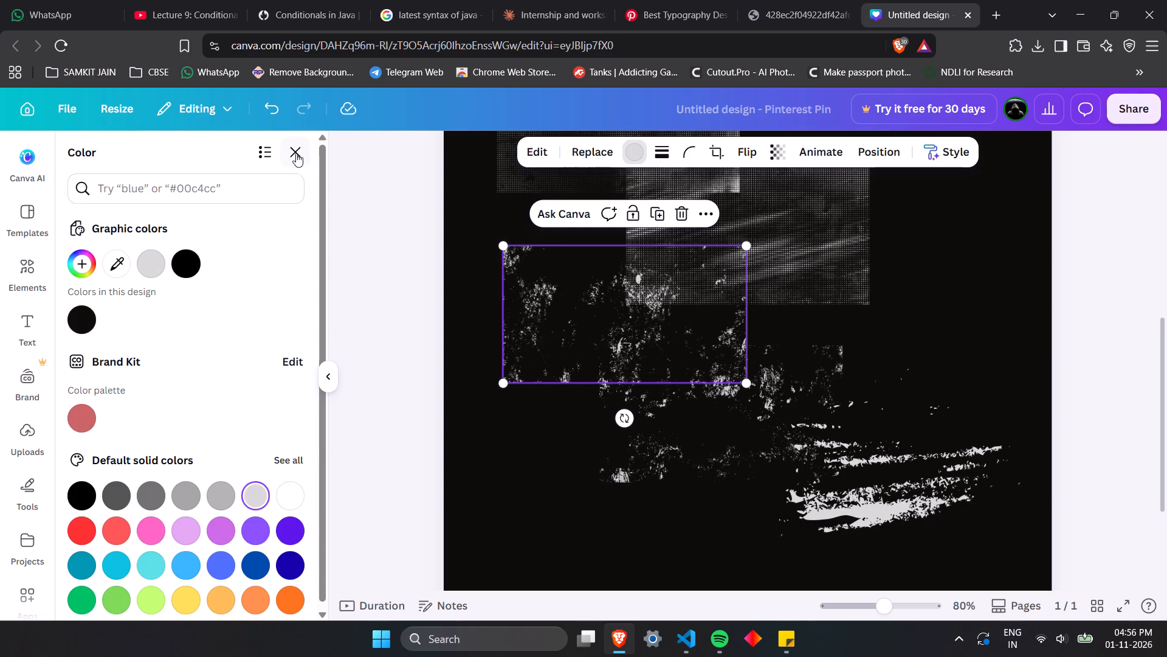
{"action": "left_click", "coordinate": [296, 152]}
Delete both halftone grunge graphics, the one with vertical scratches and the one with diagonal streaks.
{"action": "scroll", "coordinate": [384, 420], "scroll_direction": "up", "scroll_amount": 1}
{"action": "left_click", "coordinate": [318, 365]}
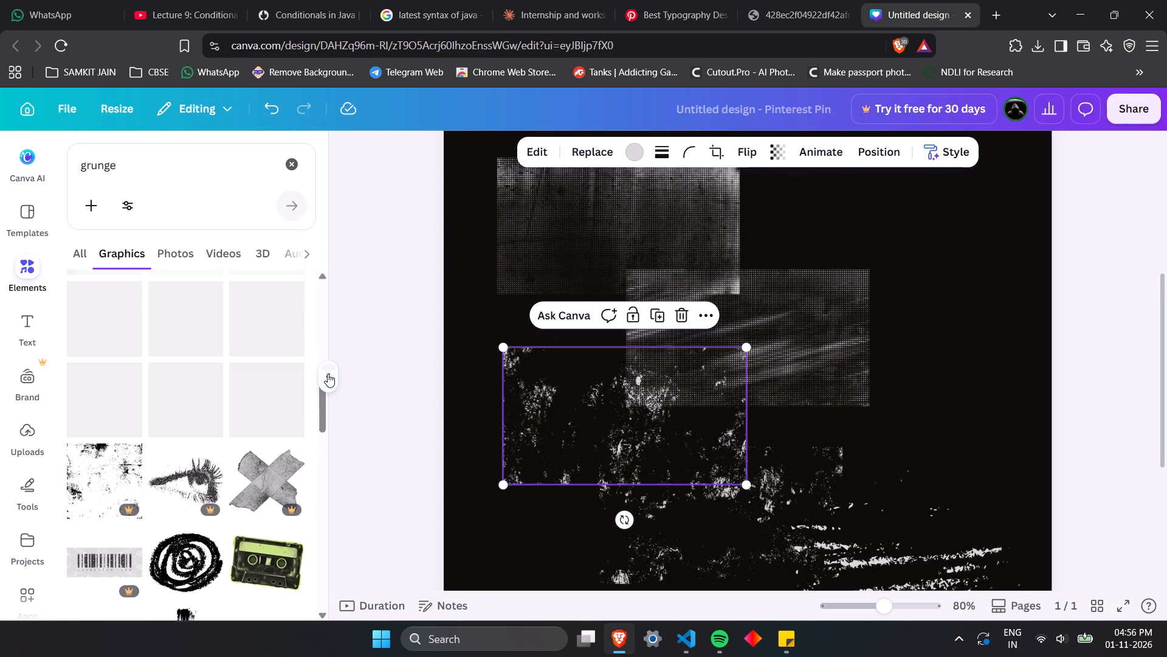
{"action": "left_click", "coordinate": [328, 374]}
{"action": "scroll", "coordinate": [346, 455], "scroll_direction": "up", "scroll_amount": 1}
{"action": "left_click", "coordinate": [464, 335]}
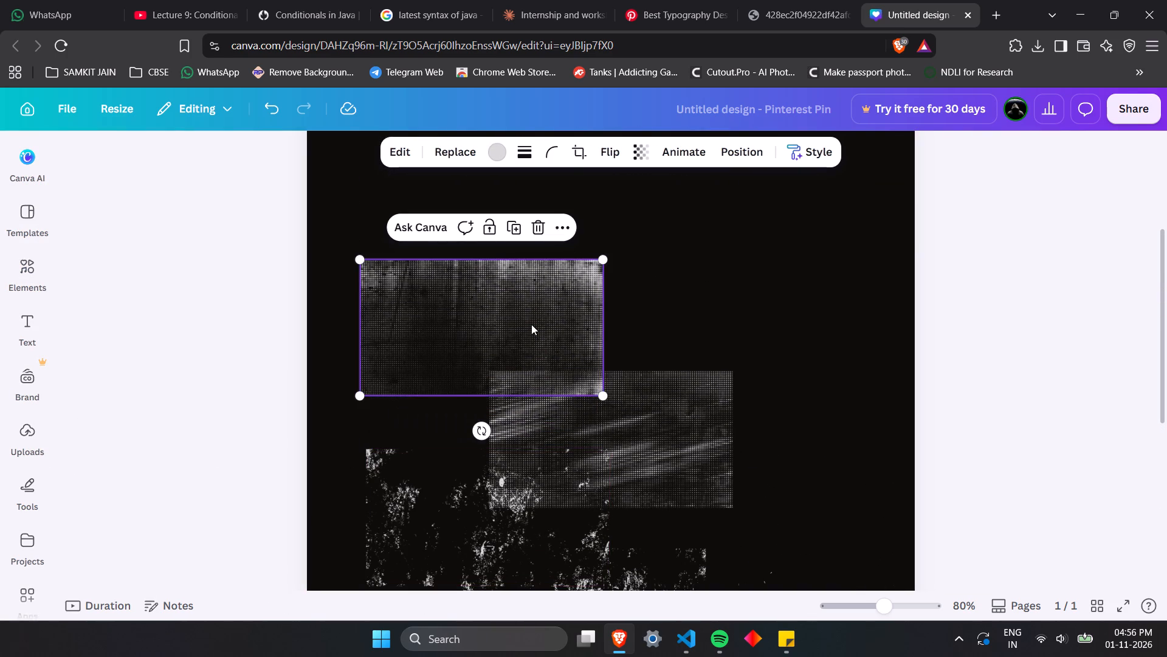
{"action": "left_click_drag", "start_coordinate": [531, 324], "coordinate": [667, 344]}
{"action": "left_click", "coordinate": [661, 248]}
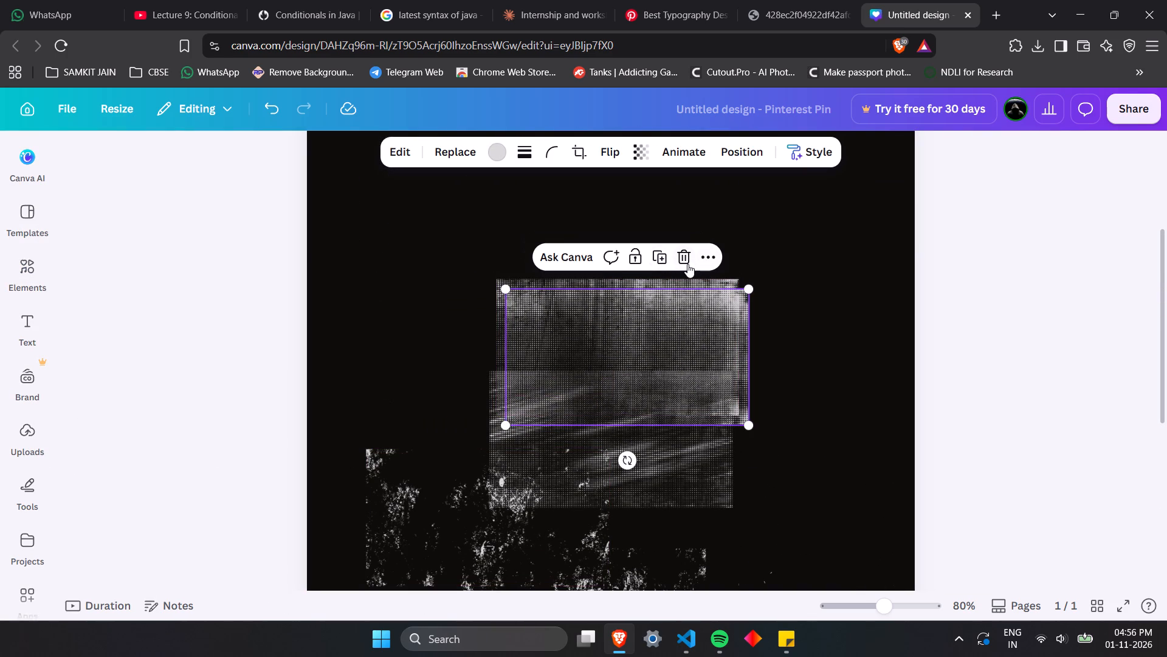
{"action": "left_click", "coordinate": [684, 264]}
{"action": "left_click", "coordinate": [662, 331]}
{"action": "left_click", "coordinate": [672, 249]}
{"action": "left_click", "coordinate": [647, 381]}
{"action": "left_click_drag", "start_coordinate": [636, 411], "coordinate": [689, 309]}
{"action": "left_click", "coordinate": [725, 239]}
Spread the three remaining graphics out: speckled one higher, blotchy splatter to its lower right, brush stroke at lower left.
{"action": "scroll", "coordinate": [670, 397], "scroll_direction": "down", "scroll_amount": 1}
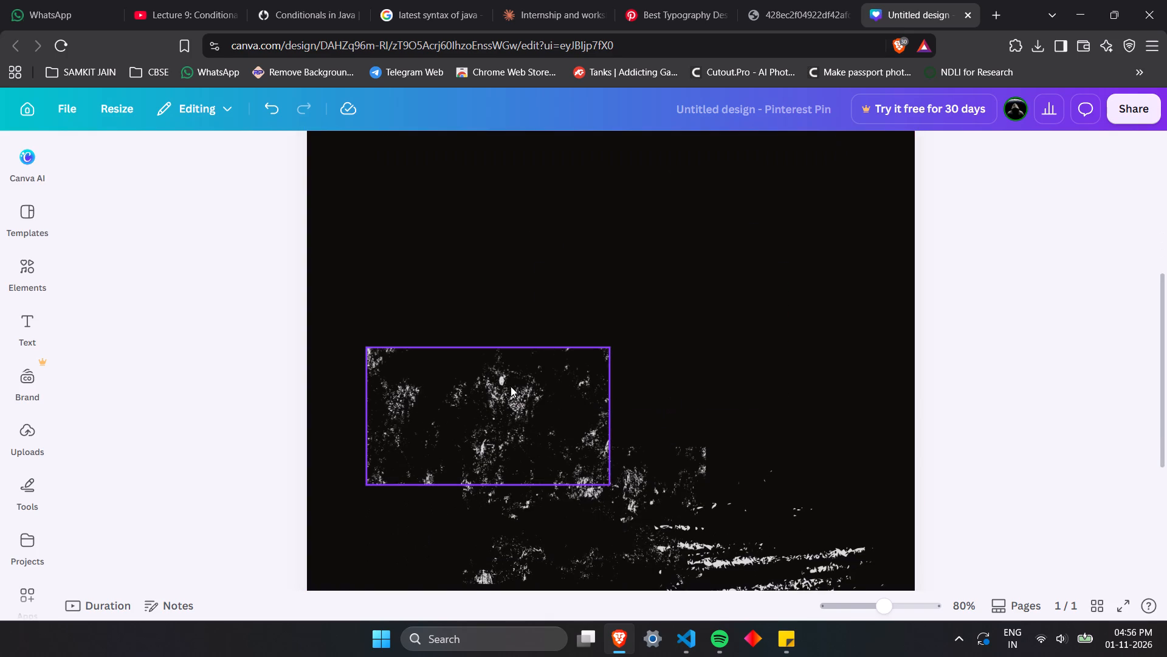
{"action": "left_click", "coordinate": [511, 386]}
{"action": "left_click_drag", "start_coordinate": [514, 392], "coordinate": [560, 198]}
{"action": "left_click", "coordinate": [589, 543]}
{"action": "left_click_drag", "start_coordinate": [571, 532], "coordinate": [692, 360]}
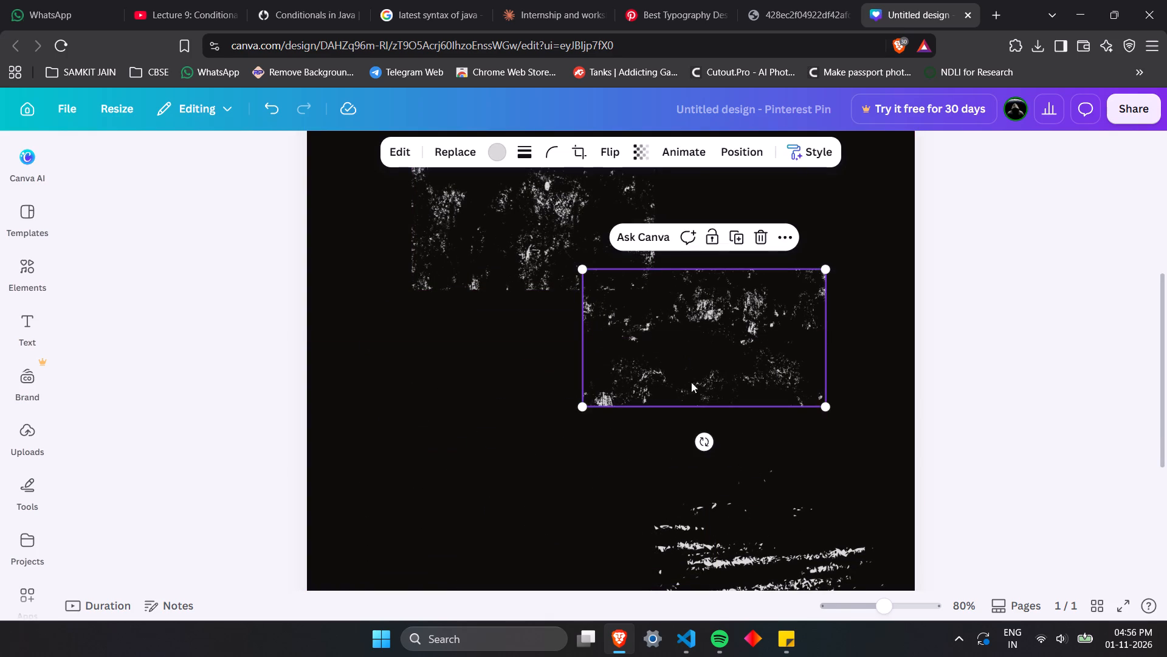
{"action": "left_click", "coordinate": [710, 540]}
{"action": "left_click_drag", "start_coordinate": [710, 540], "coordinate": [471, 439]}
Using the reference poster as a guide, move the brush-stroke graphic to the page's lower right, overhanging the right edge.
{"action": "scroll", "coordinate": [441, 428], "scroll_direction": "down", "scroll_amount": 2}
{"action": "scroll", "coordinate": [658, 489], "scroll_direction": "up", "scroll_amount": 2}
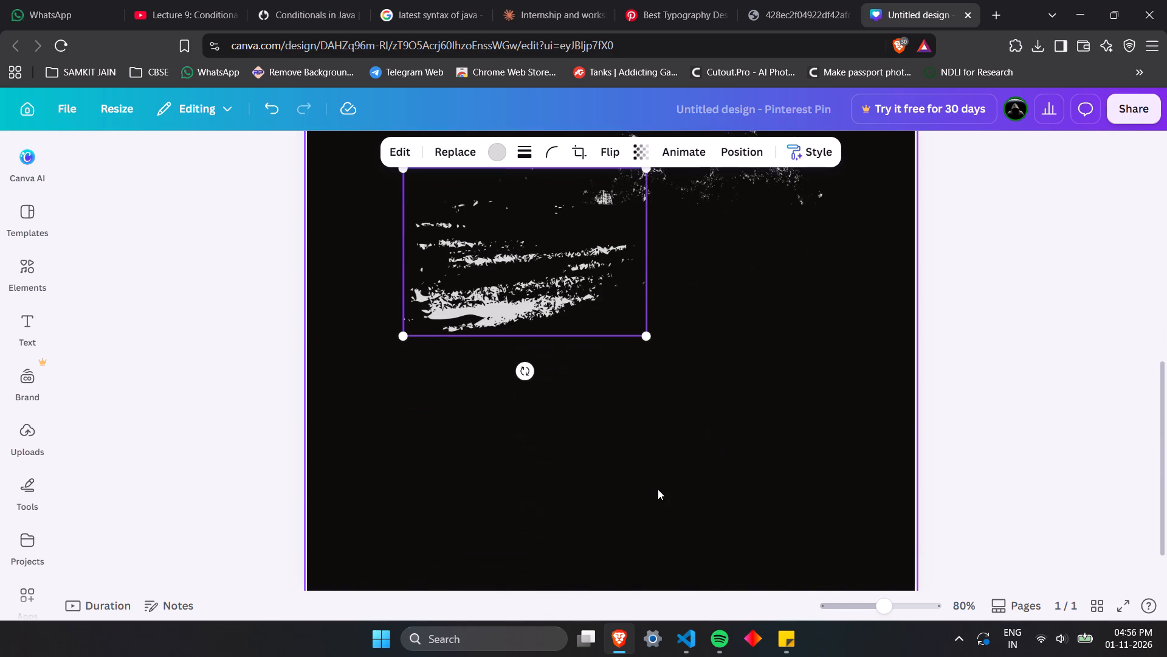
{"action": "scroll", "coordinate": [658, 489], "scroll_direction": "up", "scroll_amount": 3}
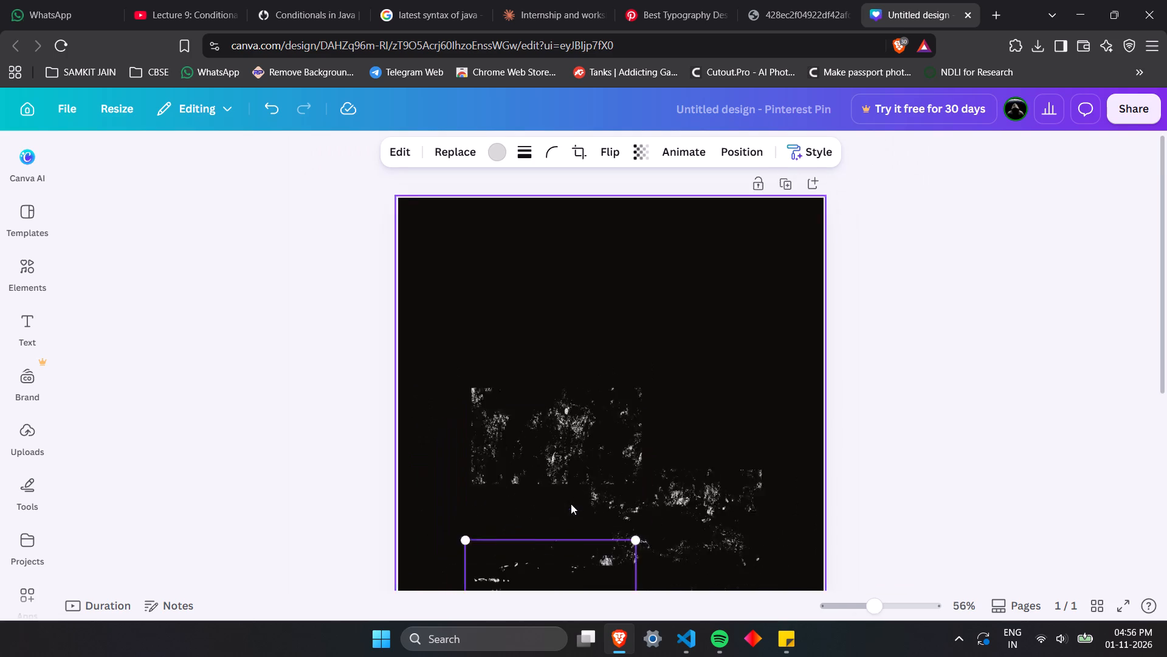
{"action": "left_click", "coordinate": [771, 0]}
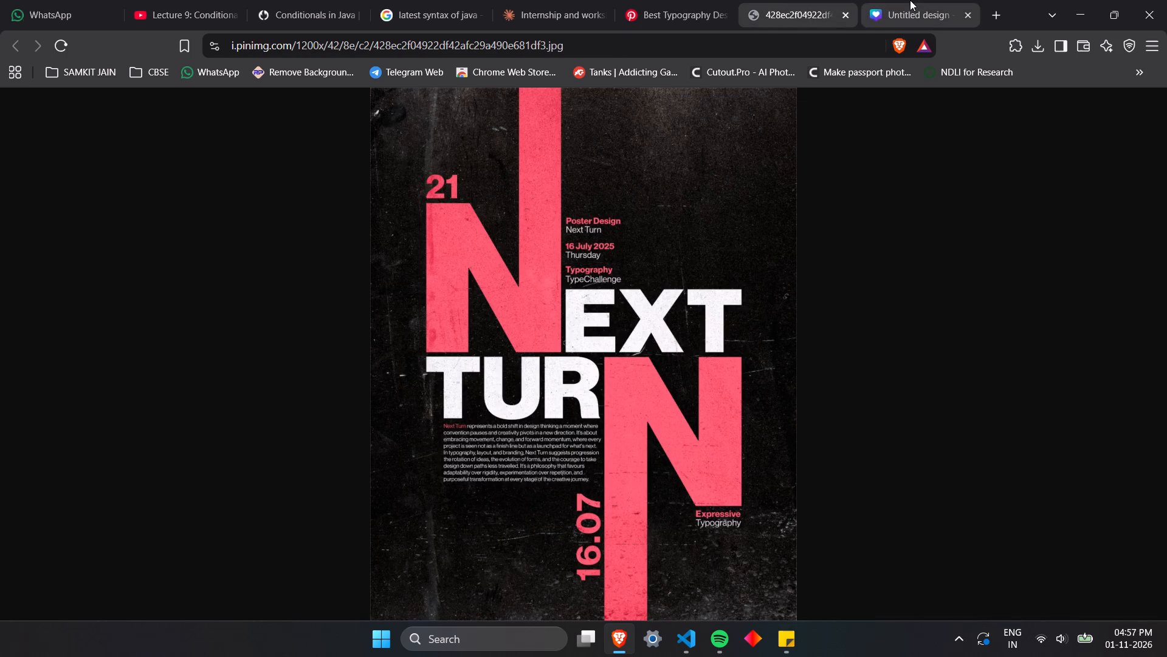
{"action": "scroll", "coordinate": [669, 467], "scroll_direction": "down", "scroll_amount": 2}
{"action": "left_click", "coordinate": [935, 0]}
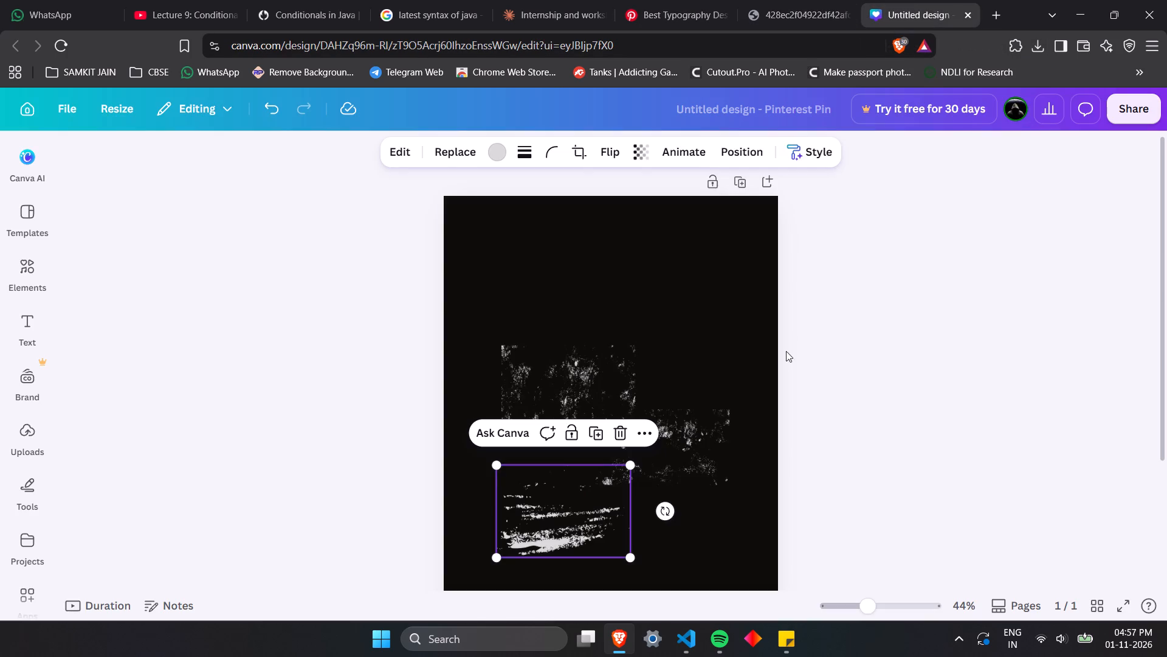
{"action": "left_click_drag", "start_coordinate": [579, 520], "coordinate": [758, 557]}
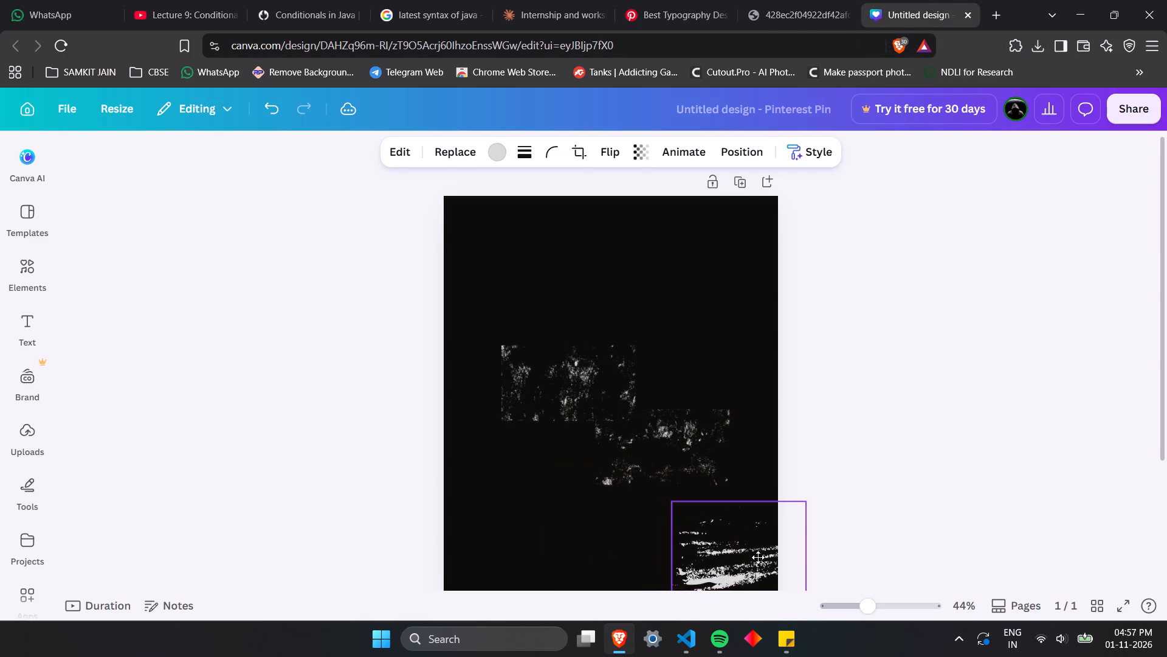
{"action": "left_click_drag", "start_coordinate": [758, 557], "coordinate": [764, 562]}
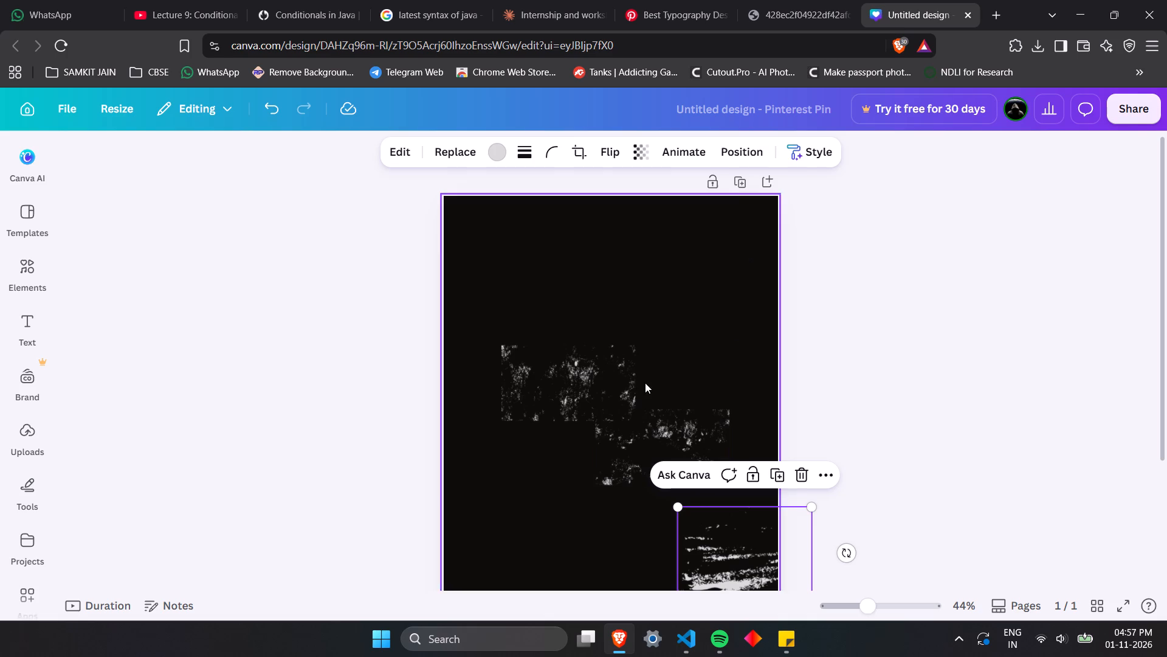
Move the blotchy splatter graphic to the page's left edge in the lower half and enlarge it to full page width.
{"action": "left_click", "coordinate": [636, 434]}
{"action": "left_click_drag", "start_coordinate": [633, 459], "coordinate": [482, 565]}
{"action": "left_click_drag", "start_coordinate": [578, 516], "coordinate": [814, 465]}
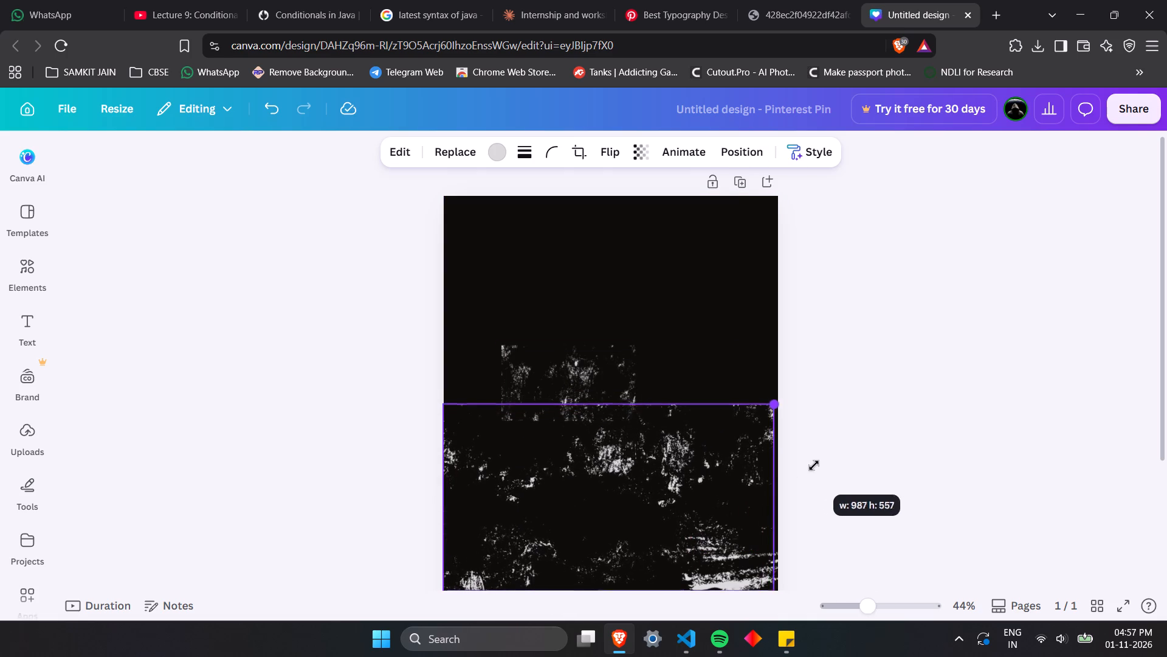
{"action": "left_click_drag", "start_coordinate": [814, 465], "coordinate": [818, 470]}
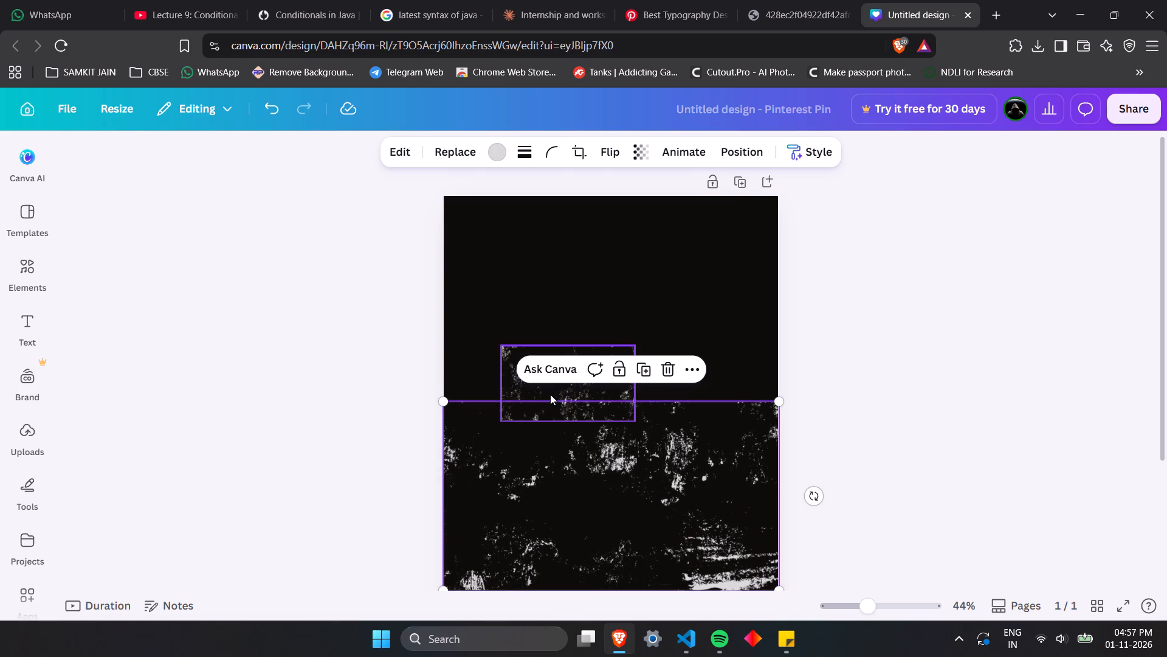
Place the speckled grunge graphic in the page's top-left corner and enlarge it slightly beyond full width to cover the upper half.
{"action": "left_click", "coordinate": [549, 393]}
{"action": "left_click_drag", "start_coordinate": [551, 389], "coordinate": [489, 240]}
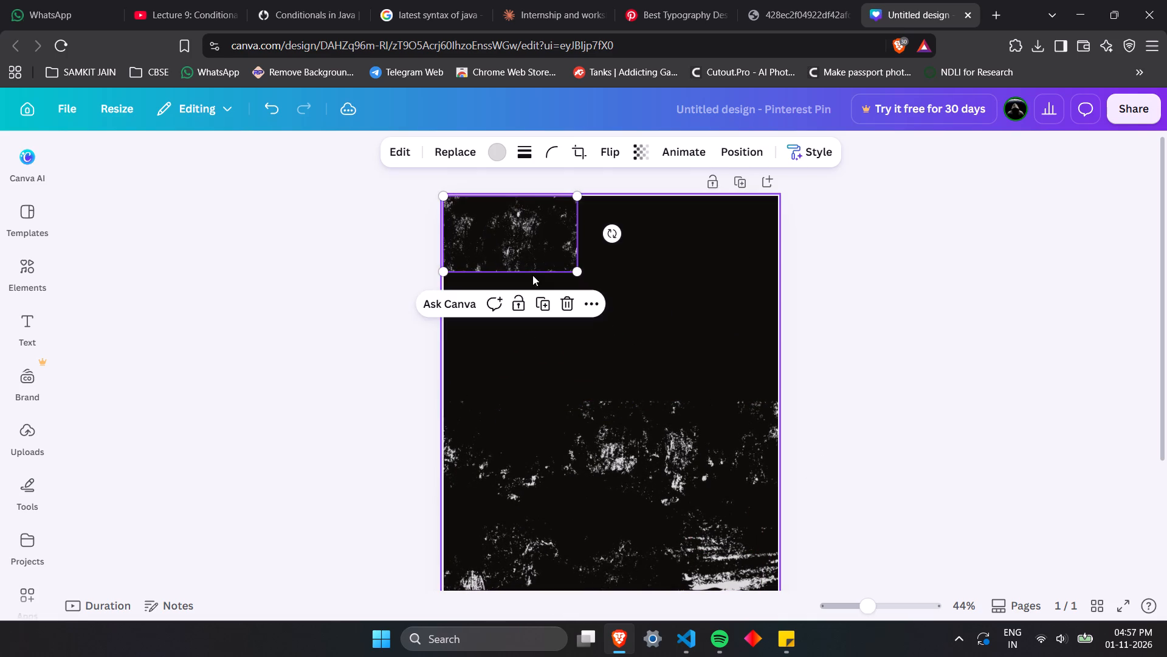
{"action": "left_click_drag", "start_coordinate": [577, 272], "coordinate": [805, 427]}
{"action": "left_click", "coordinate": [817, 483]}
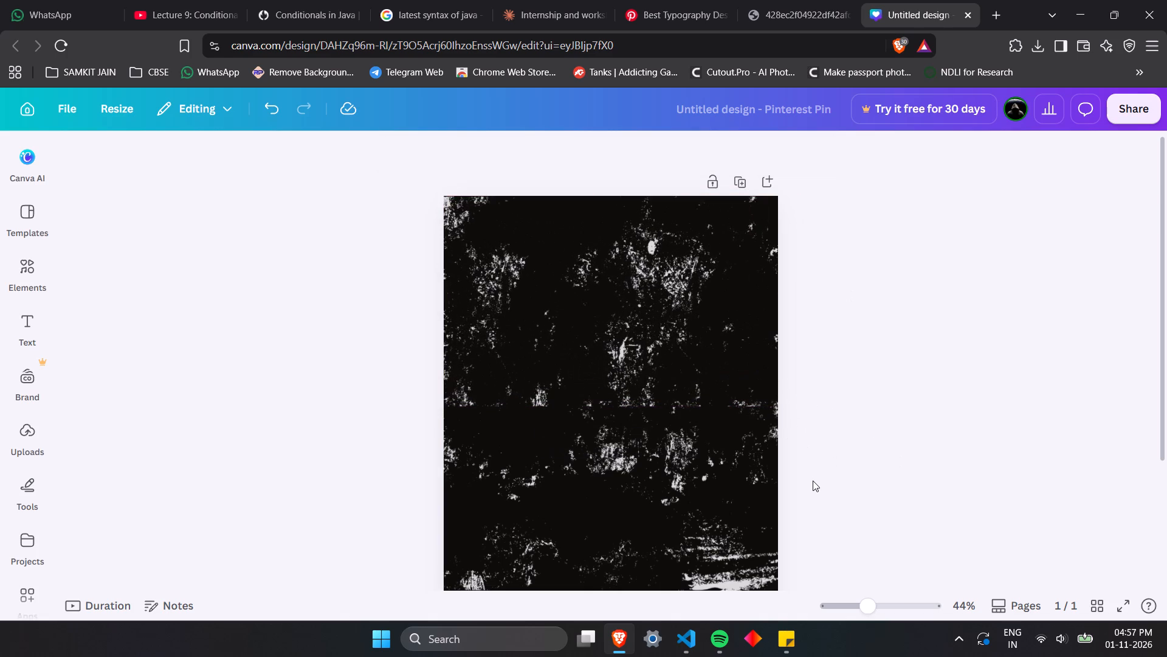
Set the transparency of the upper speckled grunge graphic to 30.
{"action": "left_click", "coordinate": [587, 320]}
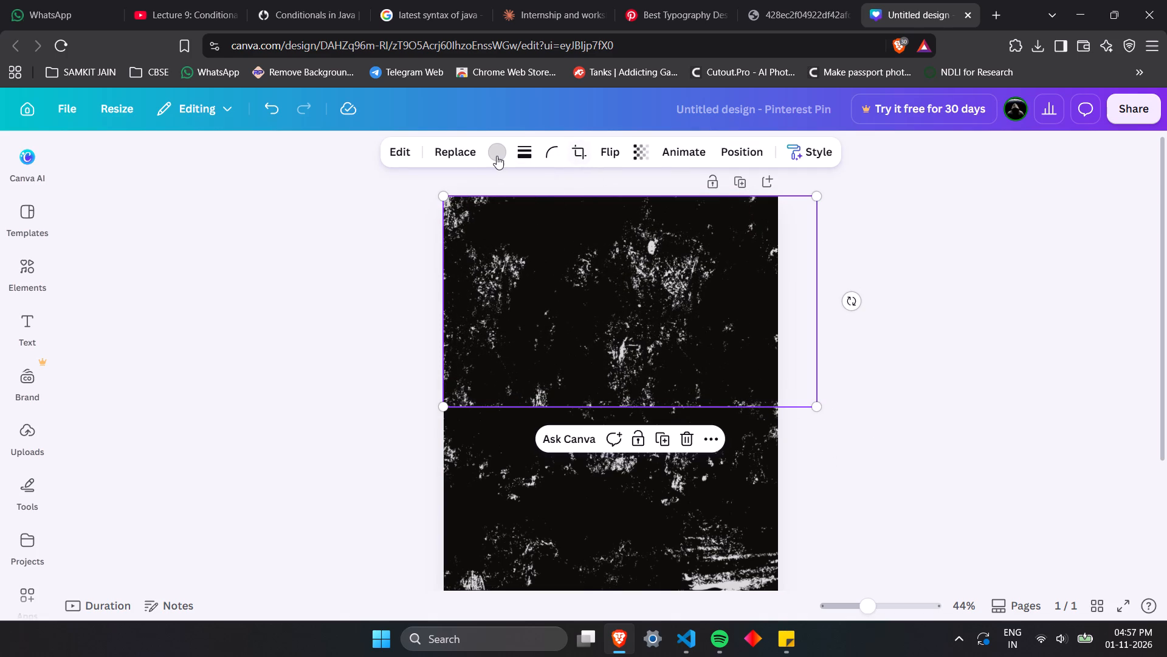
{"action": "left_click", "coordinate": [628, 151]}
{"action": "left_click", "coordinate": [639, 154]}
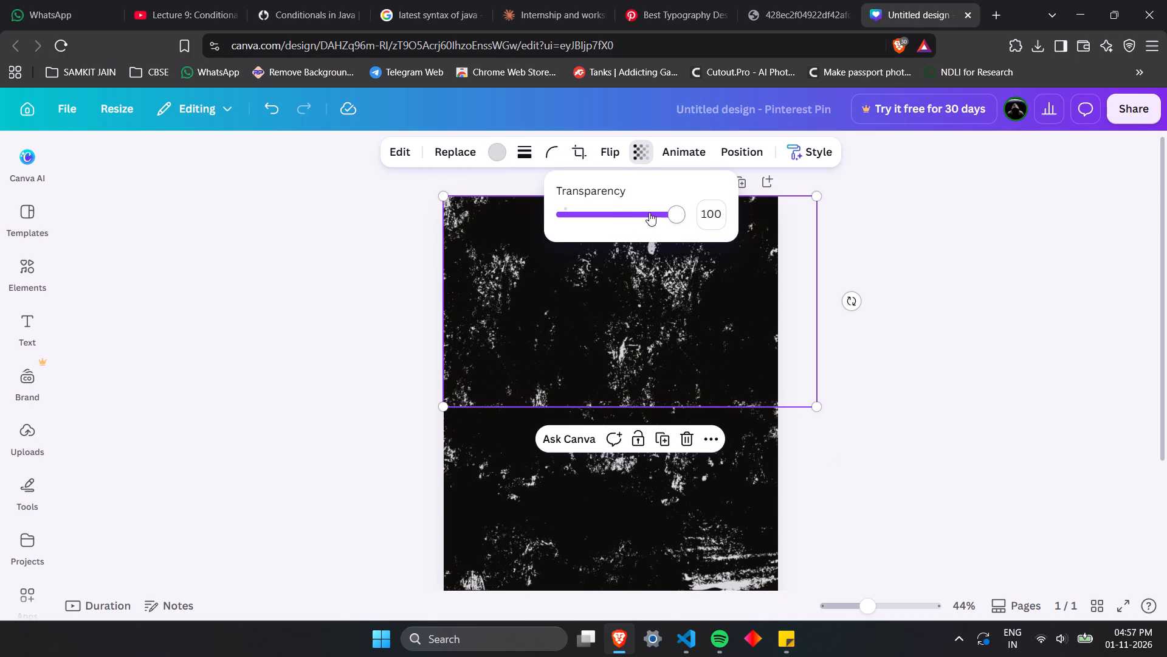
{"action": "left_click_drag", "start_coordinate": [649, 212], "coordinate": [602, 228]}
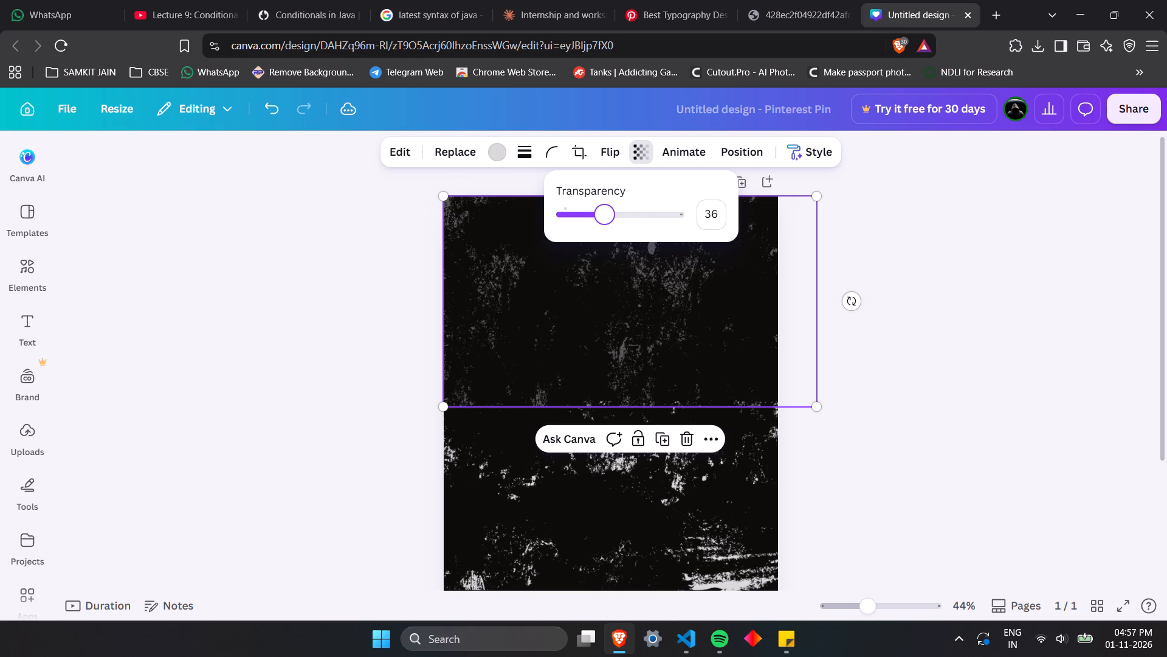
{"action": "left_click_drag", "start_coordinate": [602, 228], "coordinate": [600, 234]}
{"action": "left_click_drag", "start_coordinate": [600, 234], "coordinate": [597, 238]}
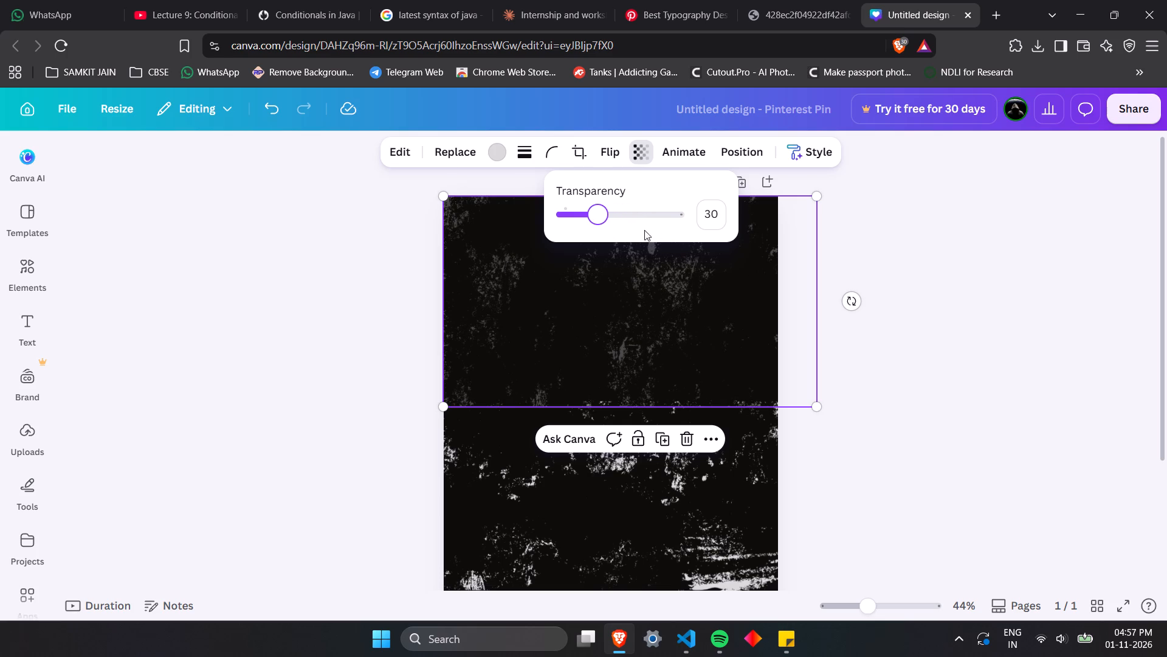
{"action": "left_click", "coordinate": [328, 472]}
Set the transparency of the blotchy splatter graphic in the page's lower half to 30.
{"action": "left_click", "coordinate": [571, 474]}
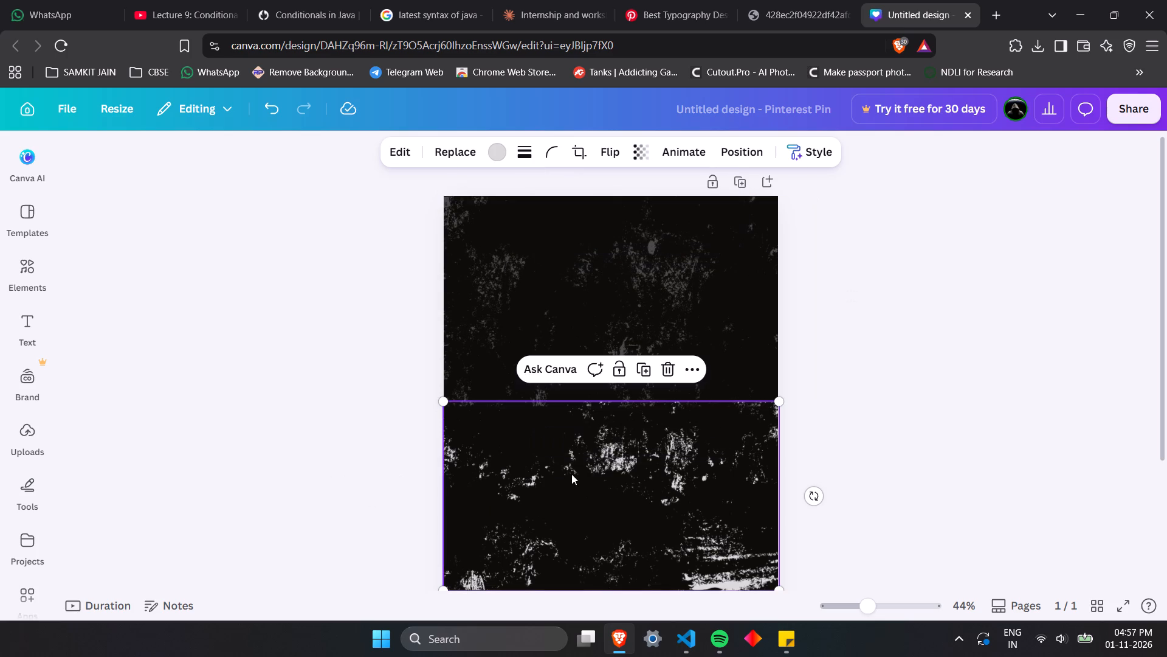
{"action": "left_click", "coordinate": [637, 145]}
{"action": "left_click", "coordinate": [717, 217]}
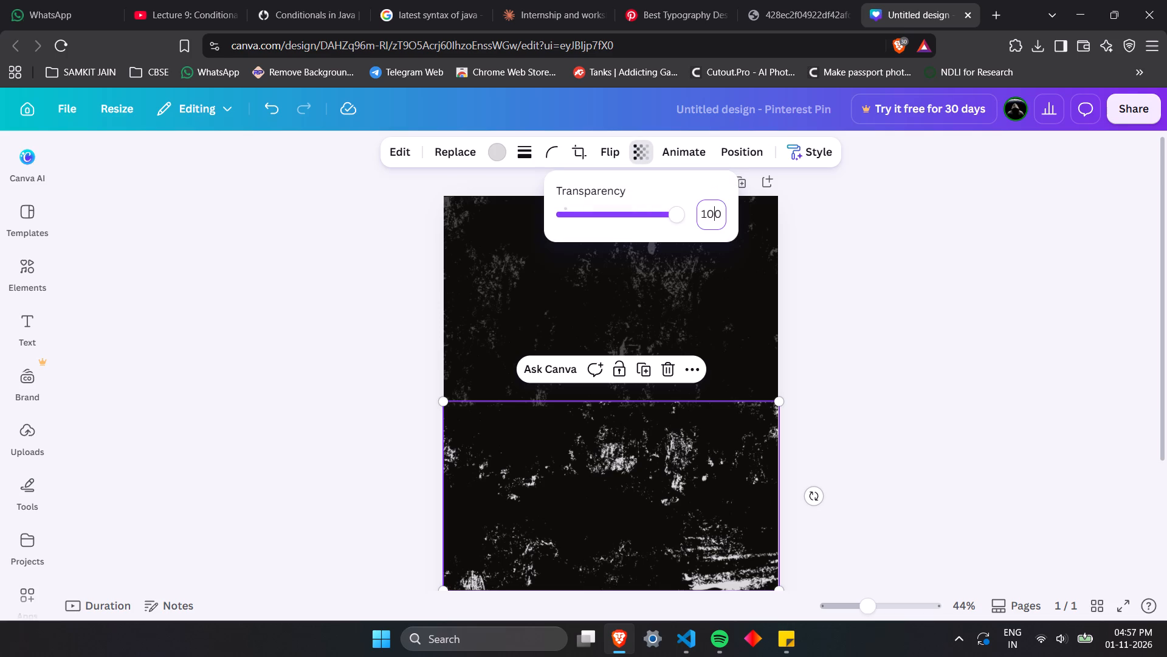
{"action": "type", "text": "30"}
{"action": "key", "text": "Return"}
{"action": "double_click", "coordinate": [880, 437]}
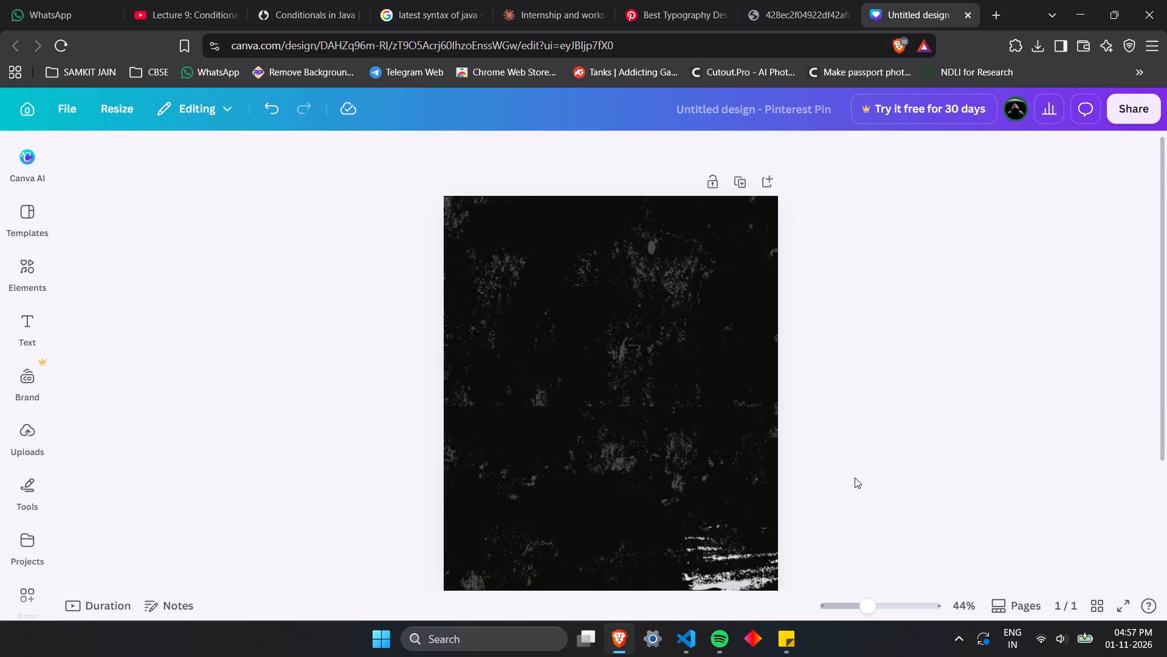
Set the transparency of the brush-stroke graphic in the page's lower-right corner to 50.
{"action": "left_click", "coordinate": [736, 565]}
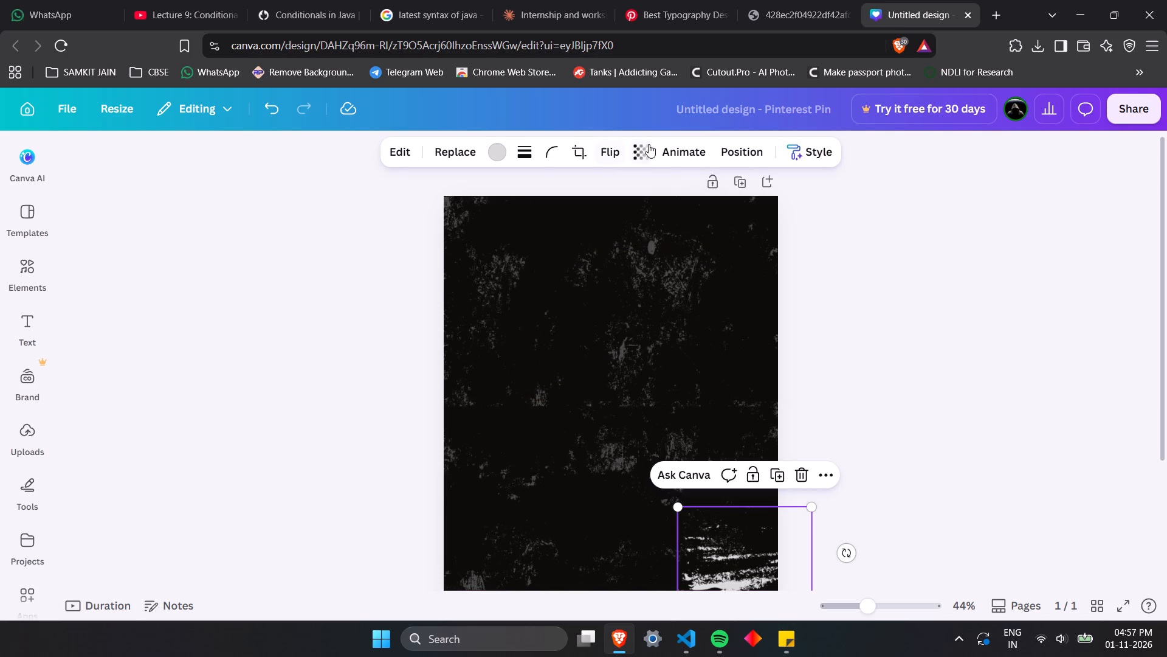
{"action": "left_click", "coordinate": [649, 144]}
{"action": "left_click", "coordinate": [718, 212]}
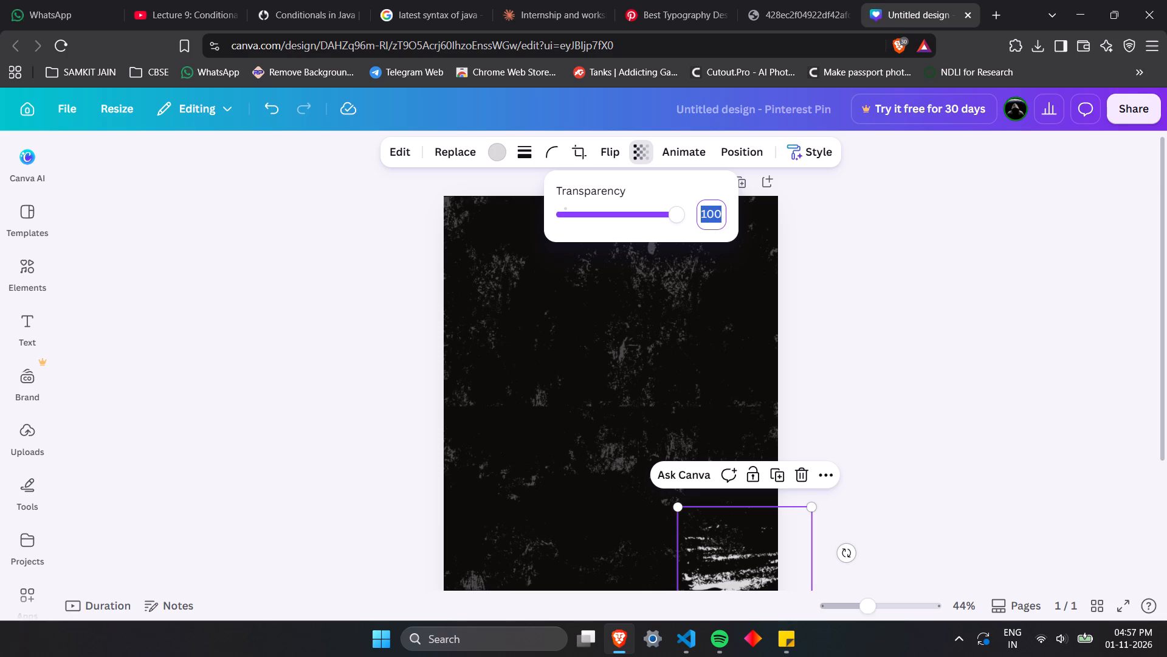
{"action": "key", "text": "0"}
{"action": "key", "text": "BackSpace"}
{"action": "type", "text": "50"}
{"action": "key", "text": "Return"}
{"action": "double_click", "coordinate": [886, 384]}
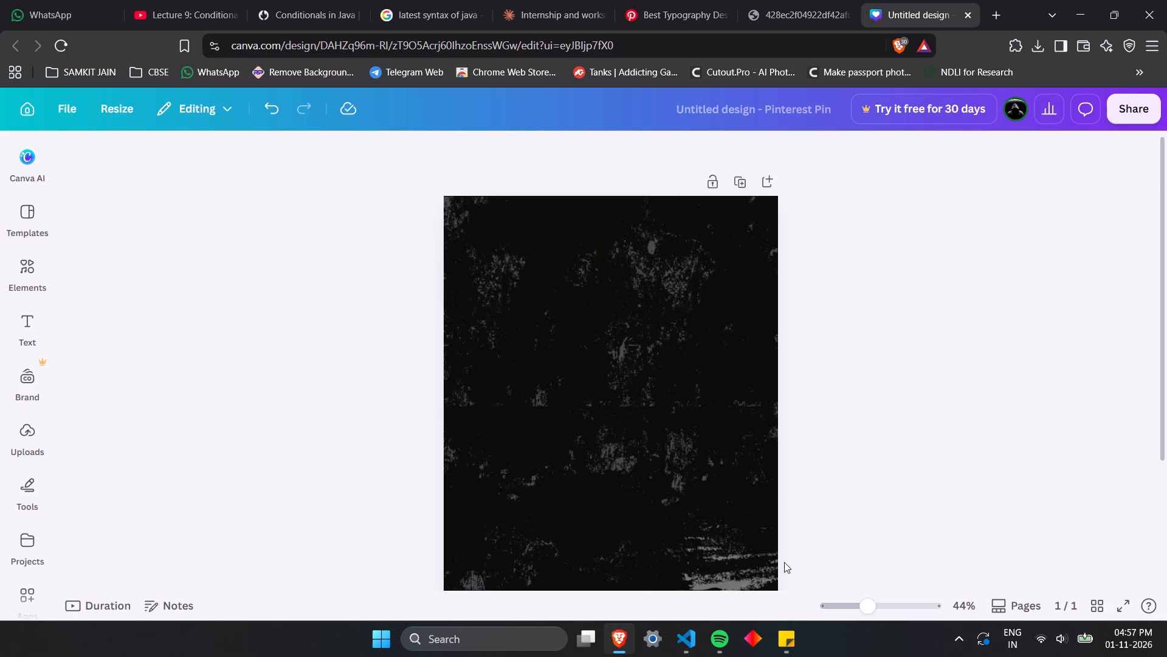
Shift the brush-stroke graphic slightly further past the page's right edge and set its transparency to 60.
{"action": "left_click", "coordinate": [745, 558]}
{"action": "left_click_drag", "start_coordinate": [769, 557], "coordinate": [780, 557]}
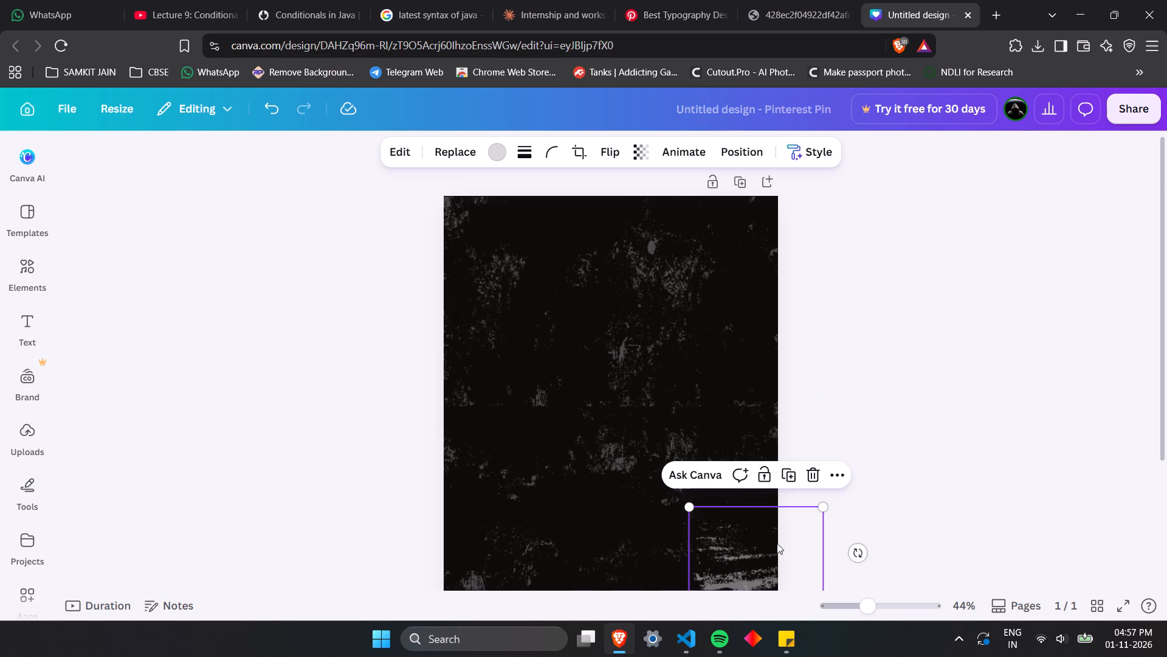
{"action": "left_click", "coordinate": [642, 151]}
{"action": "left_click", "coordinate": [710, 208]}
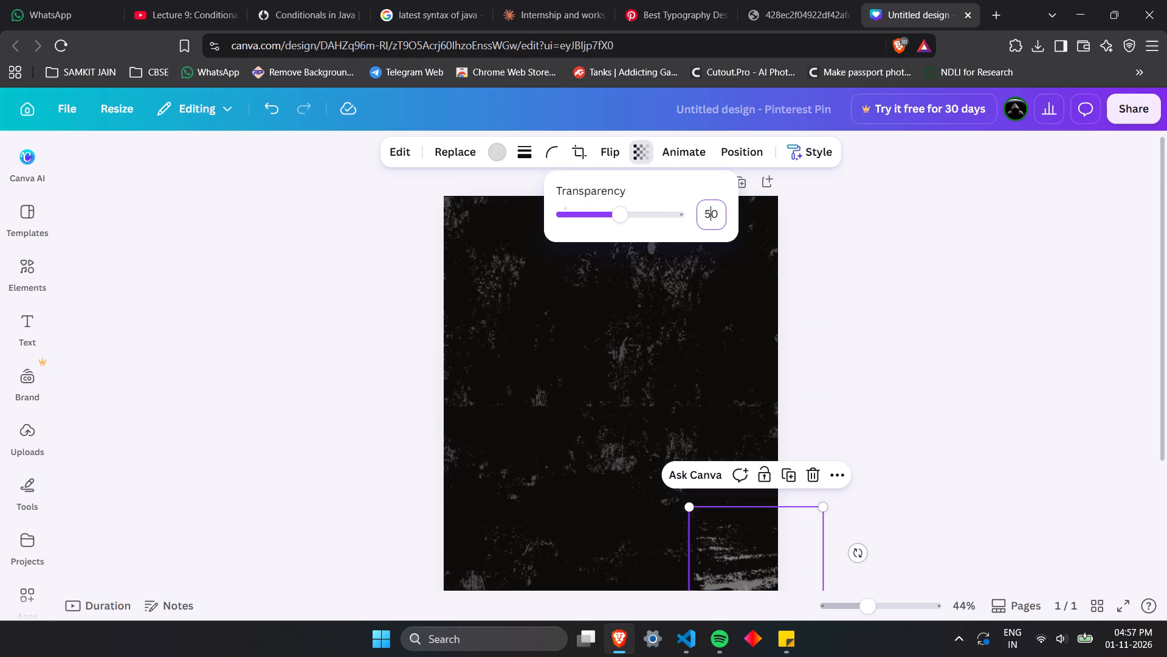
{"action": "key", "text": "6"}
{"action": "key", "text": "0"}
{"action": "key", "text": "Return"}
{"action": "double_click", "coordinate": [913, 364]}
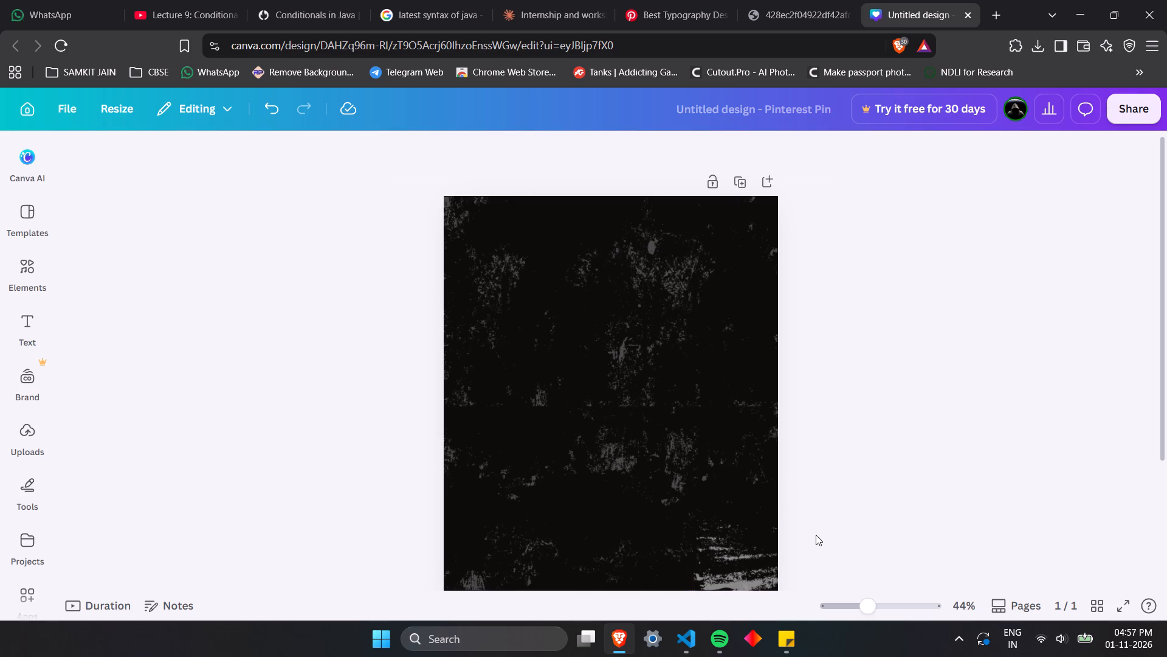
Following the reference poster's title wording, add a text box reading EXT to the page.
{"action": "left_click", "coordinate": [827, 0]}
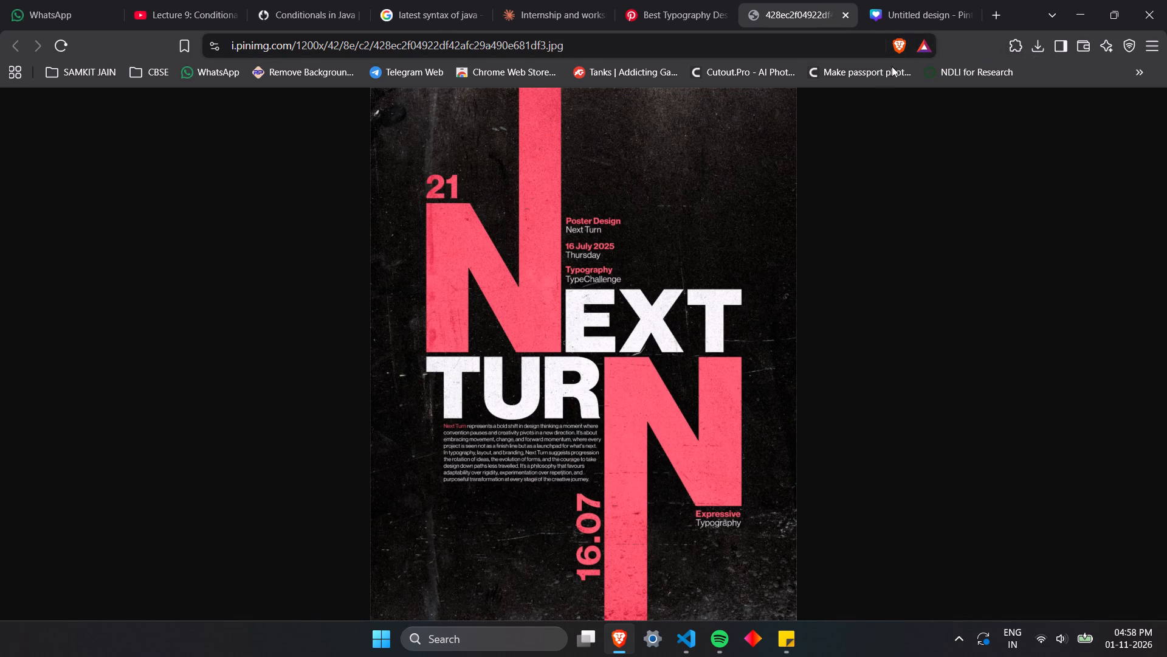
{"action": "left_click", "coordinate": [881, 0]}
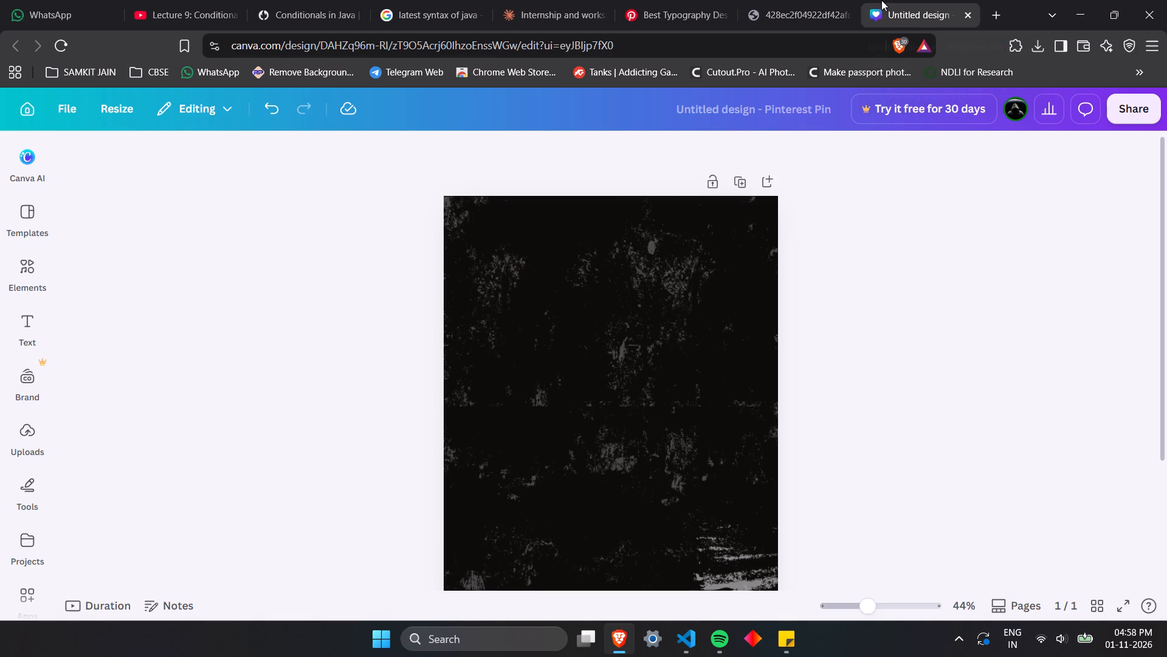
{"action": "left_click", "coordinate": [19, 198]}
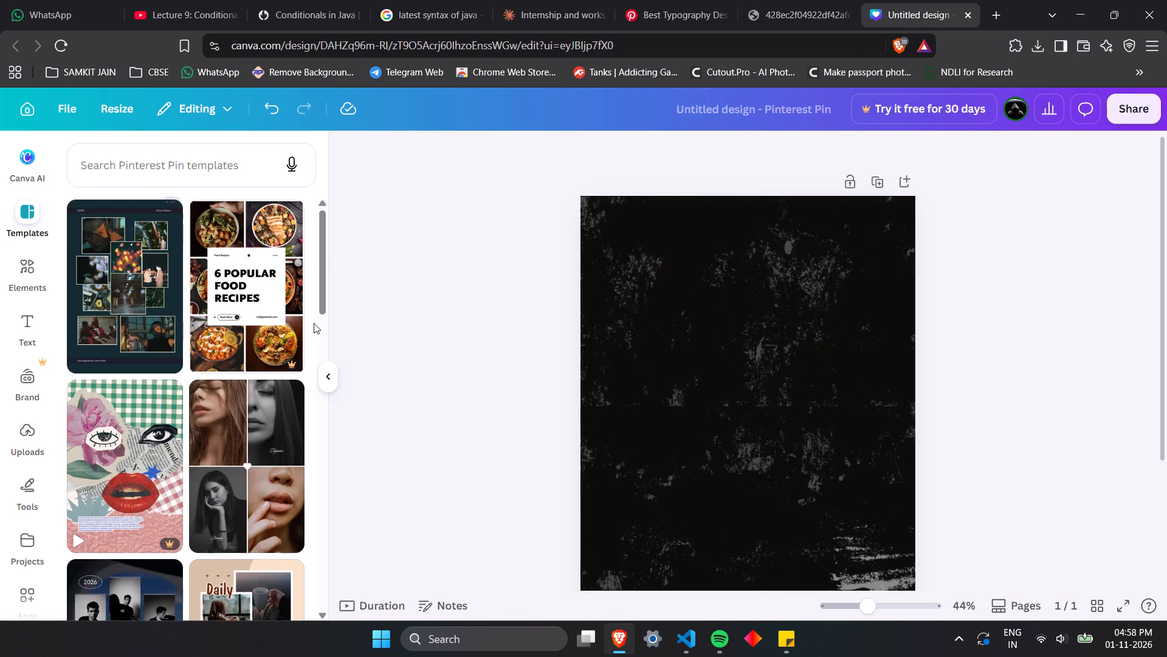
{"action": "left_click", "coordinate": [39, 333]}
{"action": "left_click", "coordinate": [210, 169]}
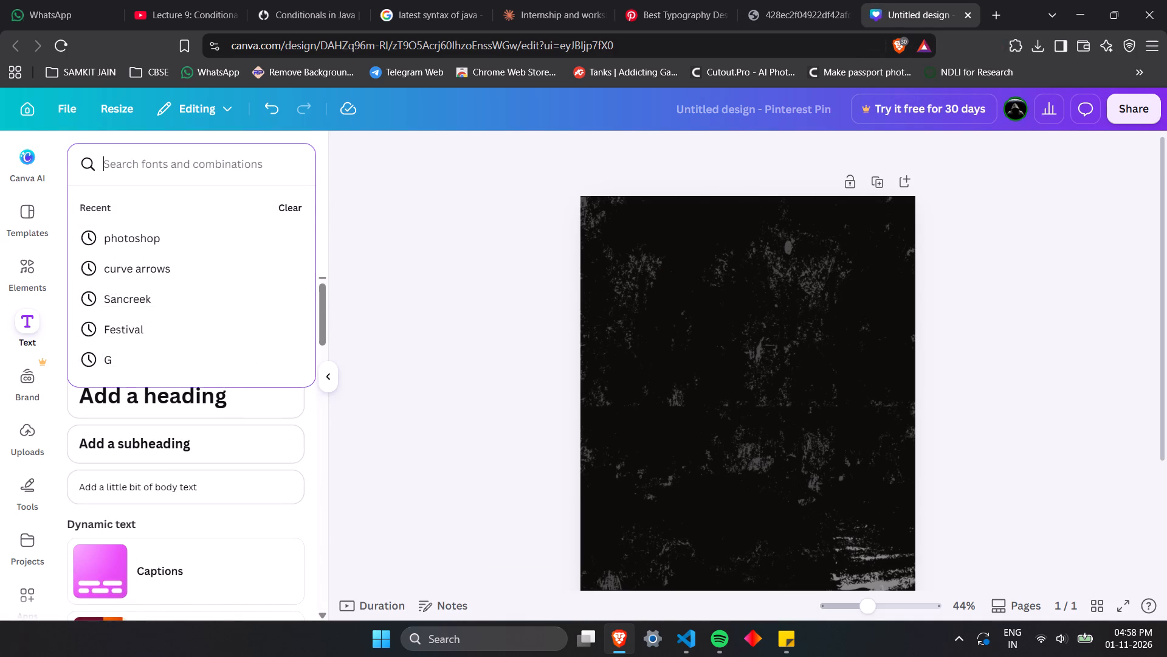
{"action": "left_click", "coordinate": [492, 362]}
{"action": "key", "text": "t"}
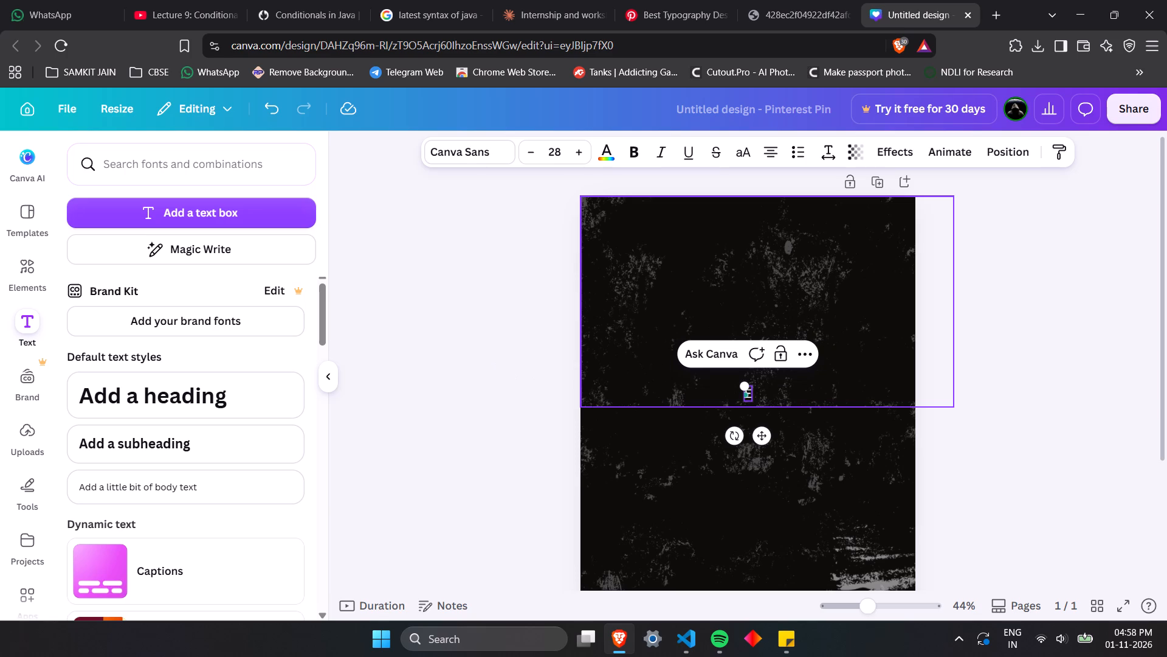
{"action": "key", "text": "t"}
{"action": "left_click", "coordinate": [509, 337]}
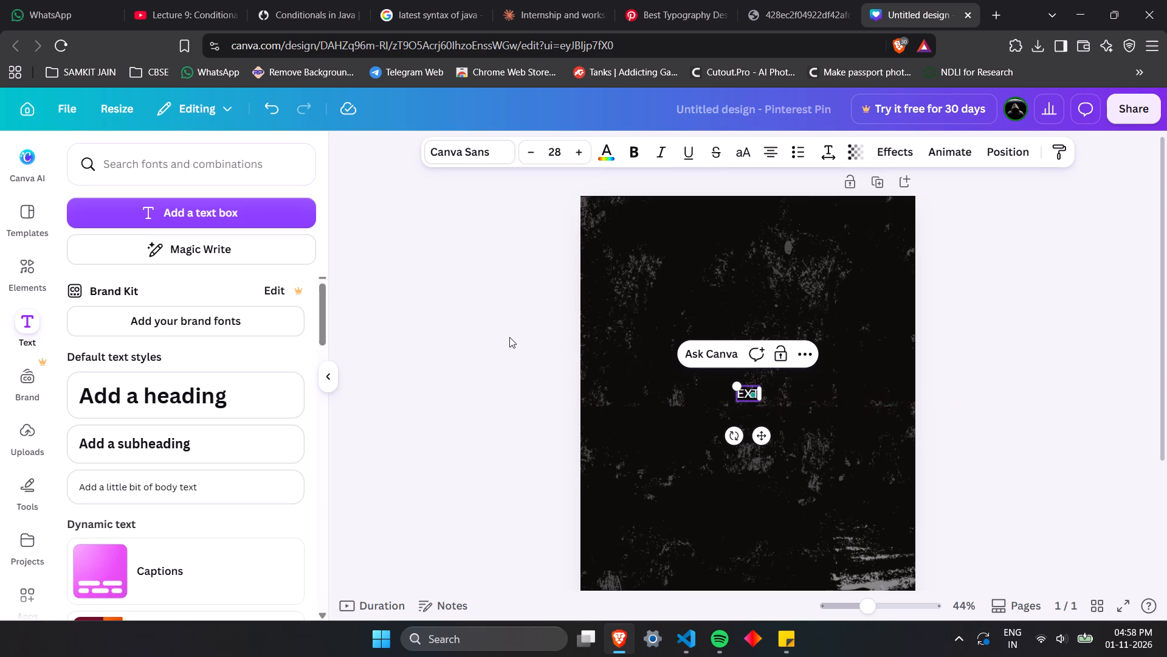
Enlarge the EXT text to about size 168 and move it slightly right of centre in the page's upper half.
{"action": "left_click", "coordinate": [738, 392]}
{"action": "left_click_drag", "start_coordinate": [735, 390], "coordinate": [626, 341]}
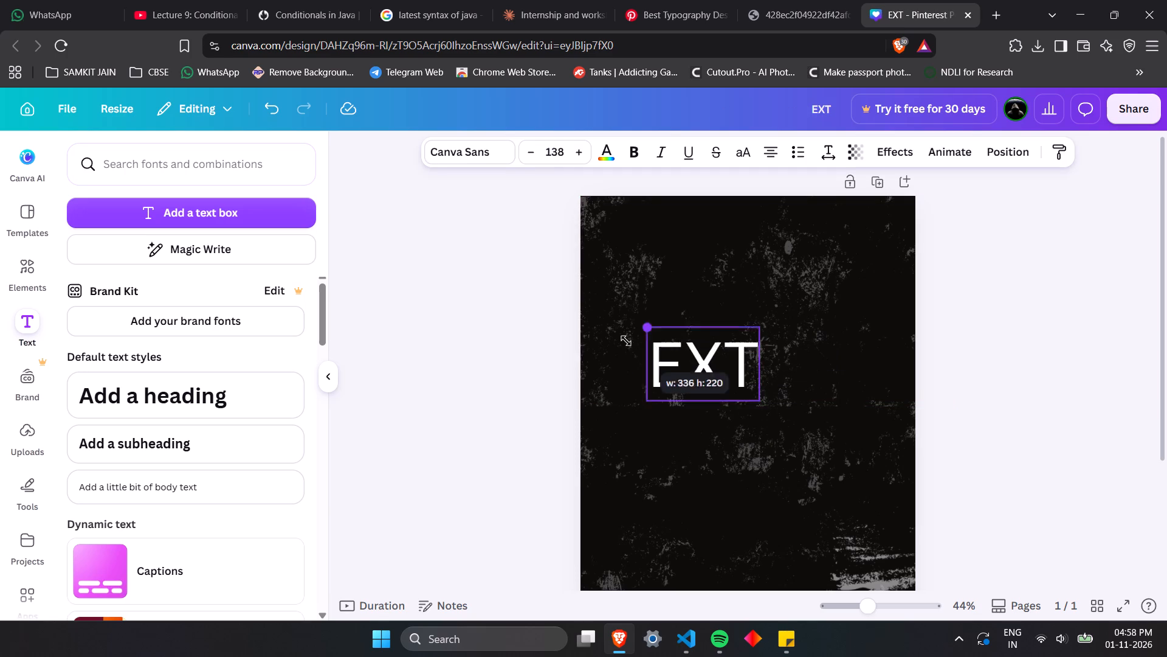
{"action": "left_click_drag", "start_coordinate": [626, 341], "coordinate": [610, 333]}
{"action": "left_click", "coordinate": [1025, 373]}
{"action": "left_click", "coordinate": [729, 367]}
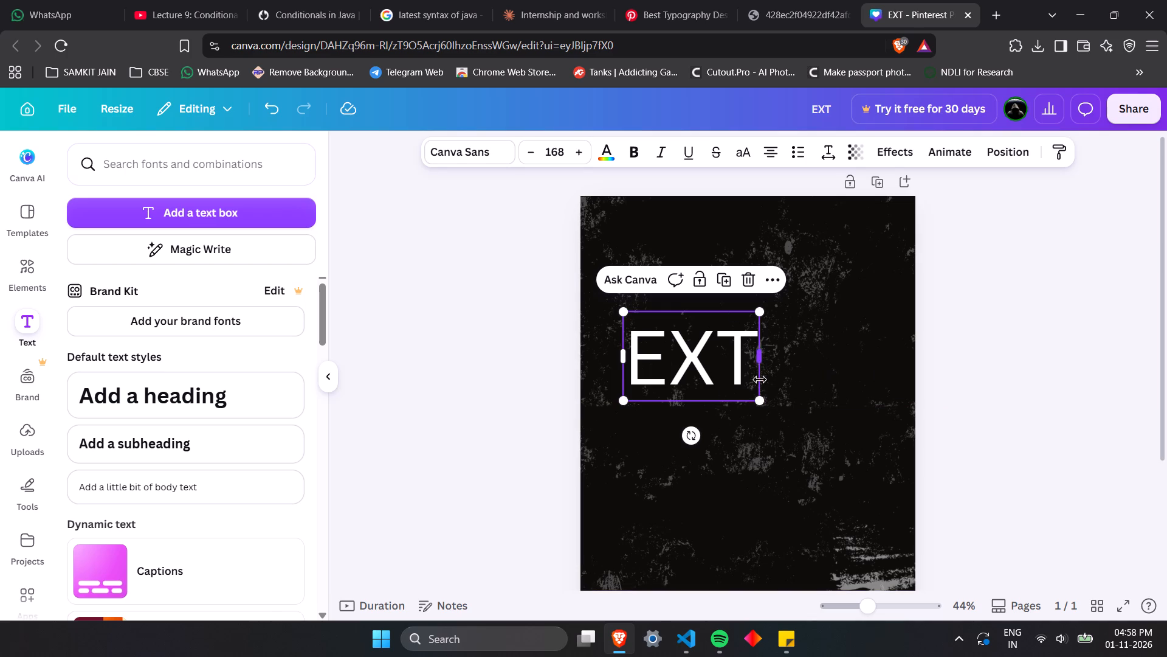
{"action": "left_click_drag", "start_coordinate": [748, 380], "coordinate": [818, 366]}
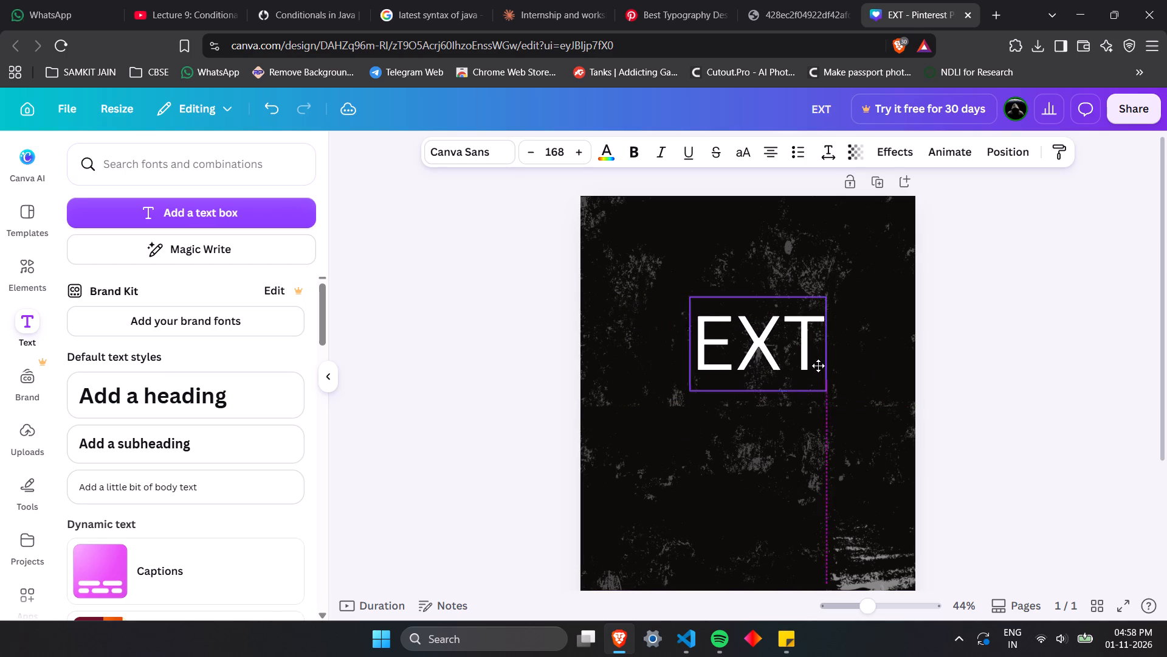
{"action": "left_click_drag", "start_coordinate": [818, 366], "coordinate": [824, 366]}
{"action": "left_click", "coordinate": [991, 333]}
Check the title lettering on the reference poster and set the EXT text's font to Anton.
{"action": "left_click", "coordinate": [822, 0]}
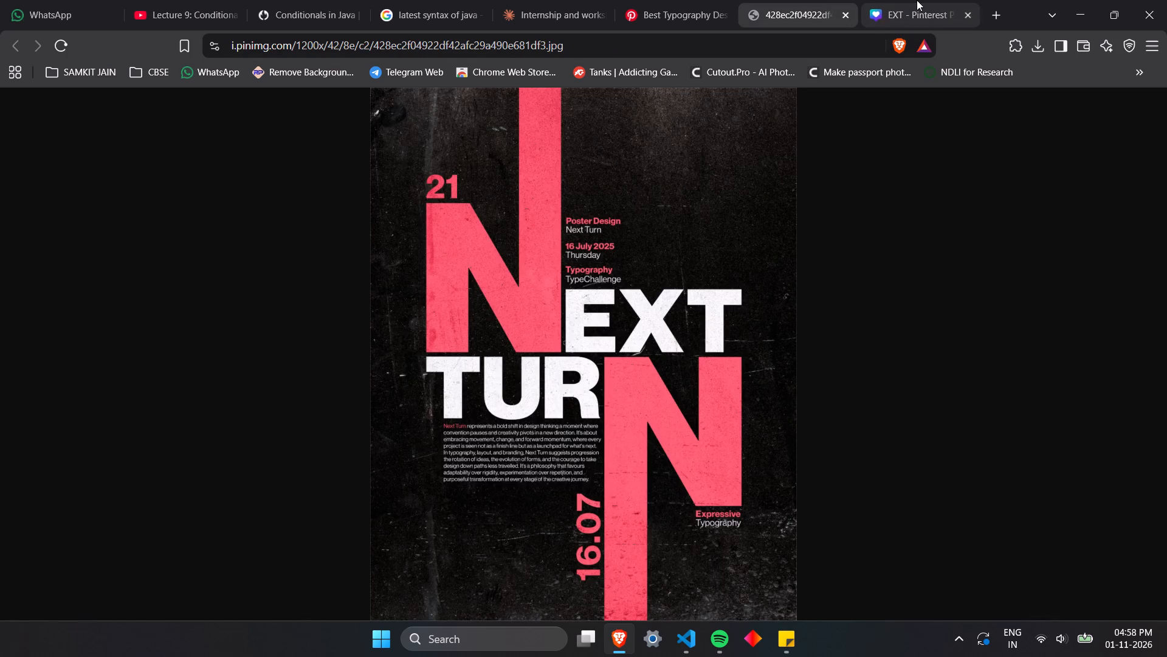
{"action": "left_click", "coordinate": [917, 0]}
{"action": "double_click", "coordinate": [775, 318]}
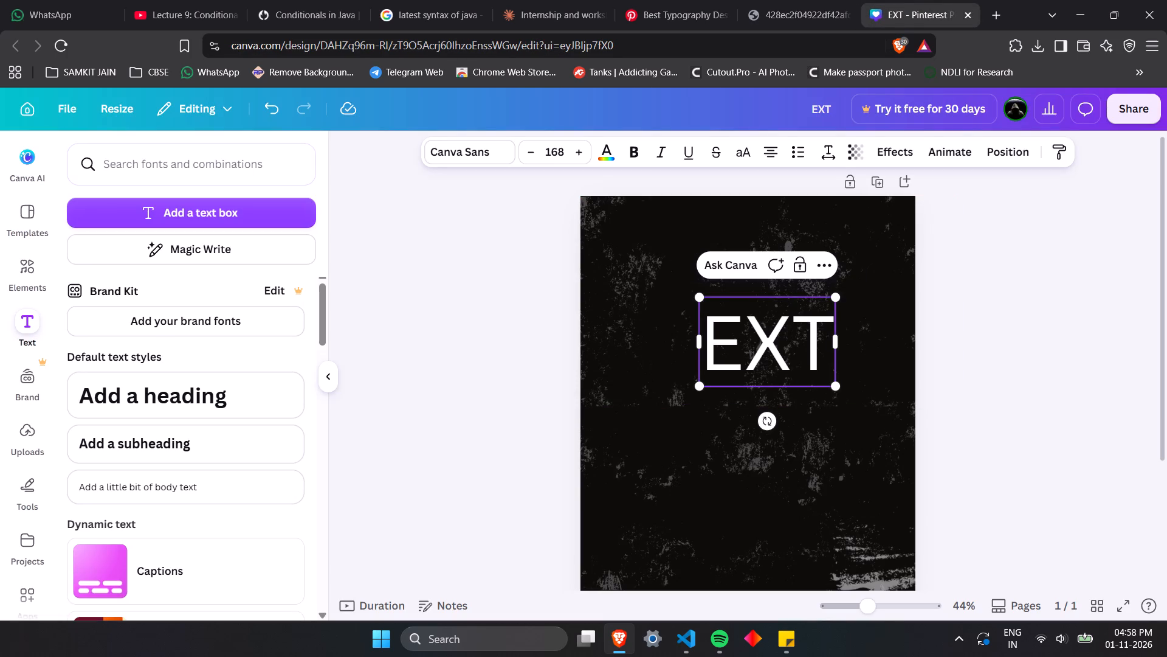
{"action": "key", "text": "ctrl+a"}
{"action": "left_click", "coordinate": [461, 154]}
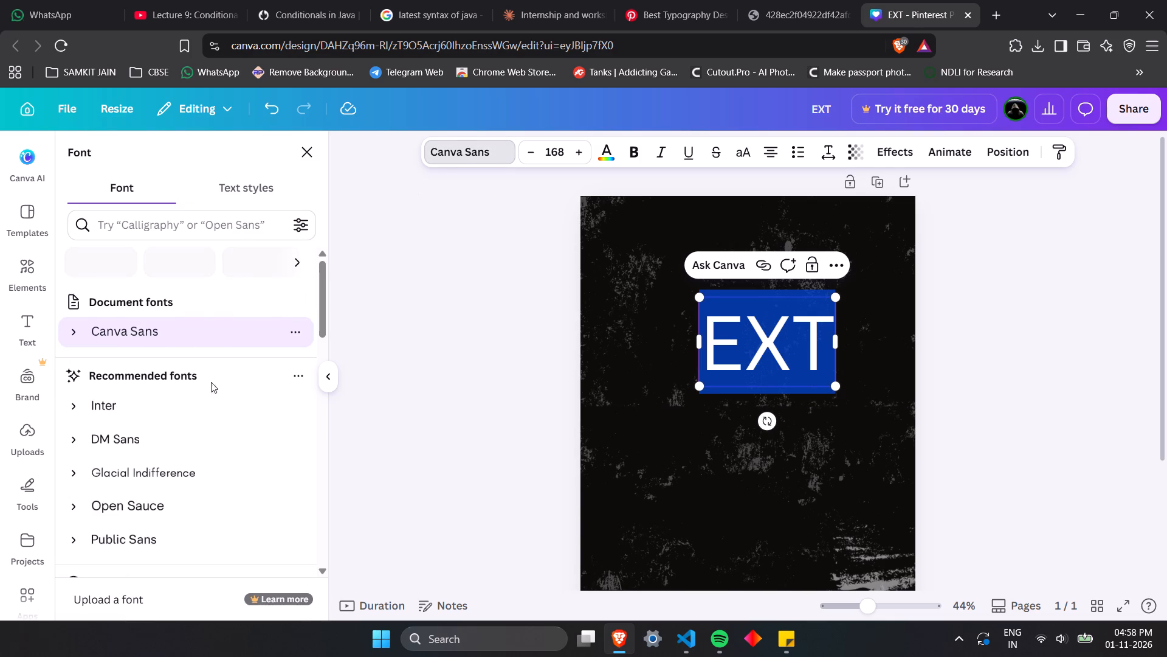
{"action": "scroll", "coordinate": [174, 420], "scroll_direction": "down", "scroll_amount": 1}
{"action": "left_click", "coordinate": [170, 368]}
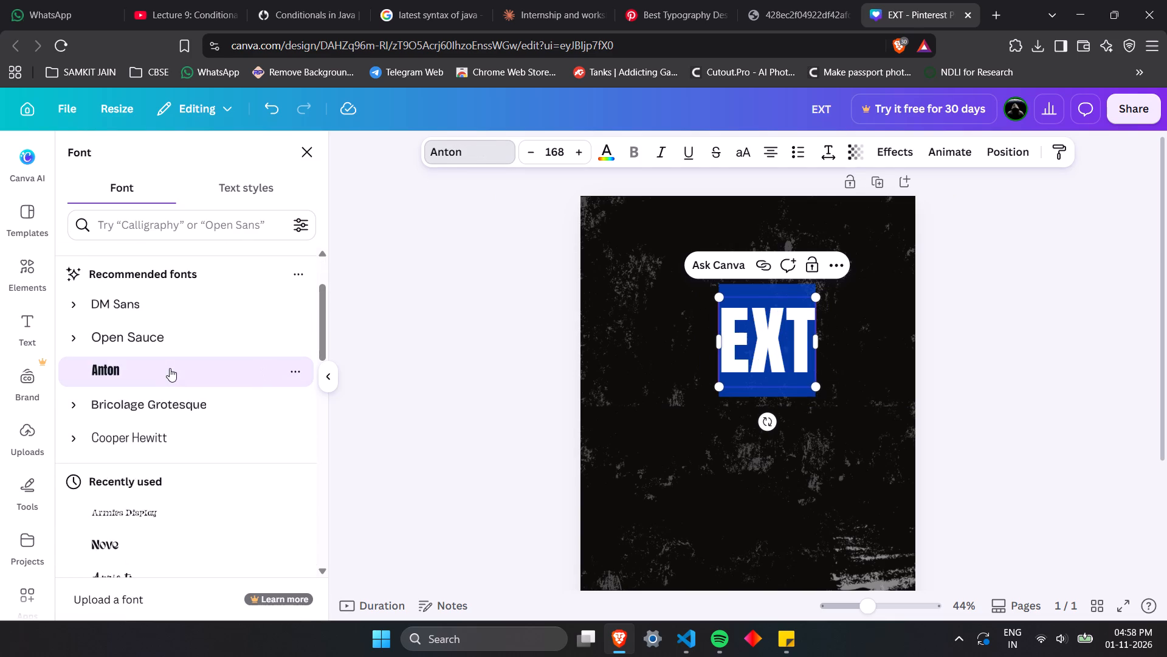
Compare the lettering with the reference poster and set the EXT text's font to League Spartan.
{"action": "left_click", "coordinate": [822, 0]}
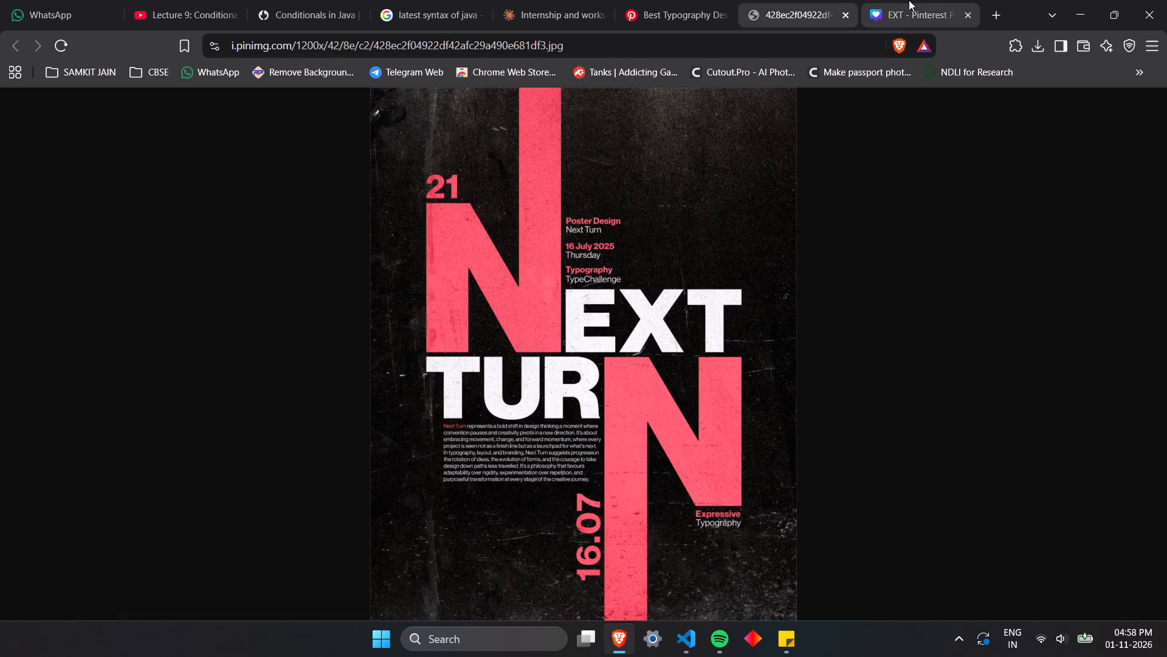
{"action": "left_click", "coordinate": [911, 0]}
{"action": "scroll", "coordinate": [199, 419], "scroll_direction": "down", "scroll_amount": 3}
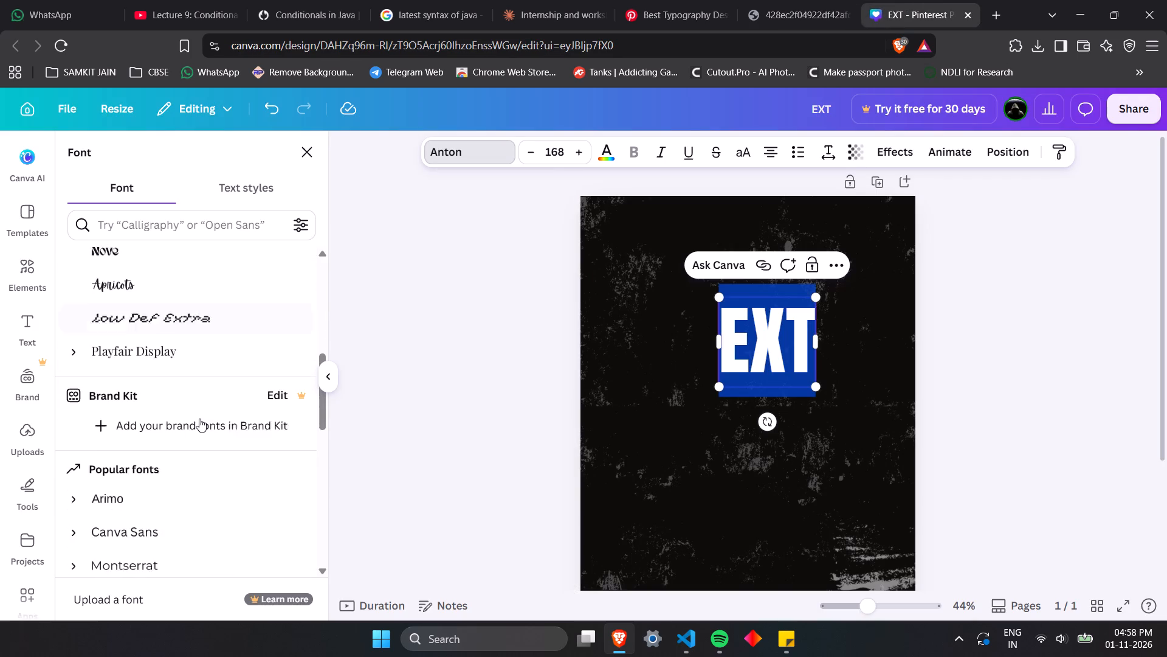
{"action": "scroll", "coordinate": [199, 419], "scroll_direction": "down", "scroll_amount": 3}
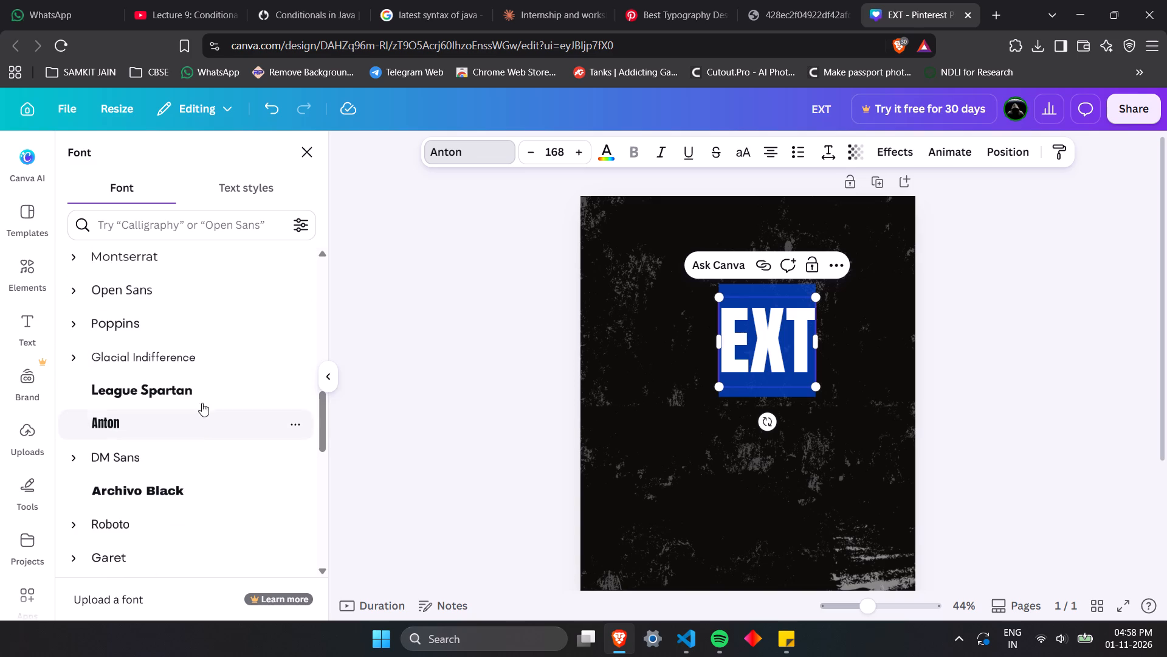
{"action": "left_click", "coordinate": [202, 394]}
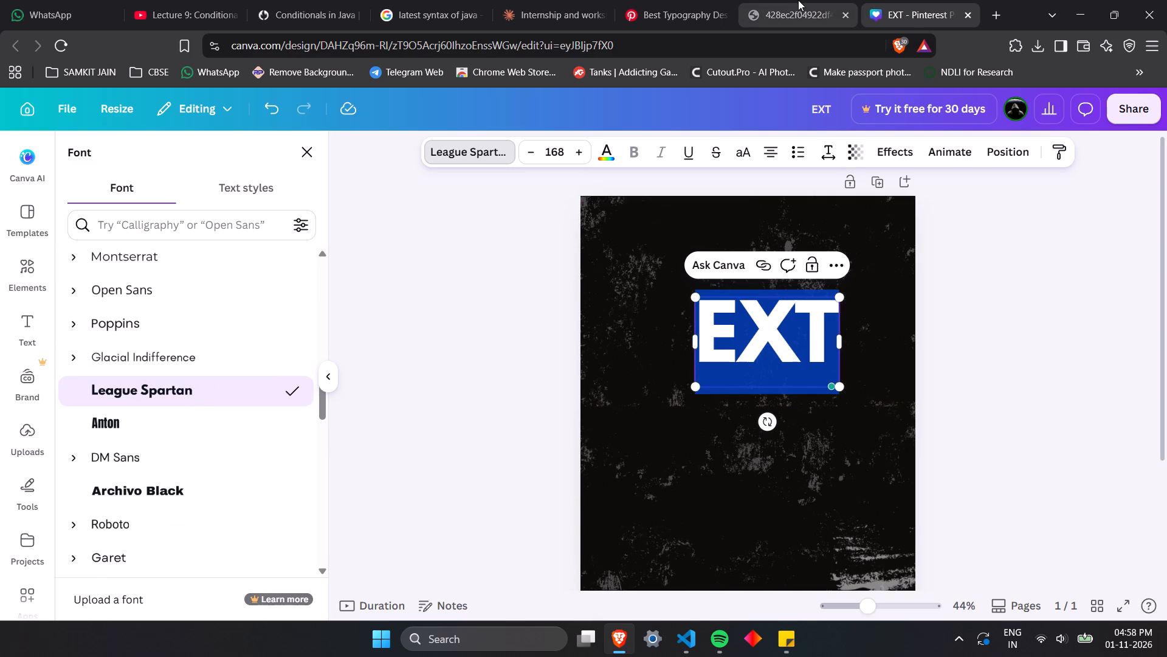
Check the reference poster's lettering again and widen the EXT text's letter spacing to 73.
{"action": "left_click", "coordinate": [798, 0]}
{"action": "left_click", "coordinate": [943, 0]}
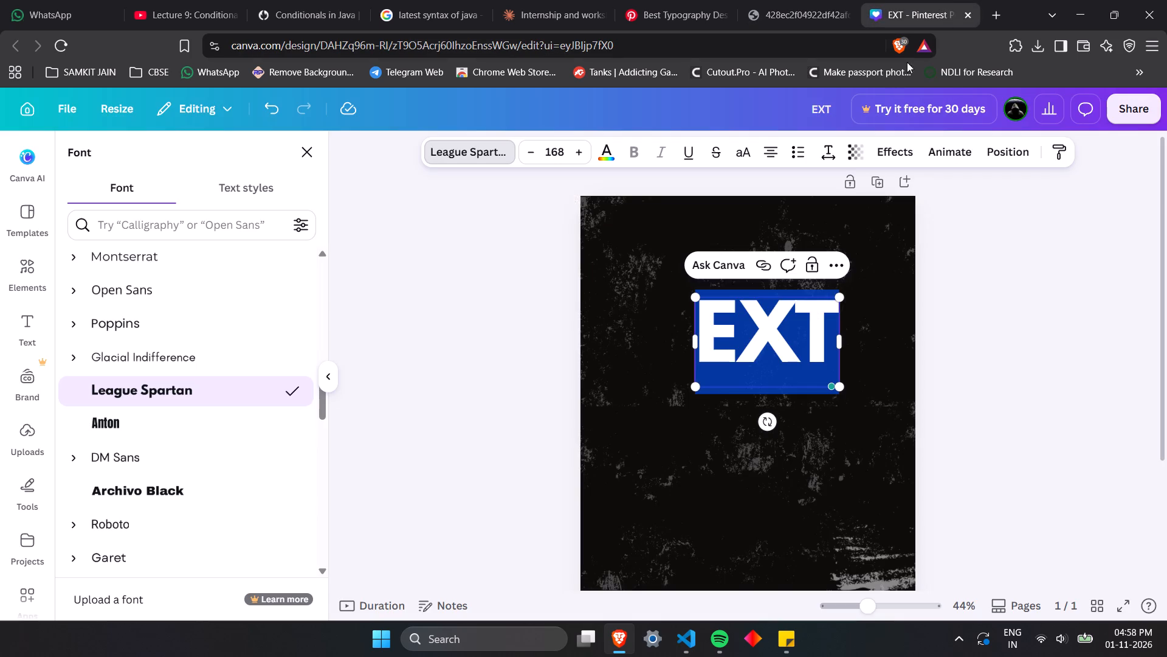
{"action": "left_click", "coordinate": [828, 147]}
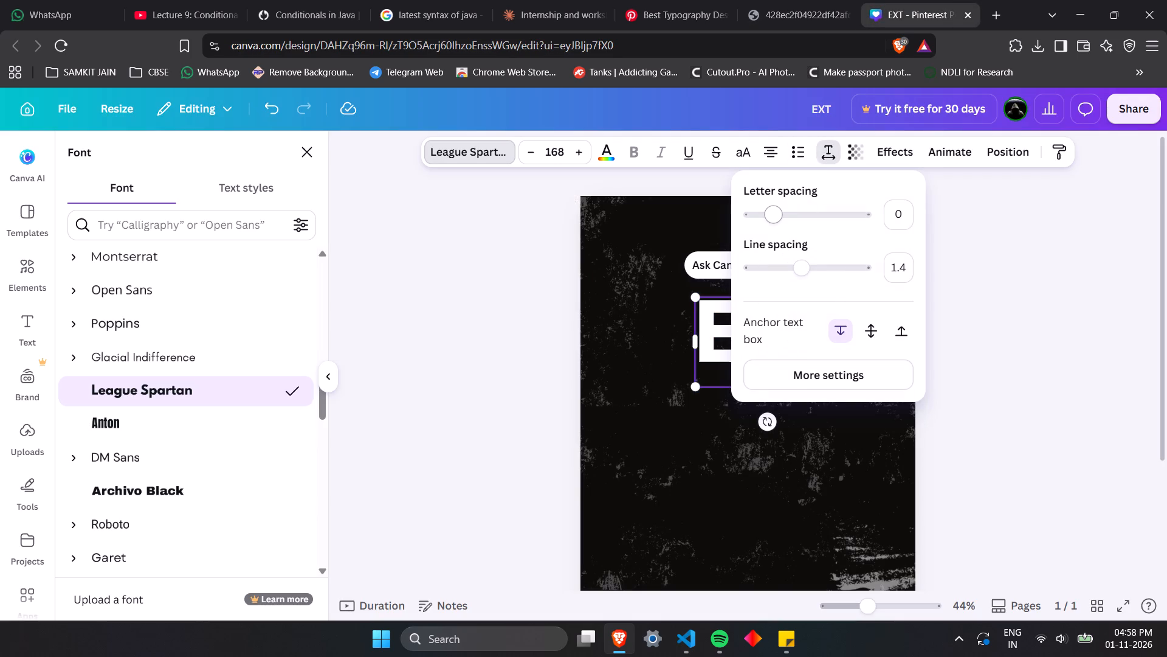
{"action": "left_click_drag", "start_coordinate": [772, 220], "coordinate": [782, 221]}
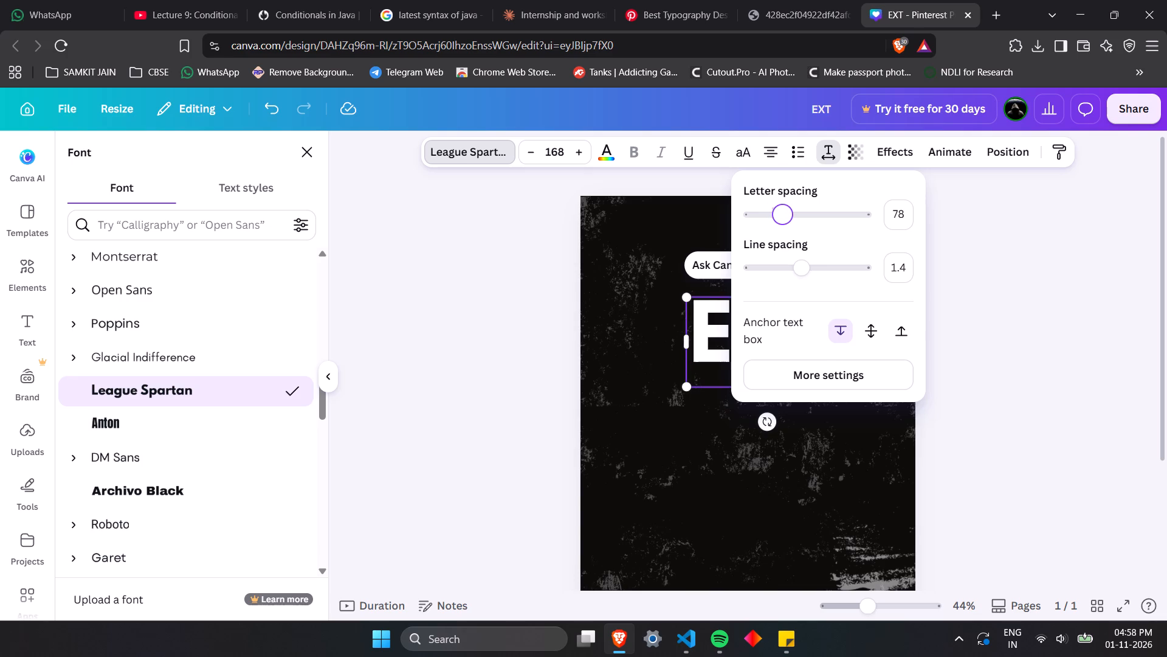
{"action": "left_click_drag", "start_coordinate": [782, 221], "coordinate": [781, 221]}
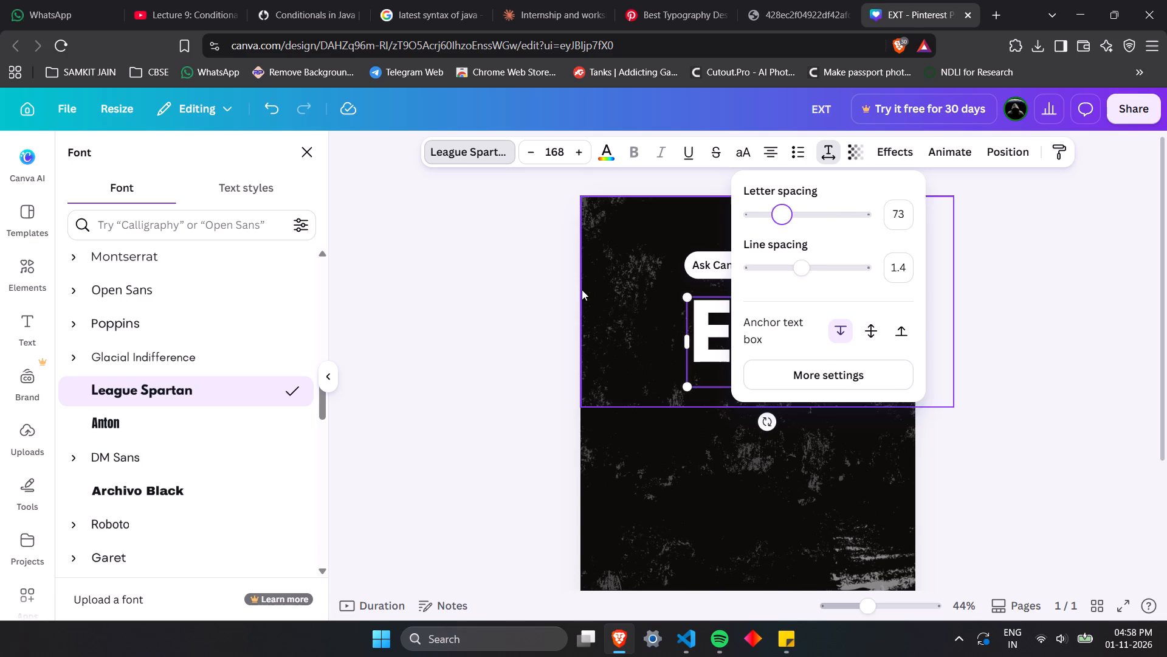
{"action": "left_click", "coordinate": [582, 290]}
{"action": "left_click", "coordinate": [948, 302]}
Set the EXT text's letter spacing to 70.
{"action": "left_click", "coordinate": [810, 324]}
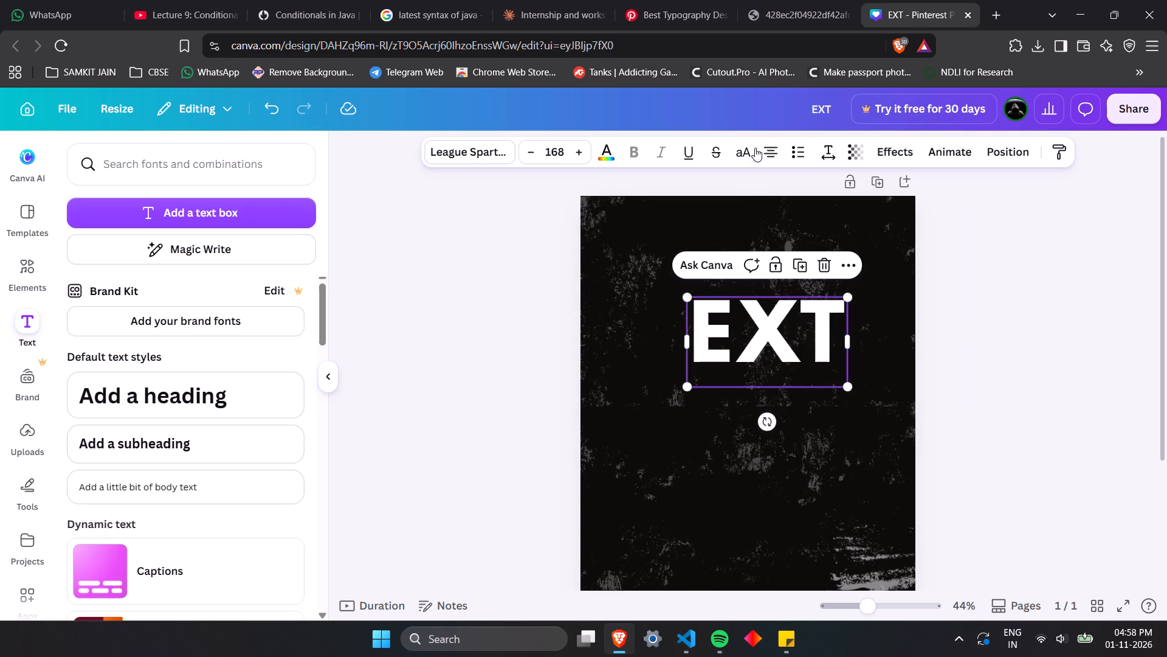
{"action": "left_click", "coordinate": [824, 153]}
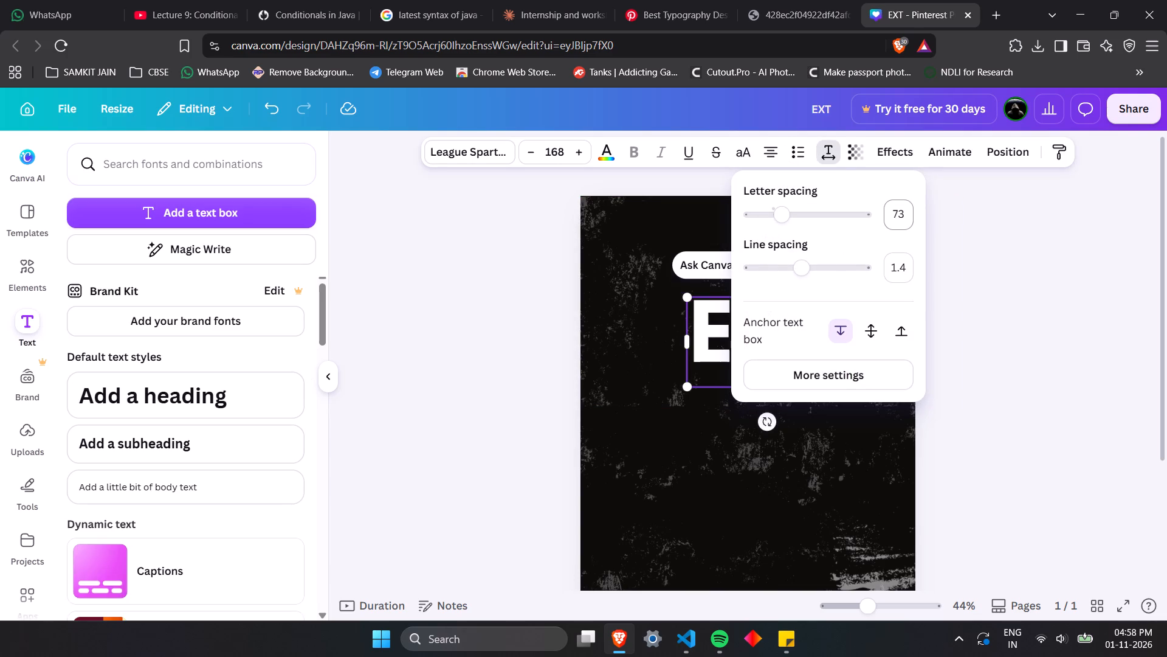
{"action": "left_click", "coordinate": [909, 215]}
{"action": "type", "text": "70"}
{"action": "key", "text": "Return"}
{"action": "left_click", "coordinate": [1058, 342]}
{"action": "left_click", "coordinate": [1047, 336]}
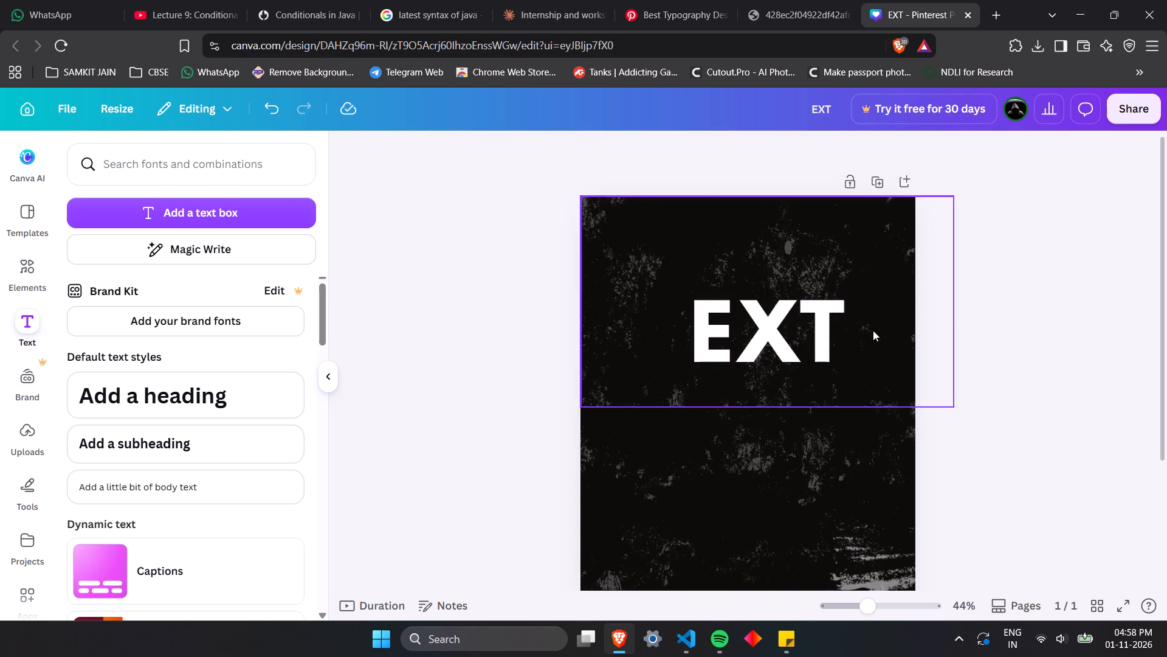
Nudge the EXT text slightly and set its text box anchor to the middle.
{"action": "left_click", "coordinate": [779, 336]}
{"action": "left_click_drag", "start_coordinate": [779, 336], "coordinate": [790, 342]}
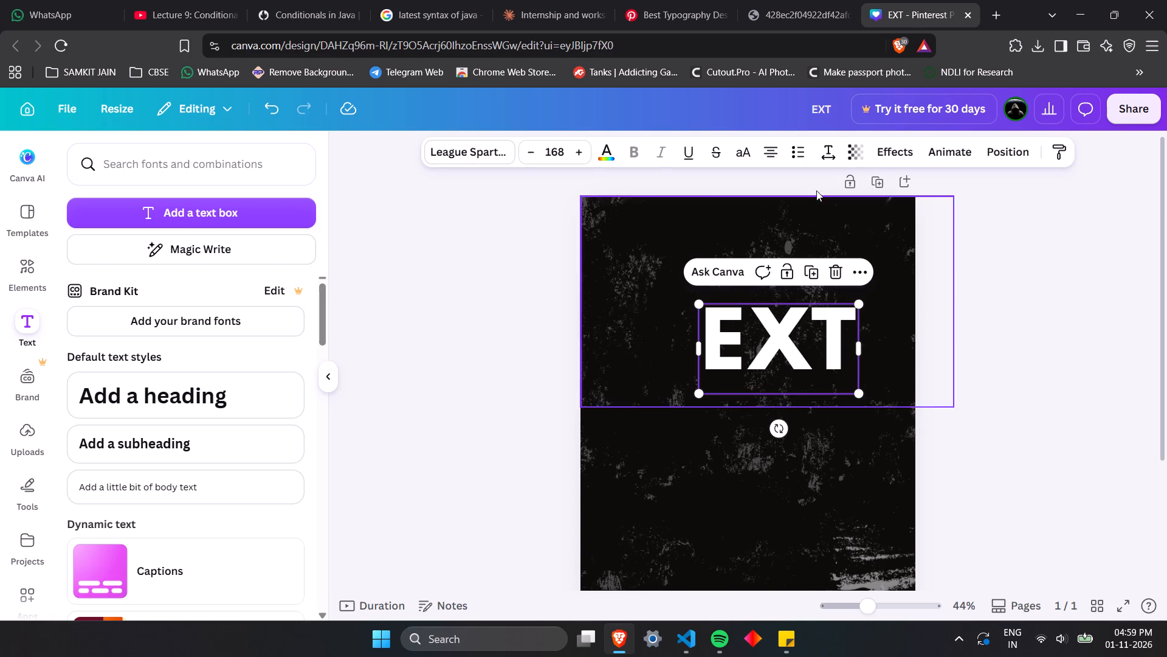
{"action": "left_click", "coordinate": [830, 152]}
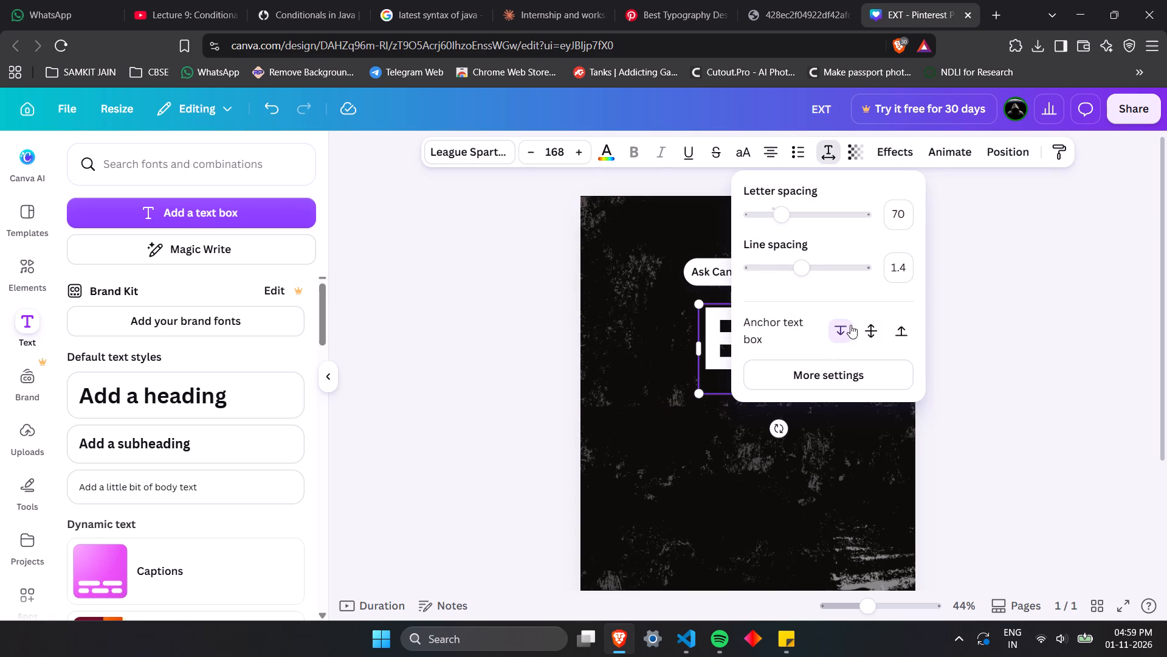
{"action": "left_click", "coordinate": [870, 330]}
{"action": "left_click", "coordinate": [720, 327]}
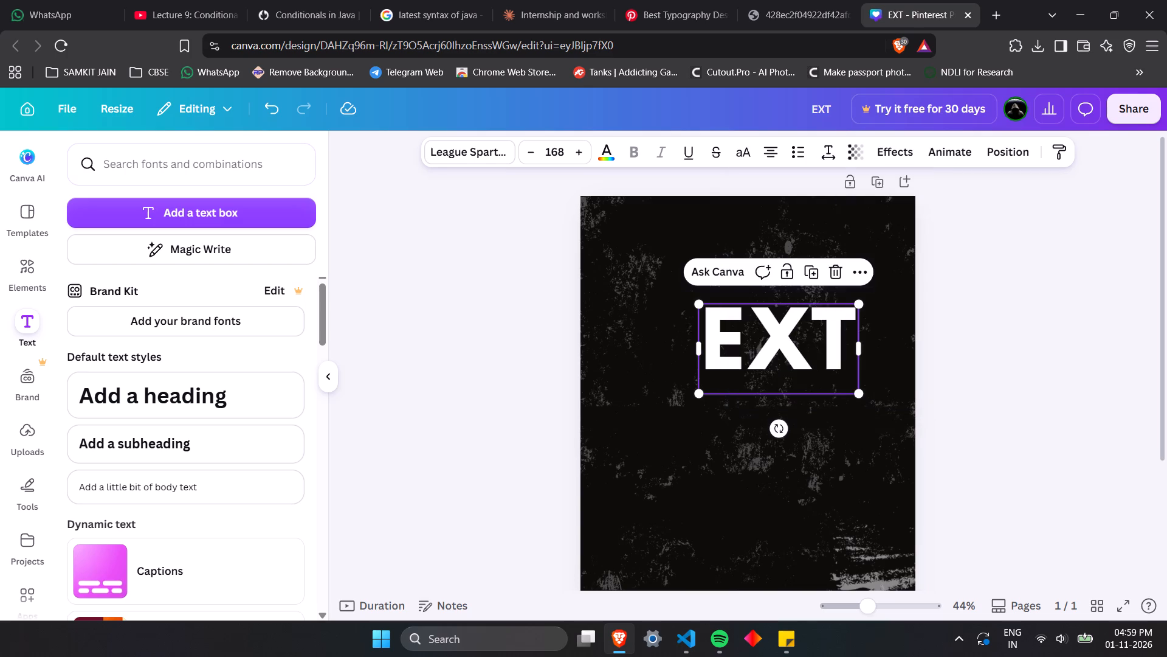
{"action": "double_click", "coordinate": [763, 329]}
{"action": "left_click", "coordinate": [833, 151]}
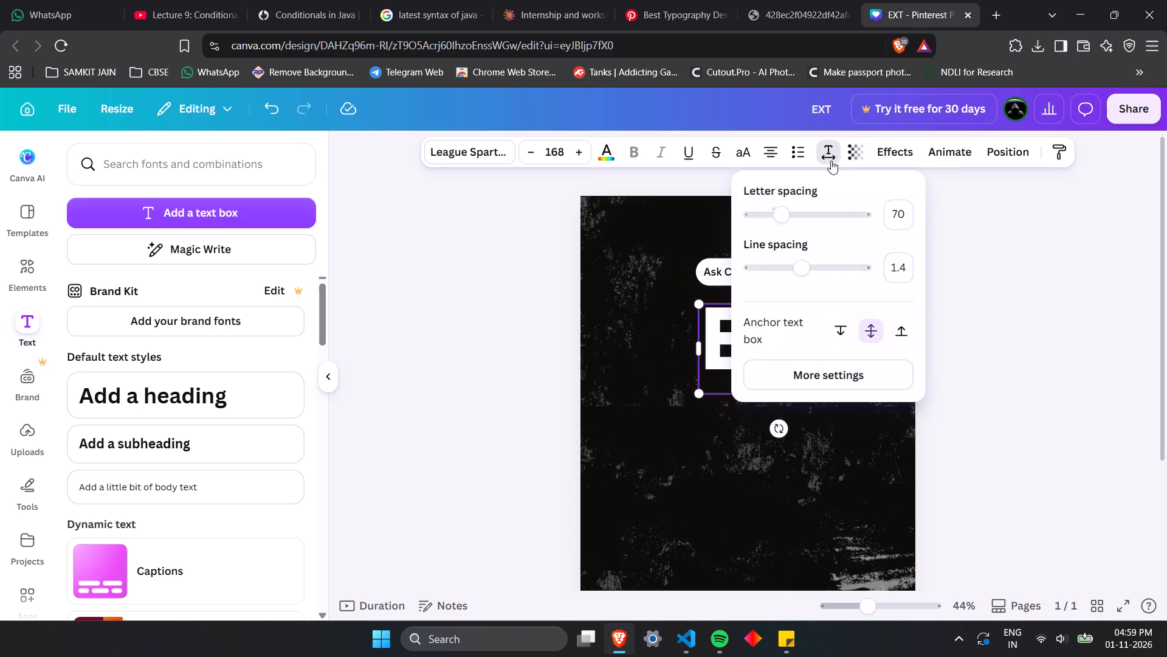
{"action": "left_click", "coordinate": [849, 325]}
{"action": "left_click", "coordinate": [869, 326]}
{"action": "left_click", "coordinate": [954, 302]}
{"action": "left_click", "coordinate": [954, 302]}
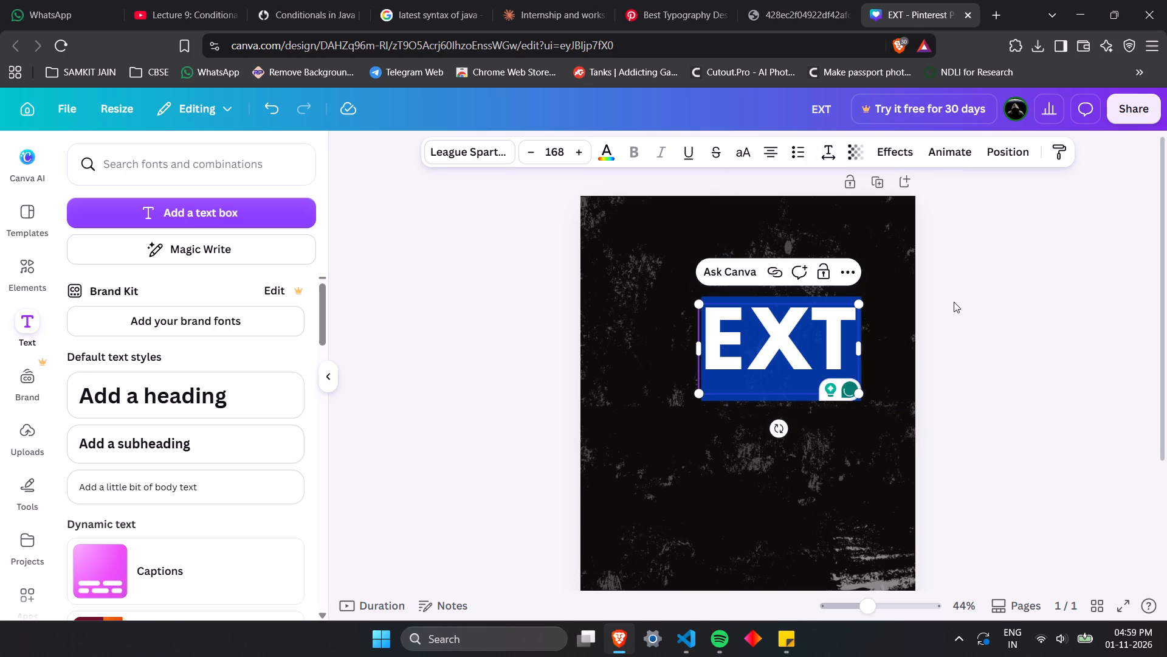
{"action": "left_click", "coordinate": [793, 324]}
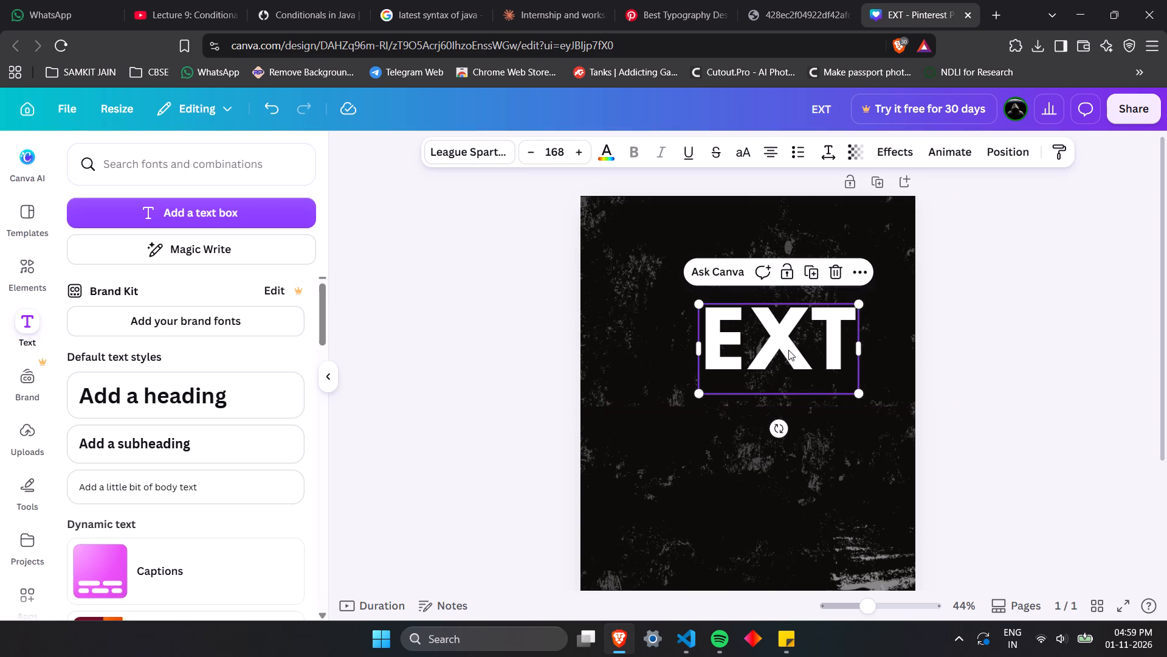
Following the reference poster, move the EXT text into the page's right half with its box starting at the vertical centre line.
{"action": "left_click", "coordinate": [818, 0]}
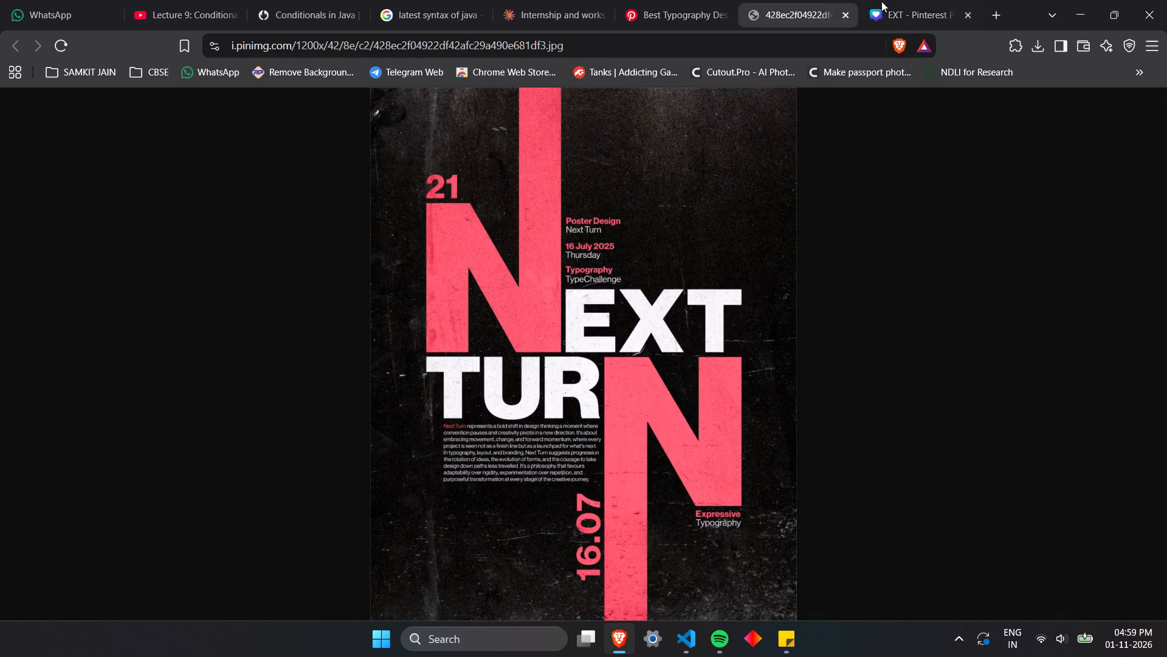
{"action": "left_click", "coordinate": [924, 0]}
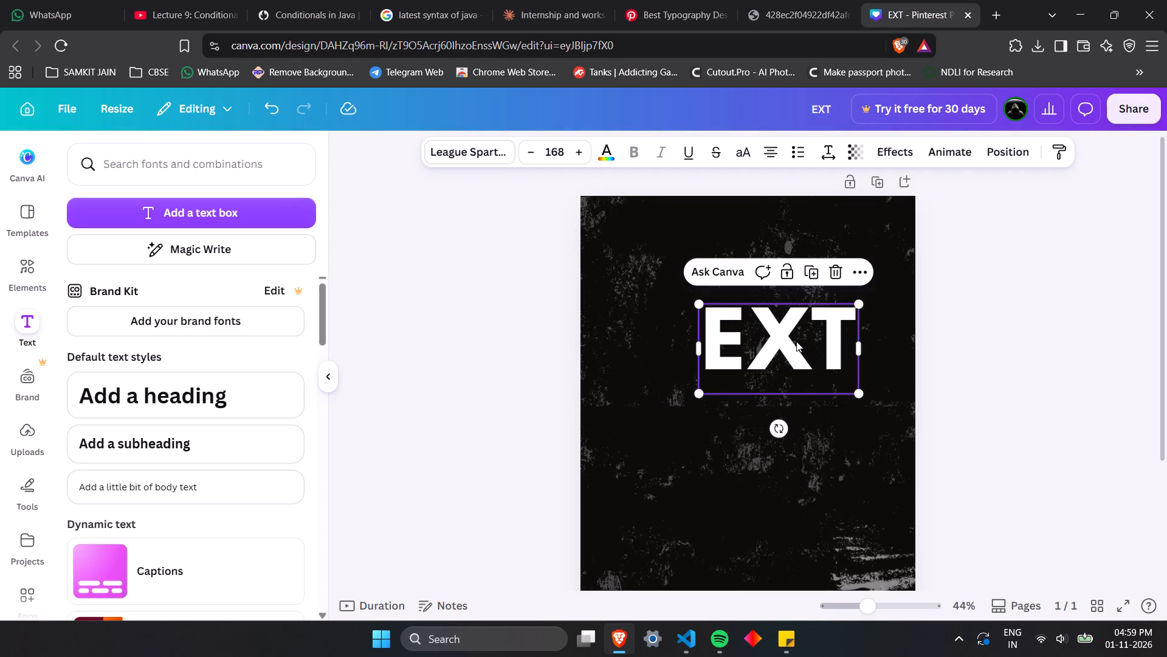
{"action": "left_click_drag", "start_coordinate": [796, 341], "coordinate": [847, 306]}
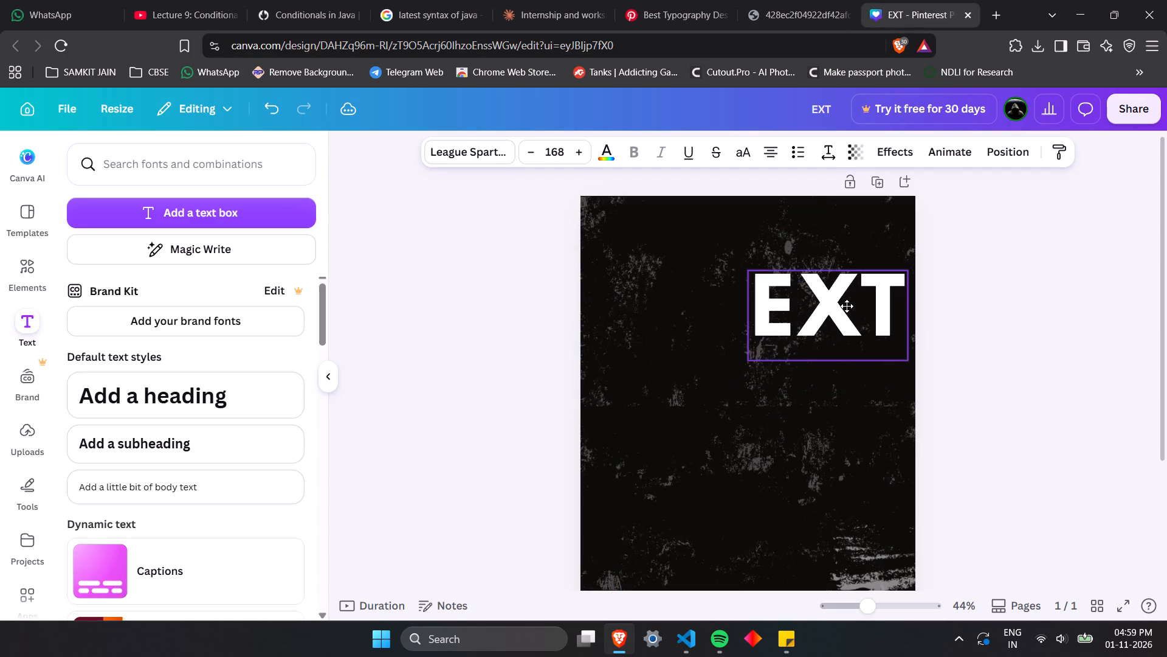
{"action": "left_click_drag", "start_coordinate": [847, 306], "coordinate": [846, 321]}
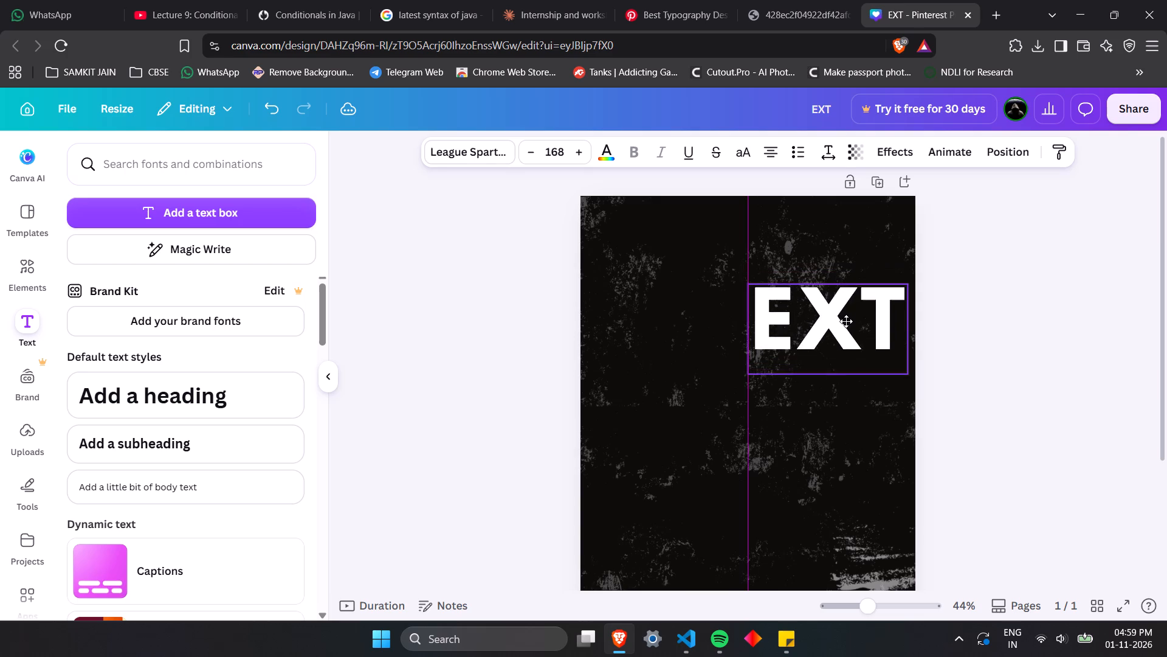
{"action": "left_click_drag", "start_coordinate": [846, 321], "coordinate": [846, 338]}
{"action": "left_click", "coordinate": [810, 0]}
{"action": "left_click", "coordinate": [902, 0]}
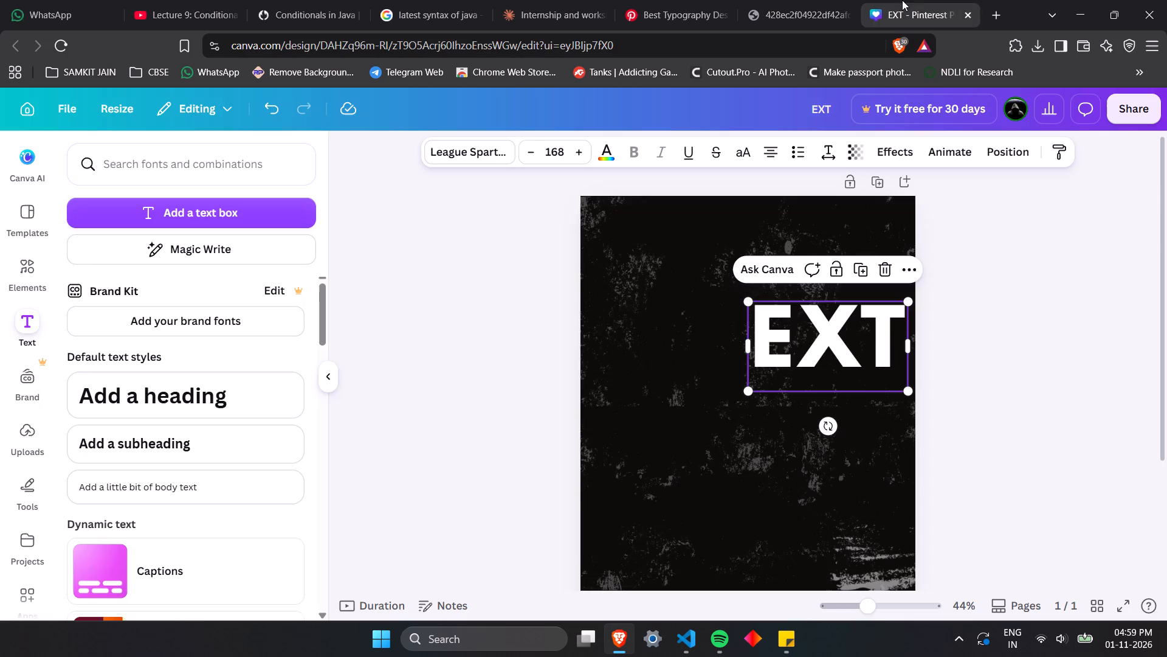
{"action": "left_click", "coordinate": [482, 263]}
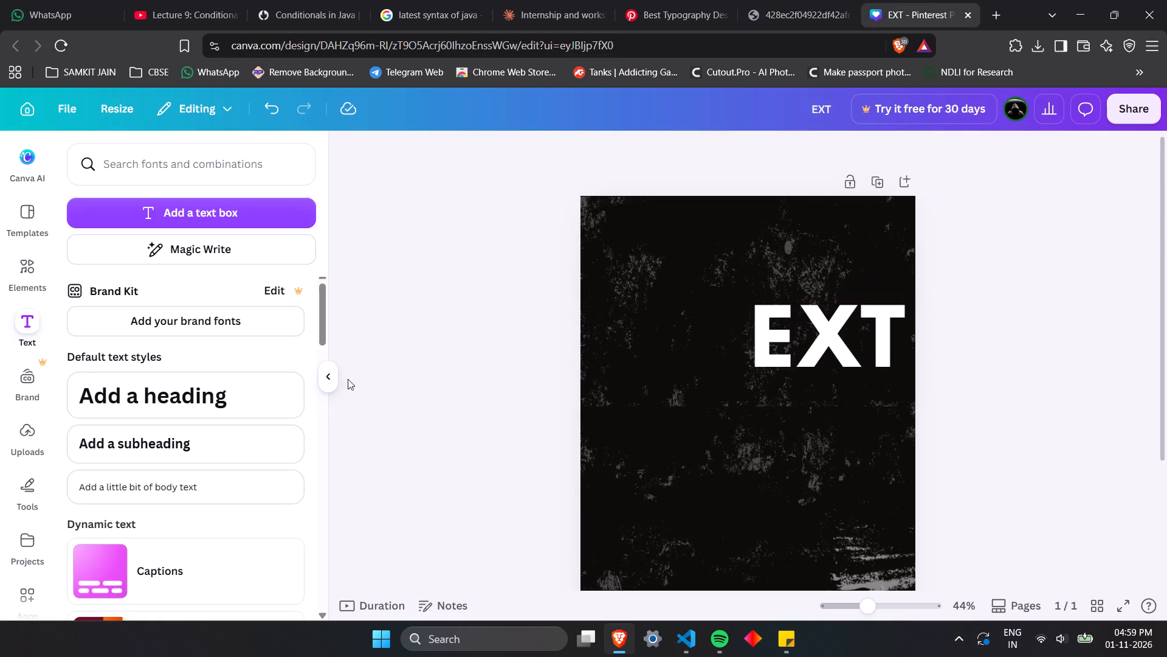
Collapse the side panel, show the rulers and place a vertical guide at 500 on the page's centre.
{"action": "left_click", "coordinate": [329, 392]}
{"action": "left_click", "coordinate": [331, 383]}
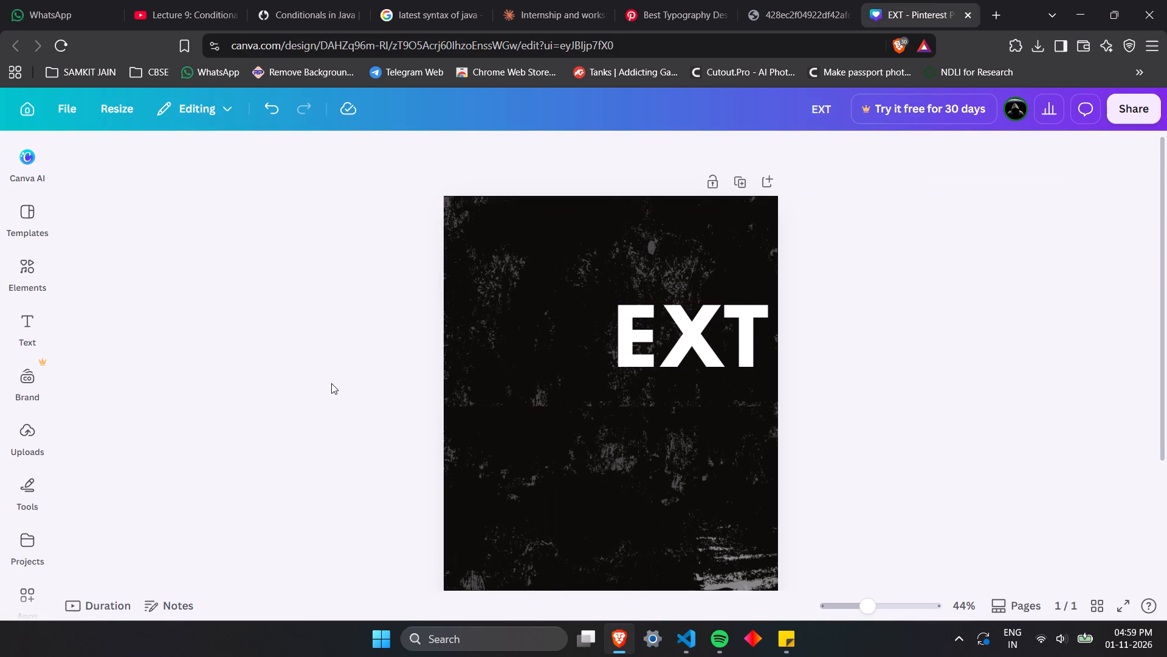
{"action": "key", "text": "shift+r"}
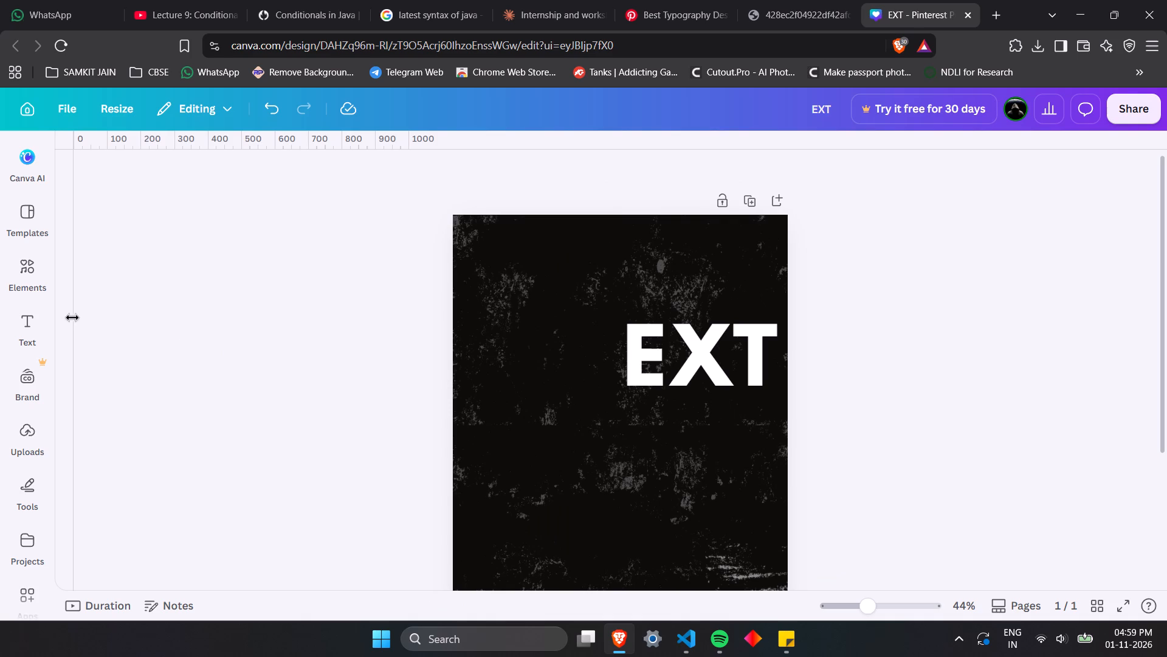
{"action": "left_click_drag", "start_coordinate": [71, 317], "coordinate": [593, 338]}
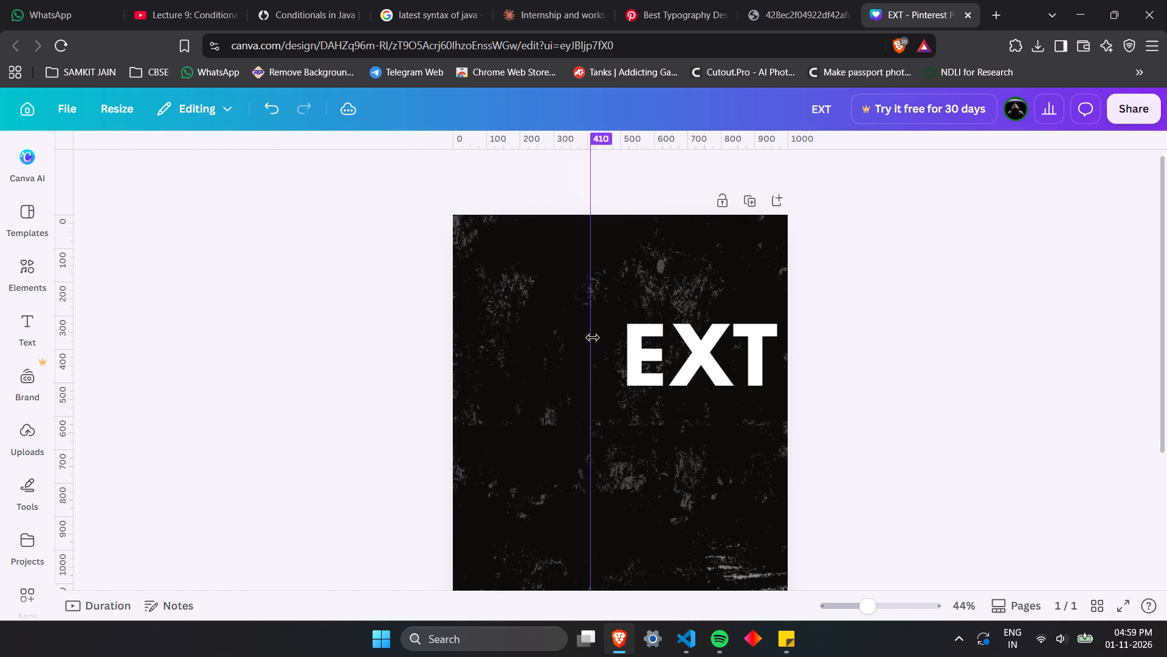
{"action": "left_click_drag", "start_coordinate": [593, 338], "coordinate": [620, 334]}
Align the EXT text box with the page's right margin, enlarge the text to size 181 and lower it slightly.
{"action": "left_click", "coordinate": [711, 358]}
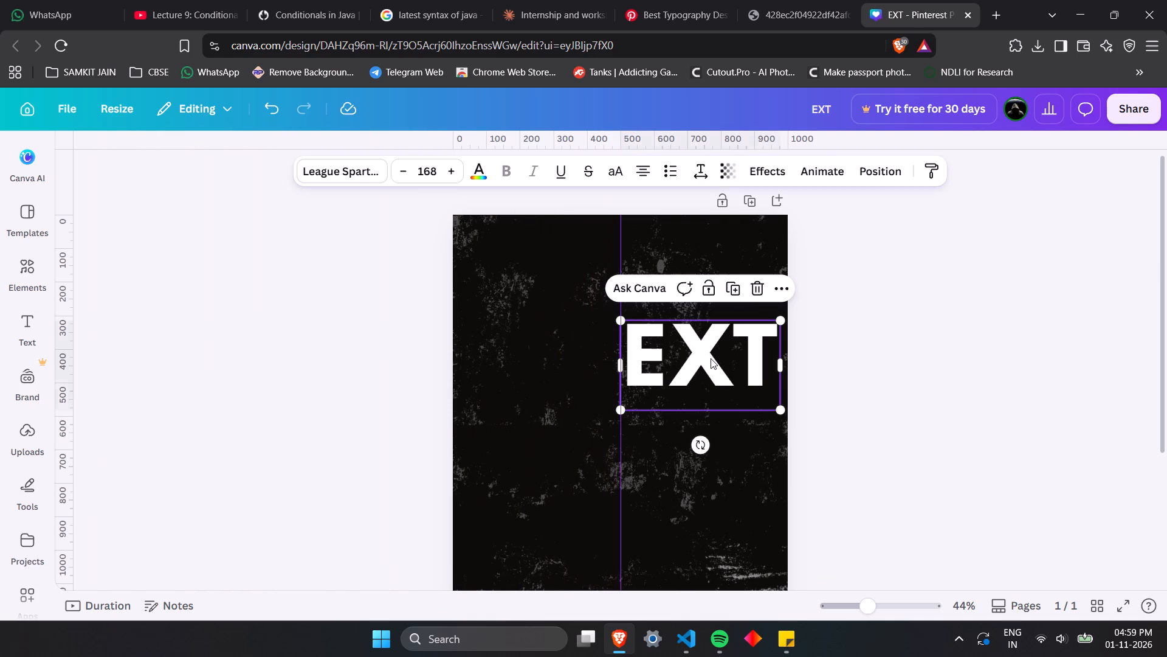
{"action": "left_click_drag", "start_coordinate": [652, 348], "coordinate": [623, 344]}
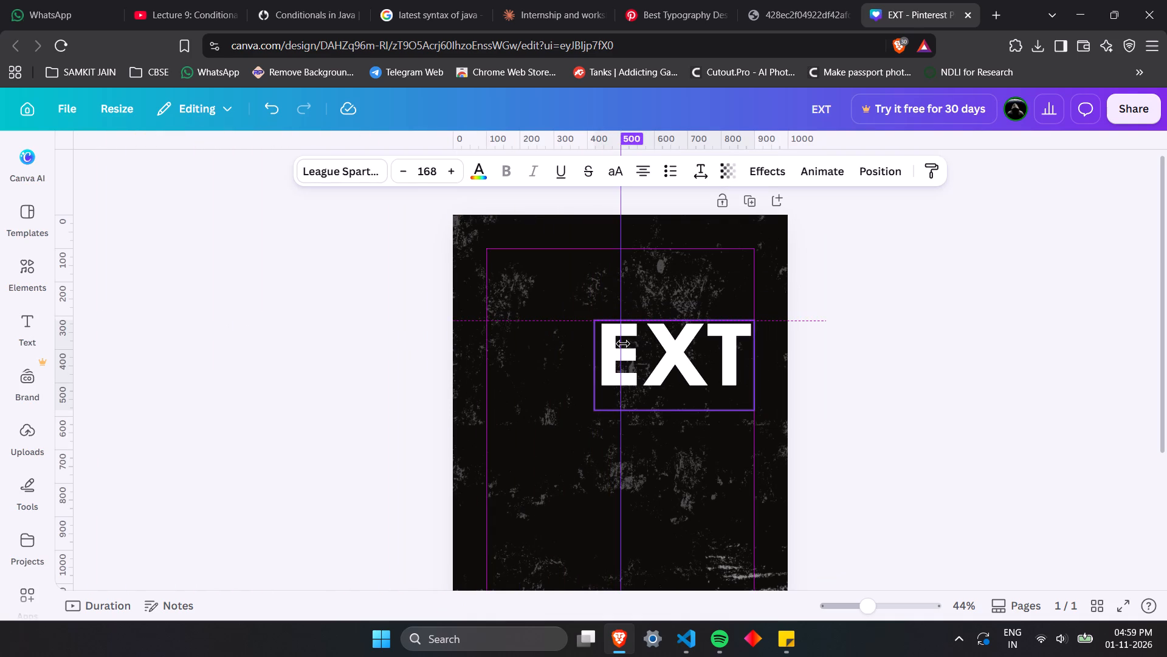
{"action": "left_click_drag", "start_coordinate": [623, 344], "coordinate": [628, 337]}
{"action": "left_click_drag", "start_coordinate": [594, 312], "coordinate": [582, 304]}
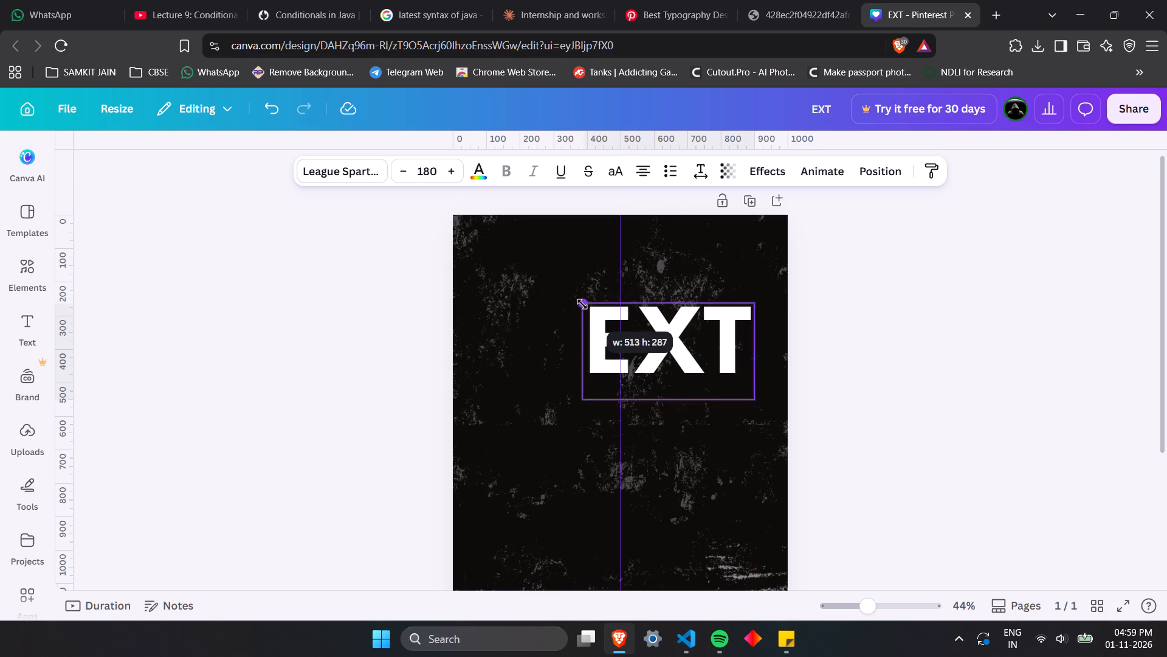
{"action": "left_click_drag", "start_coordinate": [582, 304], "coordinate": [582, 304]}
{"action": "left_click_drag", "start_coordinate": [666, 347], "coordinate": [666, 365]}
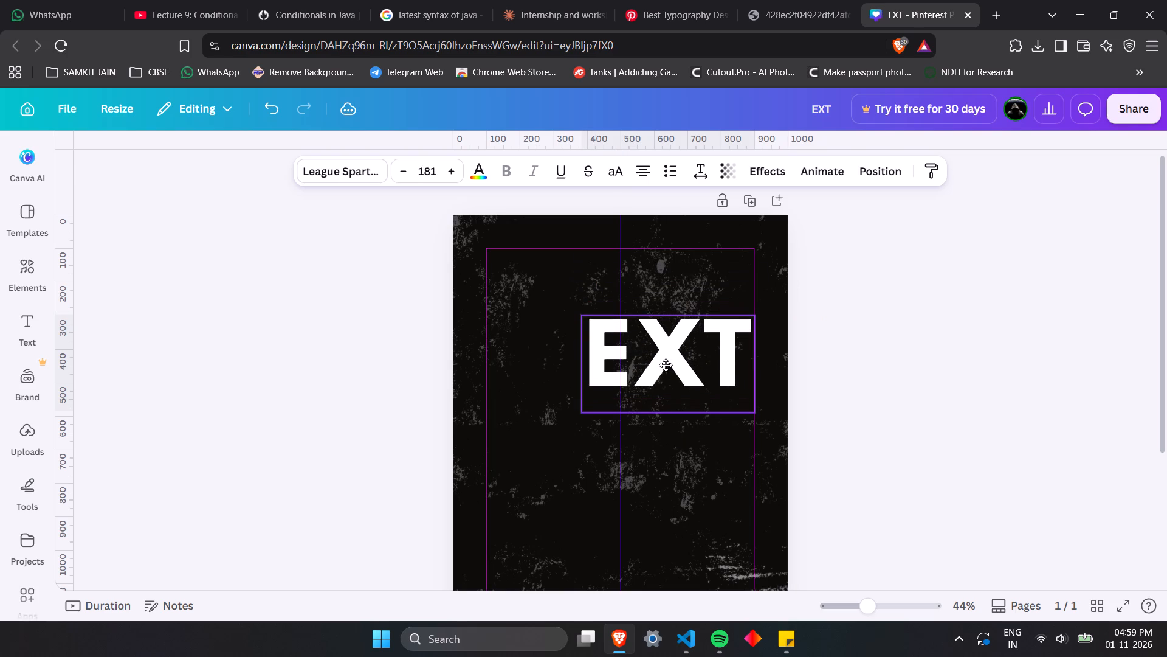
{"action": "left_click_drag", "start_coordinate": [666, 365], "coordinate": [664, 365]}
{"action": "left_click", "coordinate": [859, 372]}
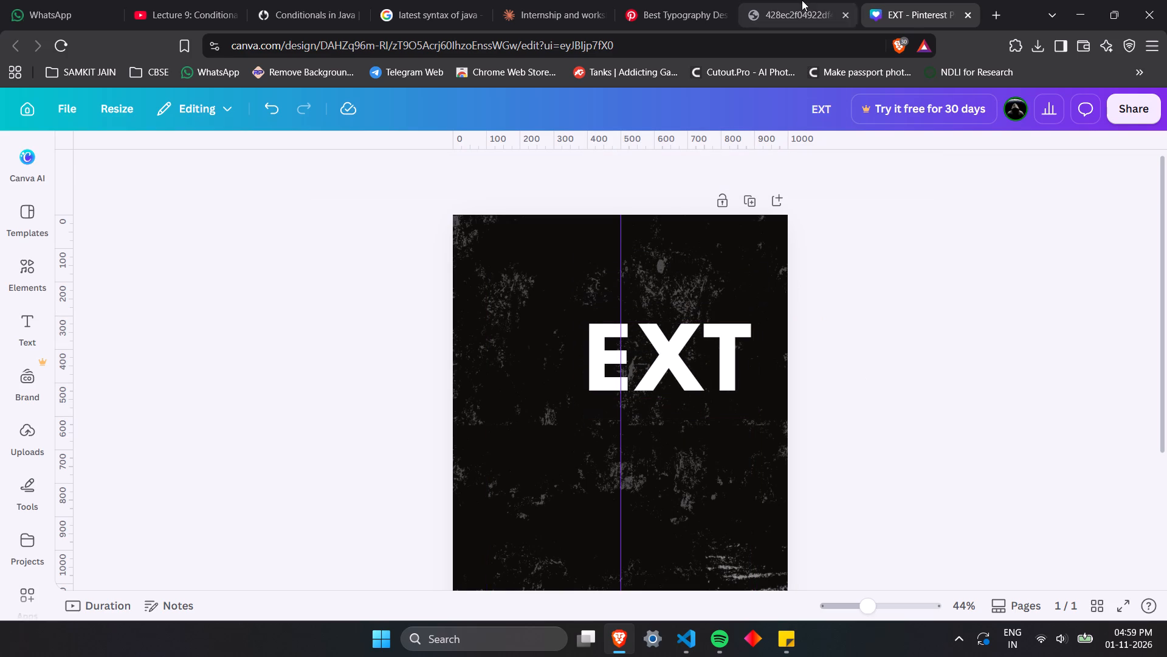
Check the reference poster, duplicate EXT to its lower left, change the copy to TUR and widen its box.
{"action": "left_click", "coordinate": [801, 0]}
{"action": "left_click", "coordinate": [930, 0]}
{"action": "left_click", "coordinate": [787, 0]}
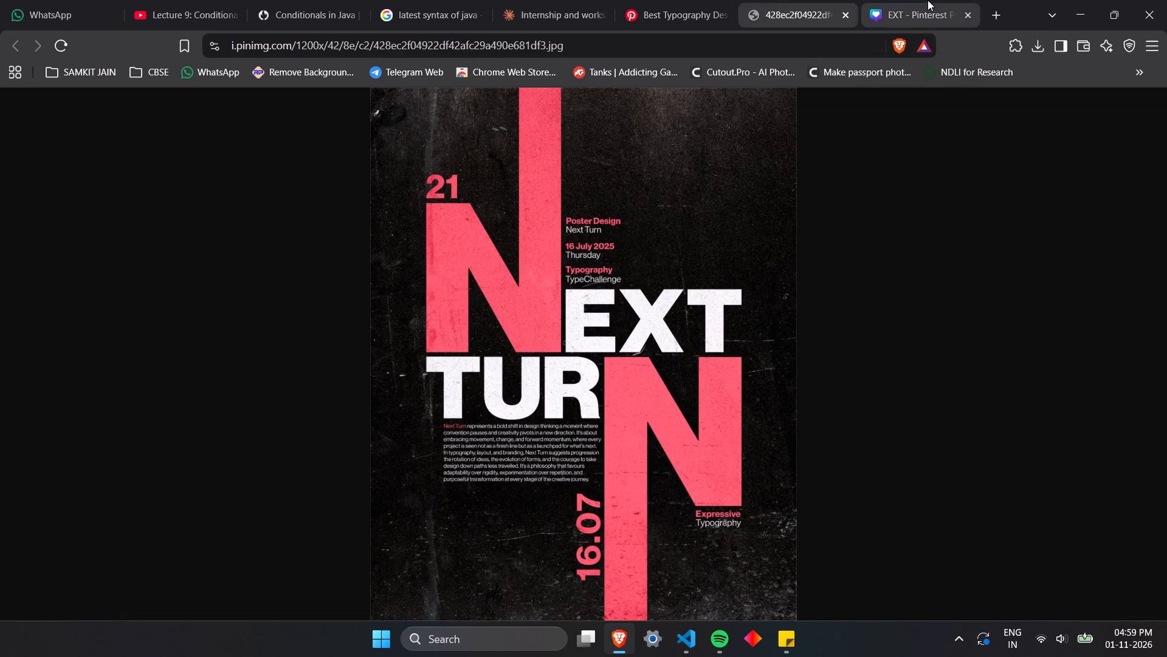
{"action": "left_click", "coordinate": [928, 0]}
{"action": "left_click", "coordinate": [675, 349]}
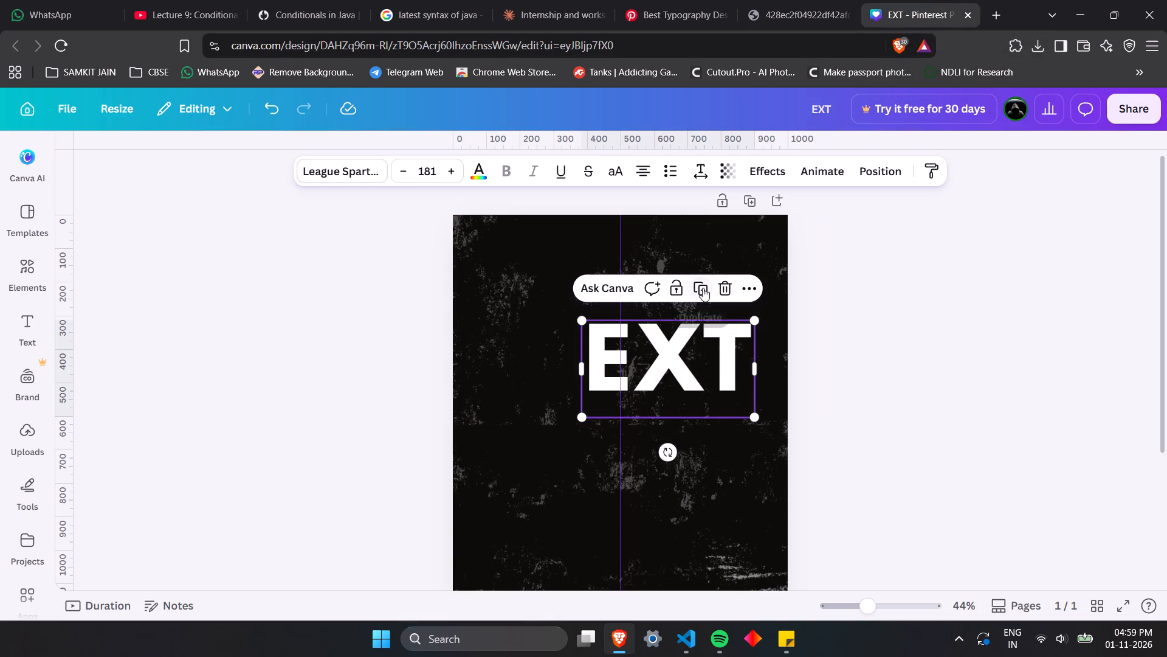
{"action": "left_click", "coordinate": [703, 288]}
{"action": "left_click_drag", "start_coordinate": [661, 380], "coordinate": [526, 461]}
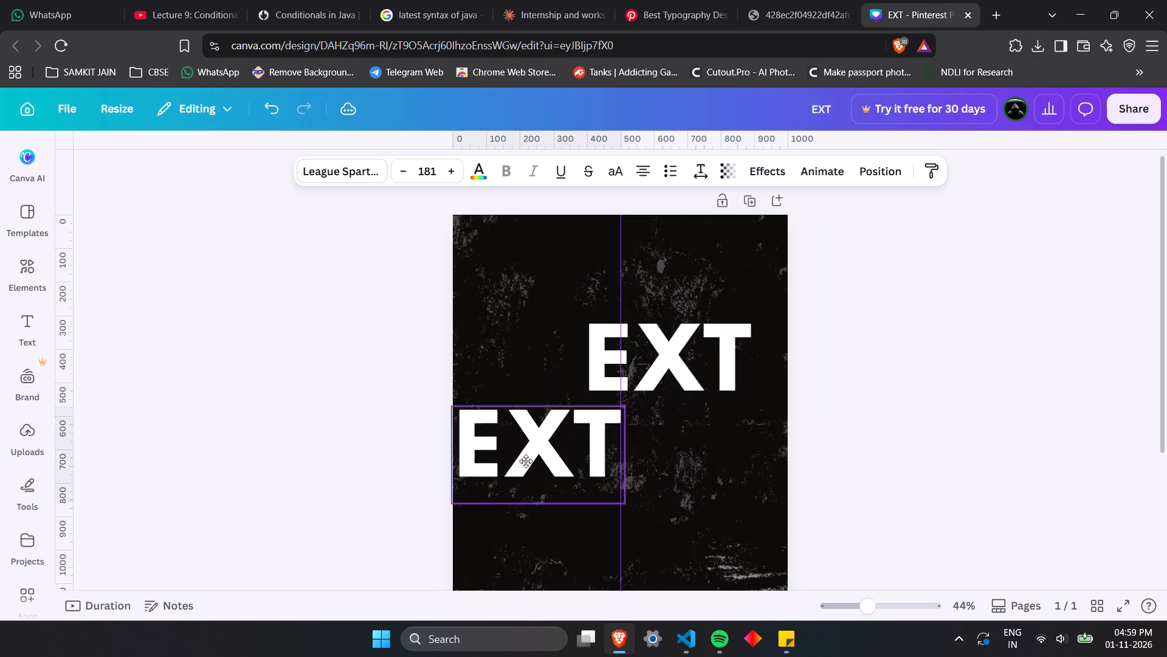
{"action": "left_click_drag", "start_coordinate": [526, 461], "coordinate": [532, 461]}
{"action": "double_click", "coordinate": [525, 455]}
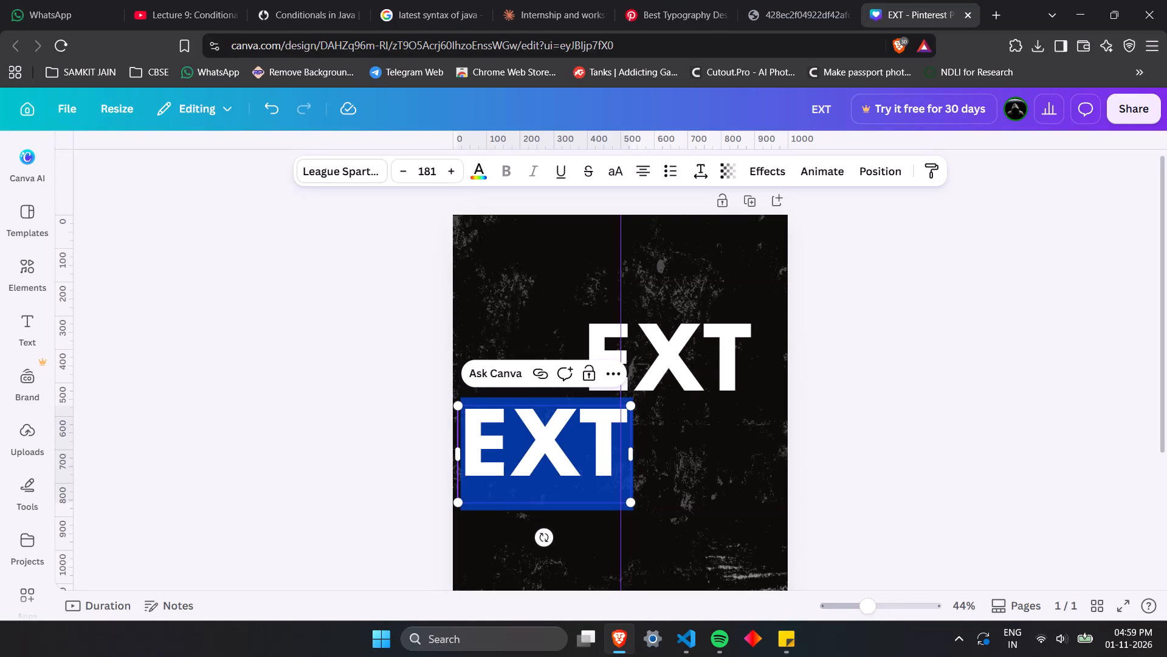
{"action": "type", "text": "TUR"}
{"action": "left_click_drag", "start_coordinate": [638, 454], "coordinate": [661, 457]}
{"action": "left_click", "coordinate": [373, 426]}
Check the reference poster again and set the font size of both the EXT and TUR texts to 160.
{"action": "left_click", "coordinate": [824, 0]}
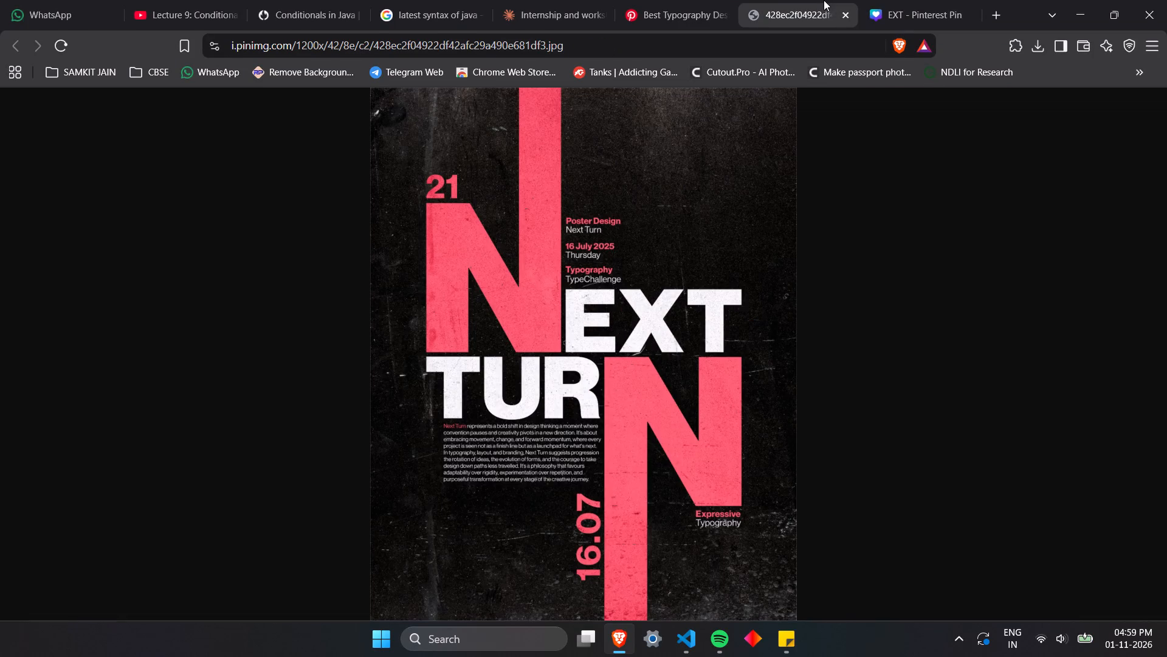
{"action": "left_click", "coordinate": [912, 3]}
{"action": "left_click", "coordinate": [686, 348]}
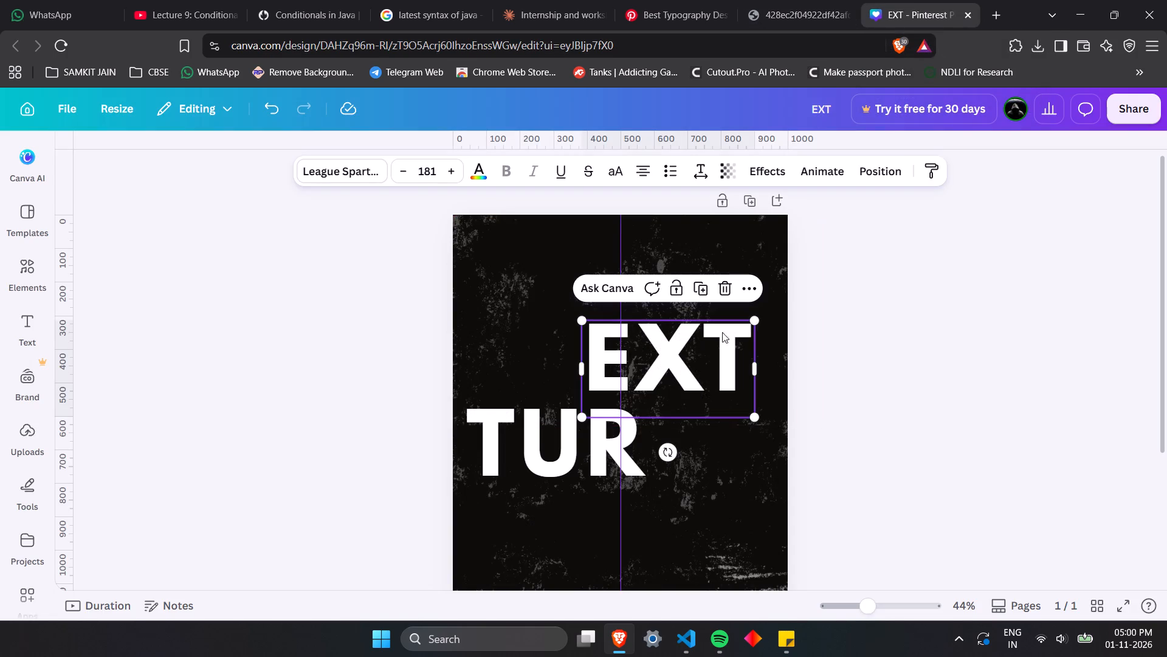
{"action": "left_click", "coordinate": [433, 173]}
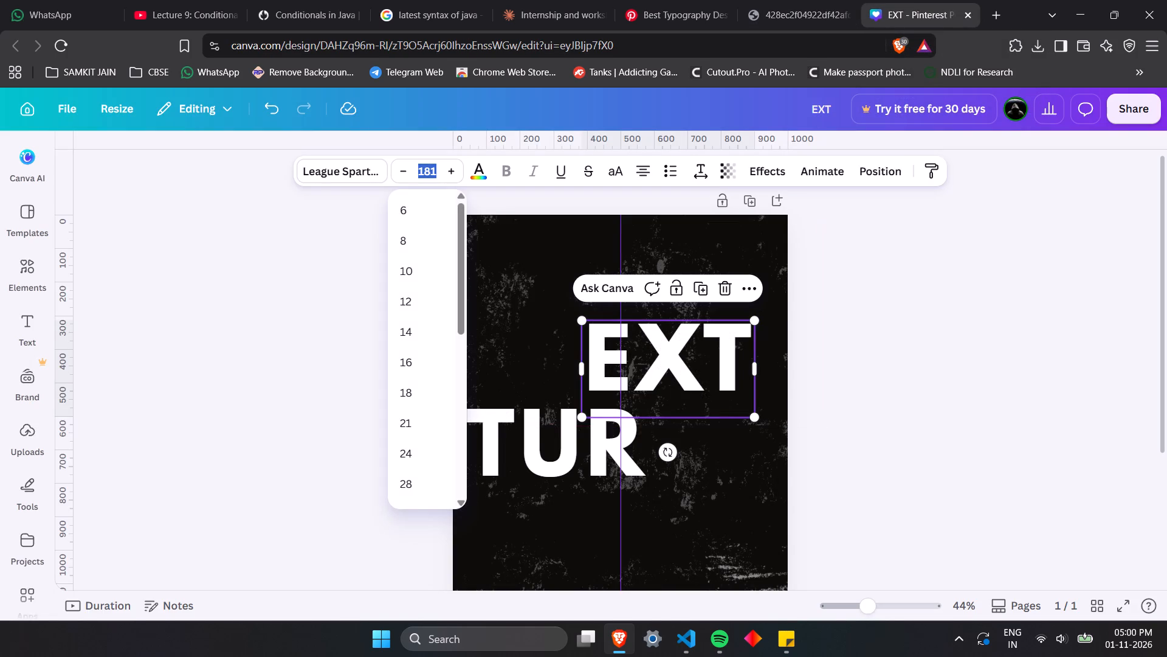
{"action": "type", "text": "160"}
{"action": "key", "text": "Return"}
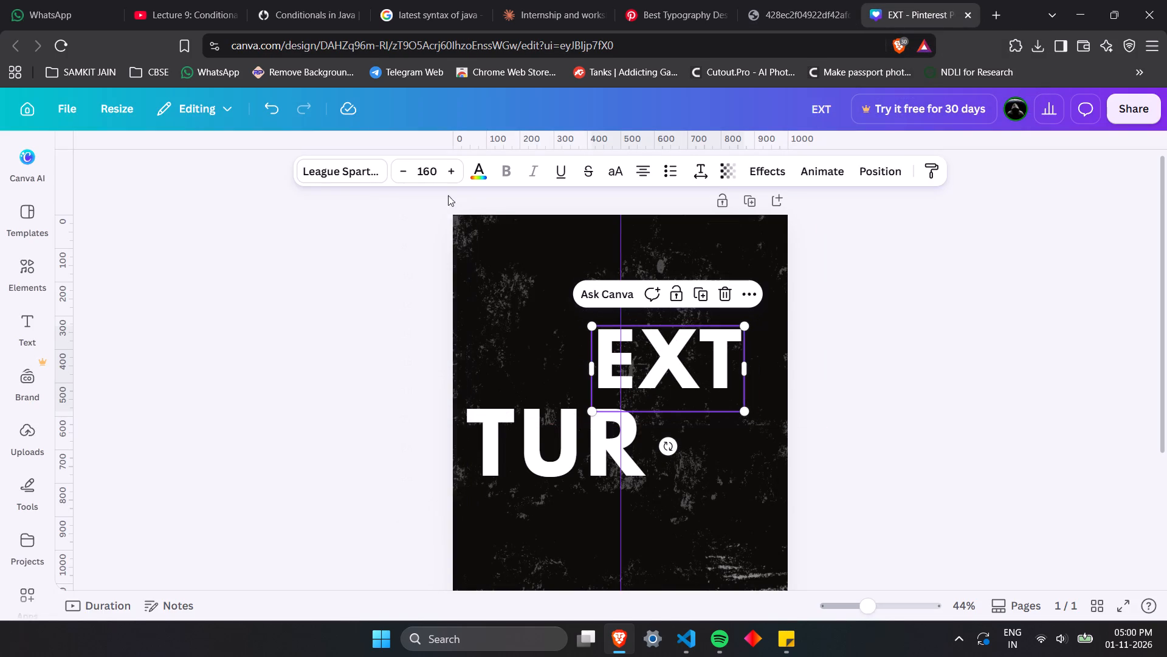
{"action": "left_click", "coordinate": [526, 440]}
{"action": "left_click", "coordinate": [433, 175]}
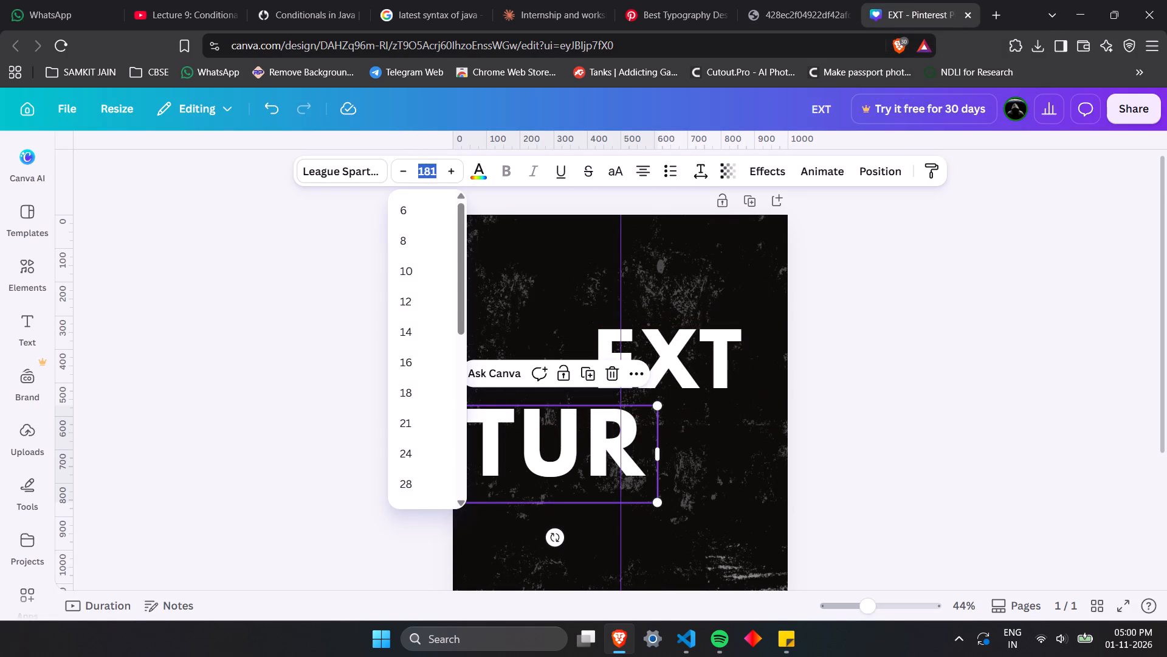
{"action": "key", "text": "1"}
{"action": "type", "text": "60"}
{"action": "key", "text": "Return"}
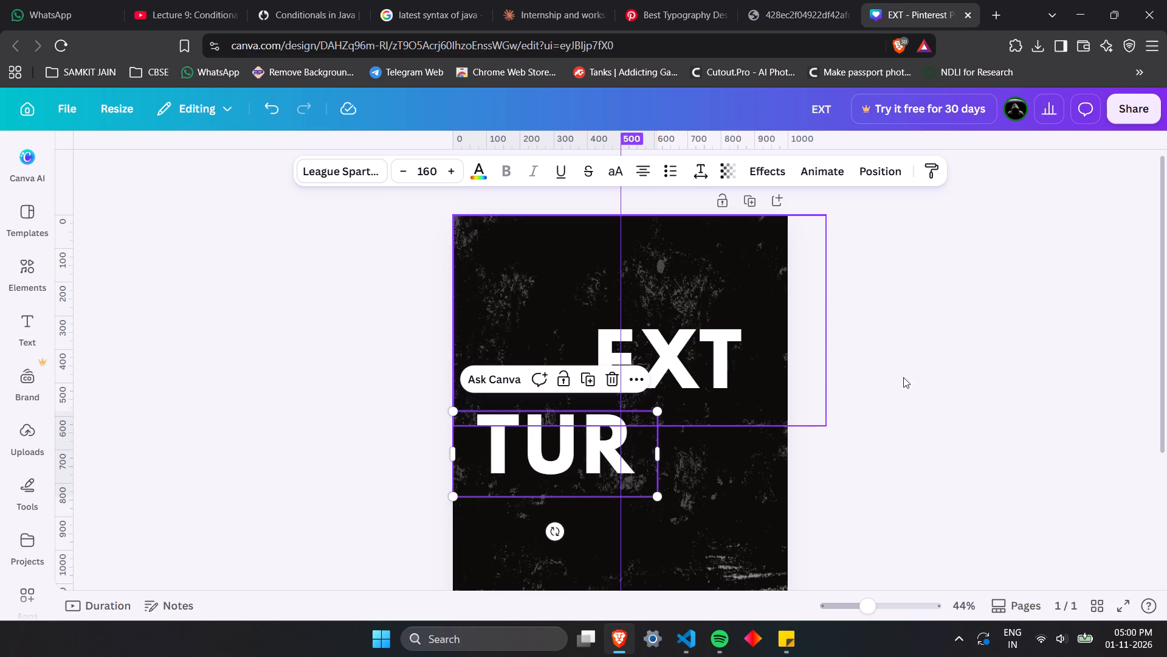
{"action": "left_click", "coordinate": [935, 372]}
Move the TUR text up so it sits closer beneath the EXT text.
{"action": "left_click", "coordinate": [592, 452]}
{"action": "left_click_drag", "start_coordinate": [590, 452], "coordinate": [590, 444]}
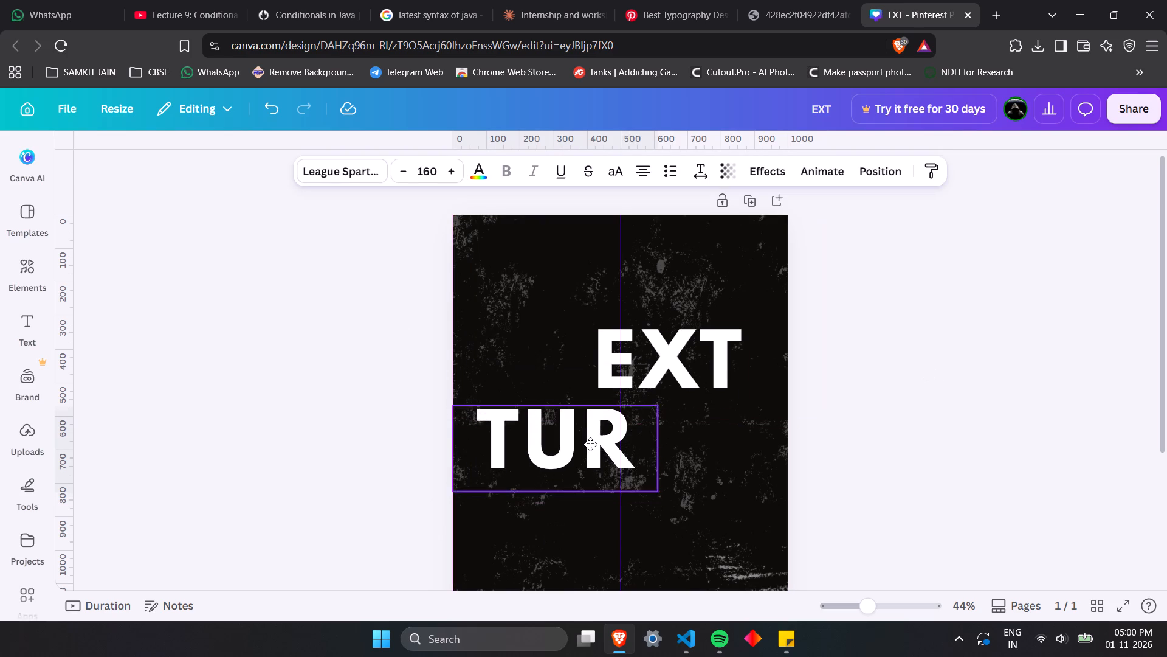
{"action": "left_click_drag", "start_coordinate": [590, 444], "coordinate": [594, 442]}
{"action": "left_click", "coordinate": [331, 367]}
Check the reference poster, narrow the TUR text box to about 501 wide and shift it slightly right.
{"action": "left_click", "coordinate": [738, 0]}
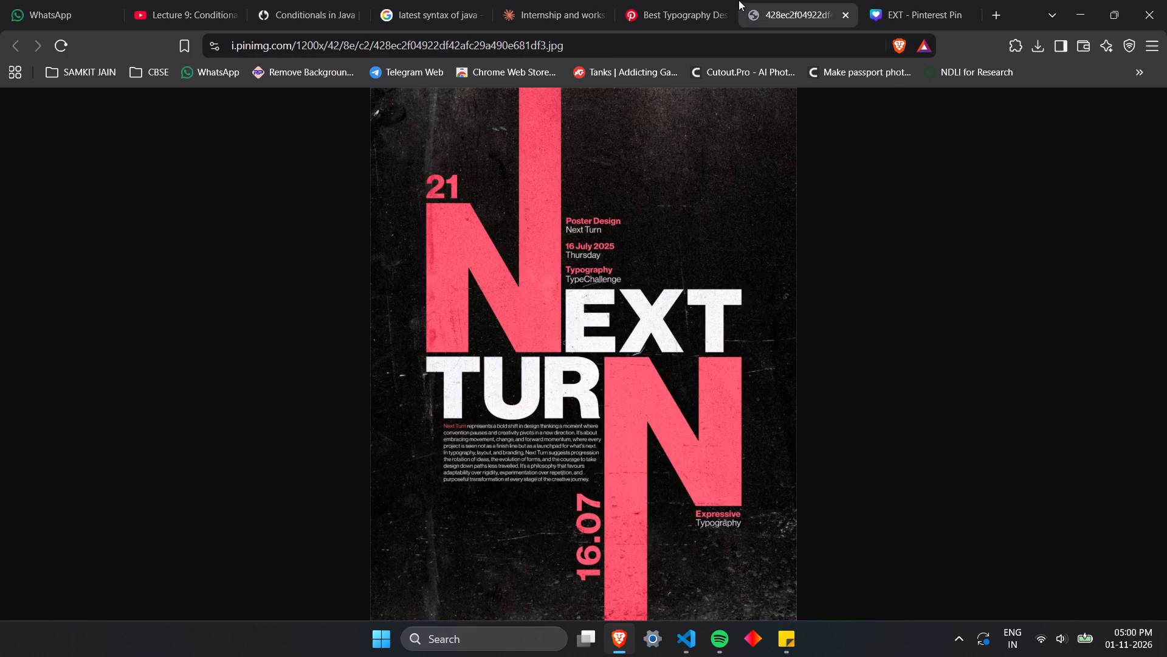
{"action": "left_click", "coordinate": [911, 0]}
{"action": "left_click", "coordinate": [587, 424]}
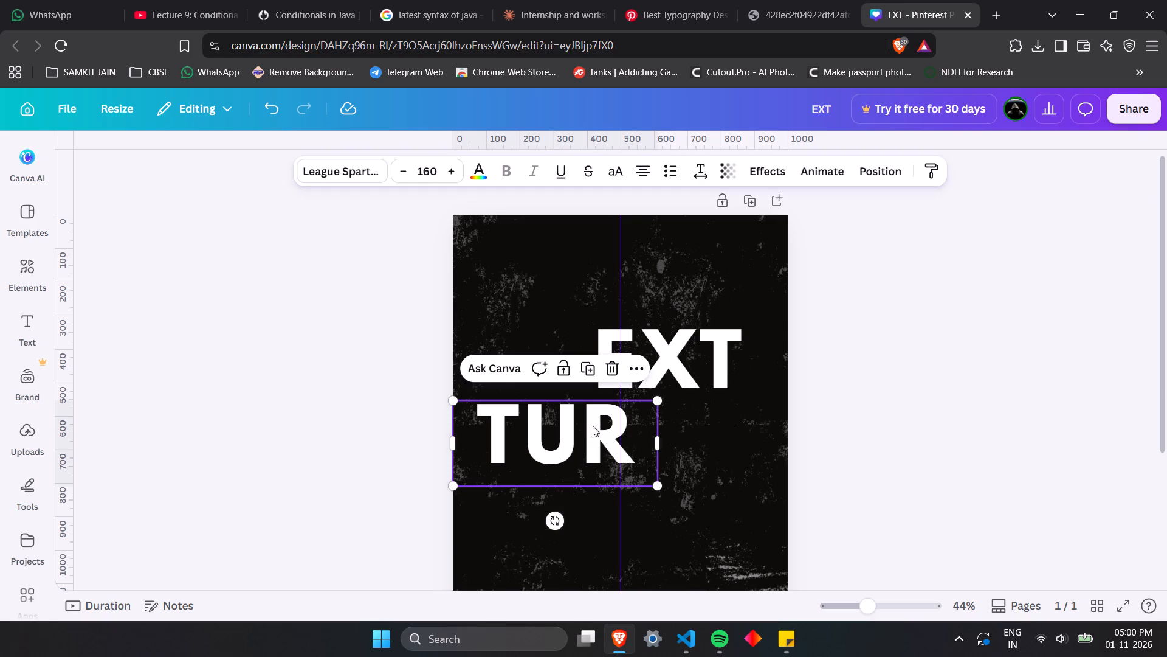
{"action": "left_click_drag", "start_coordinate": [660, 445], "coordinate": [624, 448]}
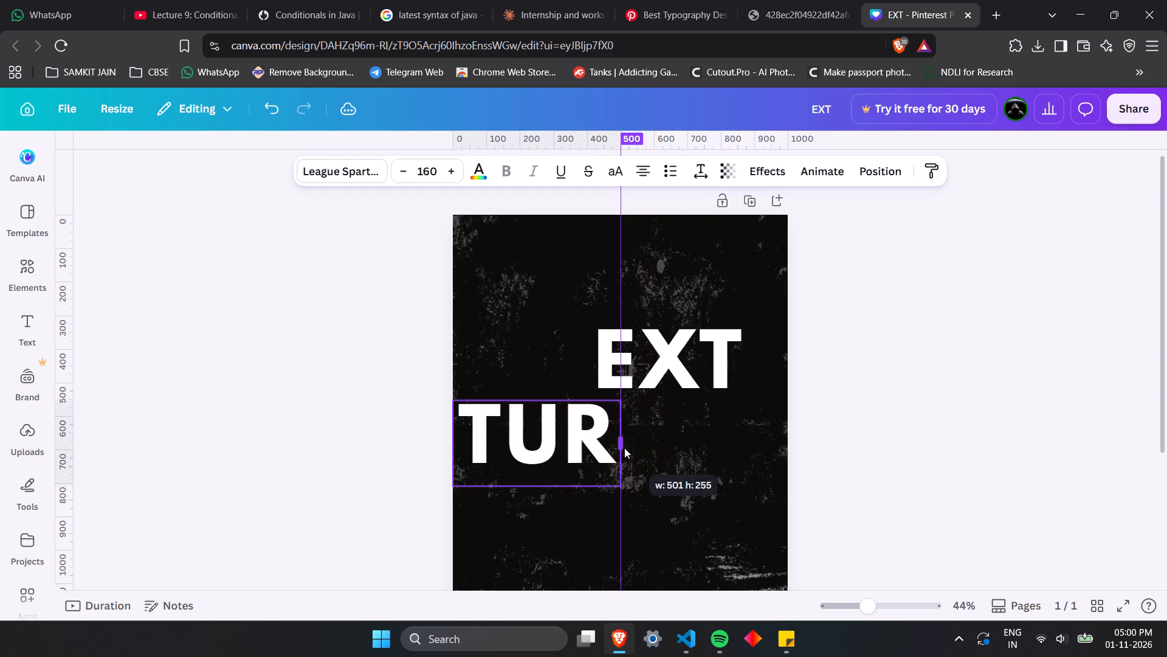
{"action": "left_click_drag", "start_coordinate": [624, 448], "coordinate": [621, 448]}
{"action": "left_click_drag", "start_coordinate": [517, 471], "coordinate": [523, 470]}
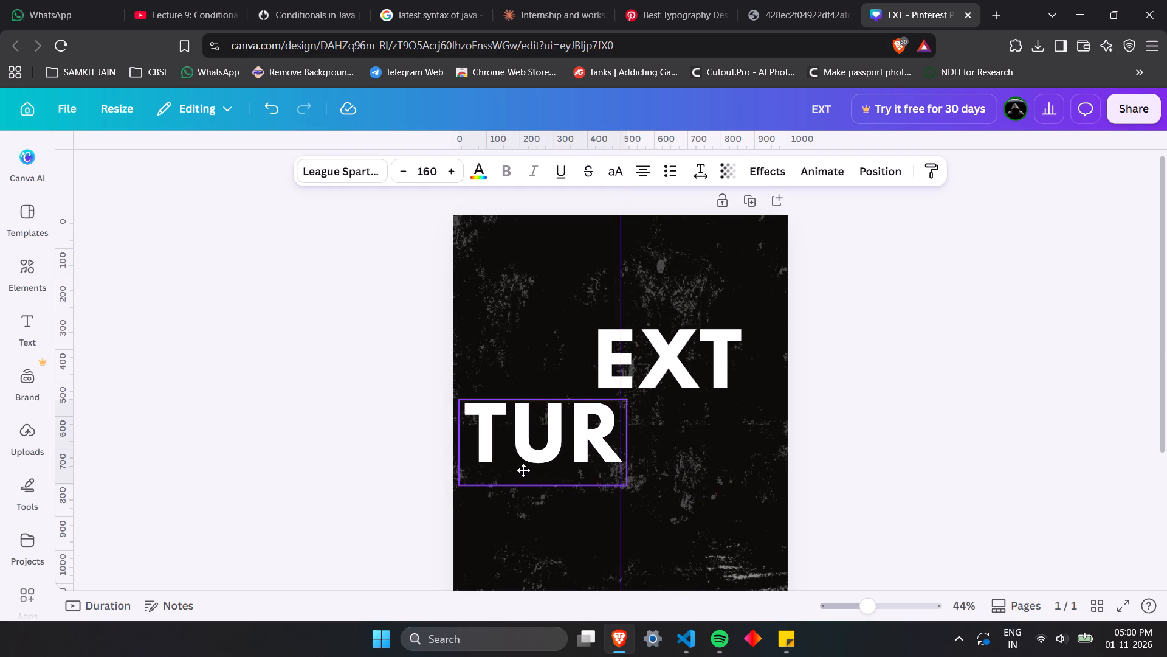
{"action": "left_click_drag", "start_coordinate": [523, 470], "coordinate": [528, 470]}
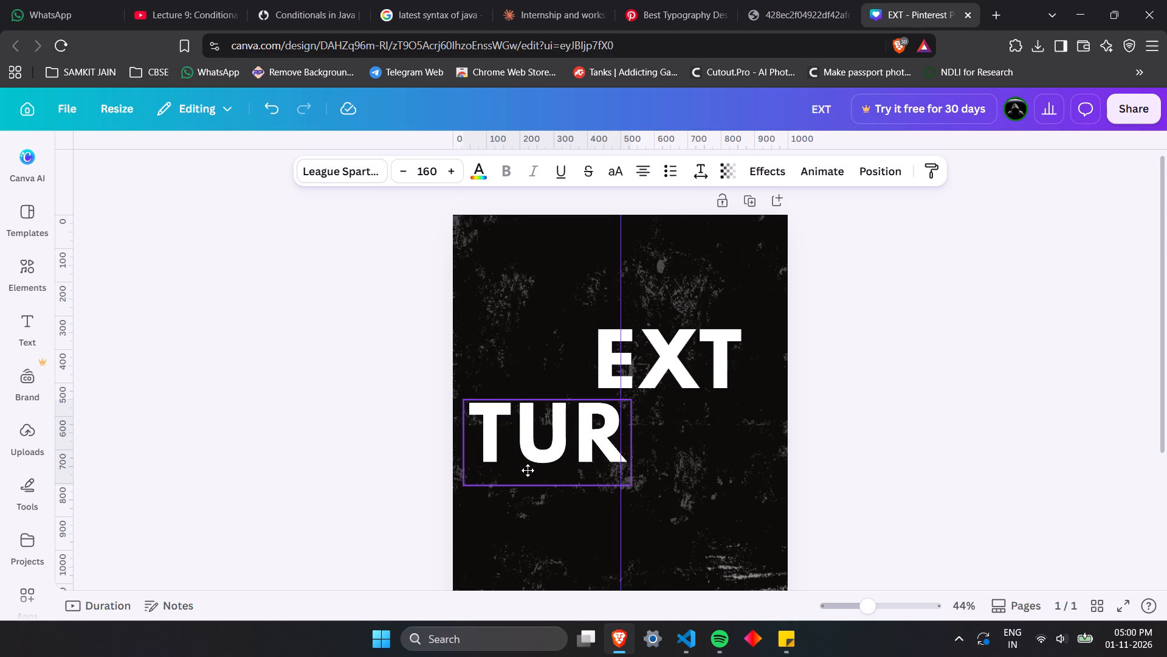
{"action": "left_click_drag", "start_coordinate": [528, 470], "coordinate": [526, 473]}
Compare with the reference poster again and nudge the TUR text up closer beneath EXT.
{"action": "left_click", "coordinate": [779, 0]}
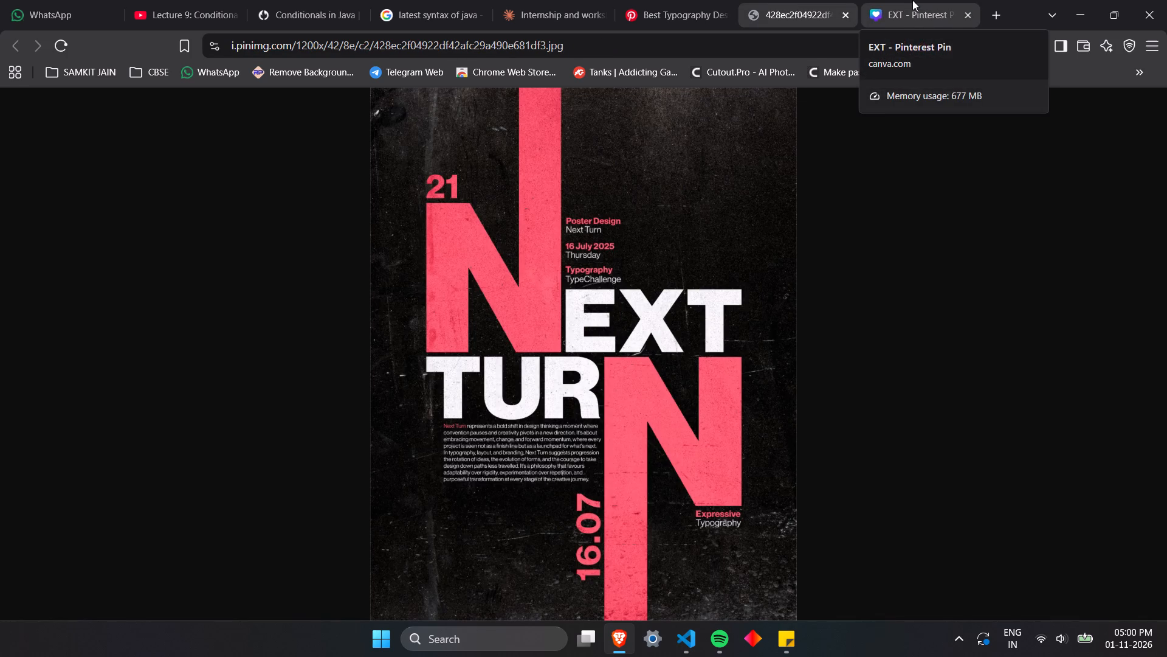
{"action": "left_click", "coordinate": [912, 0]}
{"action": "left_click_drag", "start_coordinate": [568, 447], "coordinate": [570, 442]}
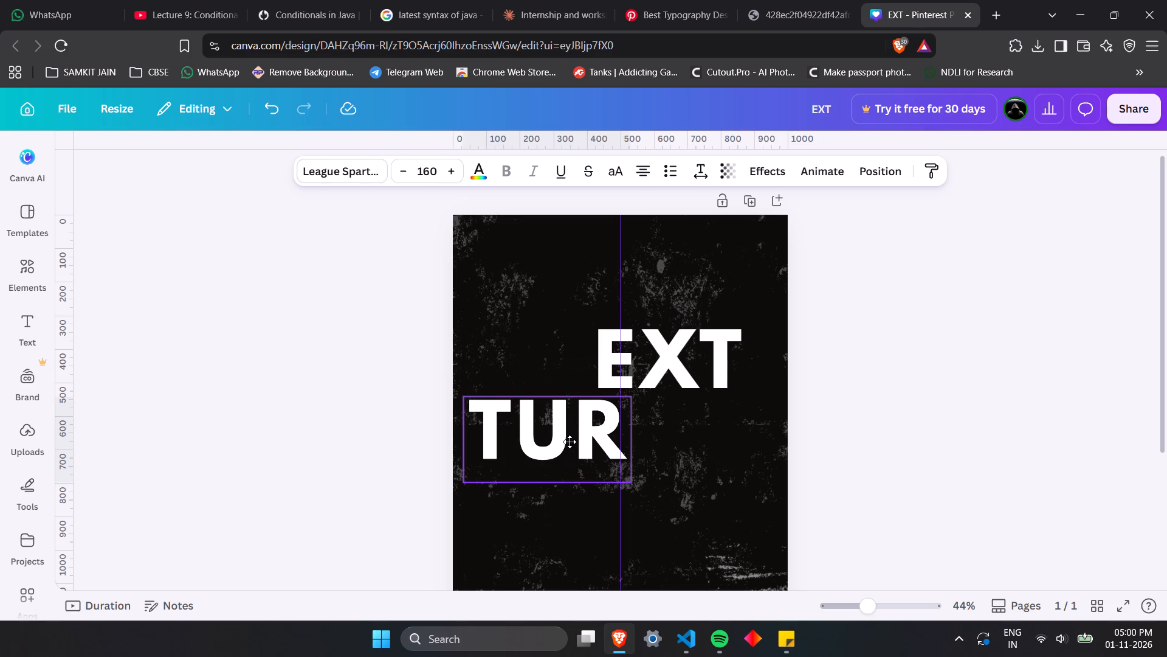
{"action": "left_click_drag", "start_coordinate": [570, 442], "coordinate": [570, 440]}
{"action": "left_click", "coordinate": [373, 429]}
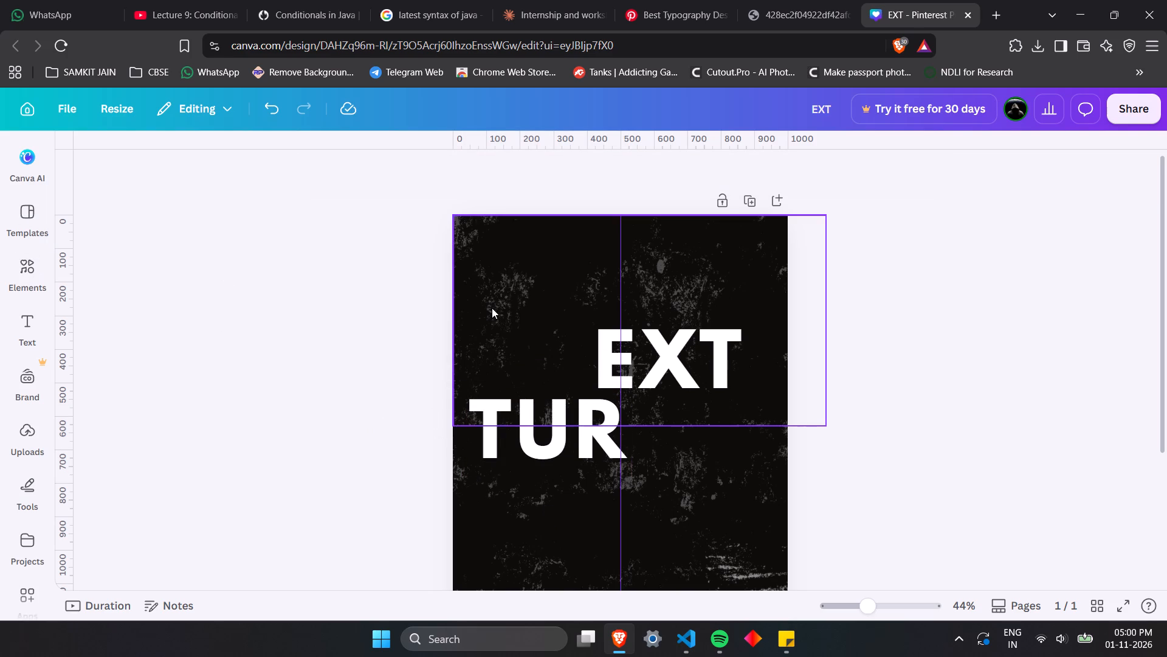
Add a new text box reading N and enlarge it to about size 132.
{"action": "key", "text": "t"}
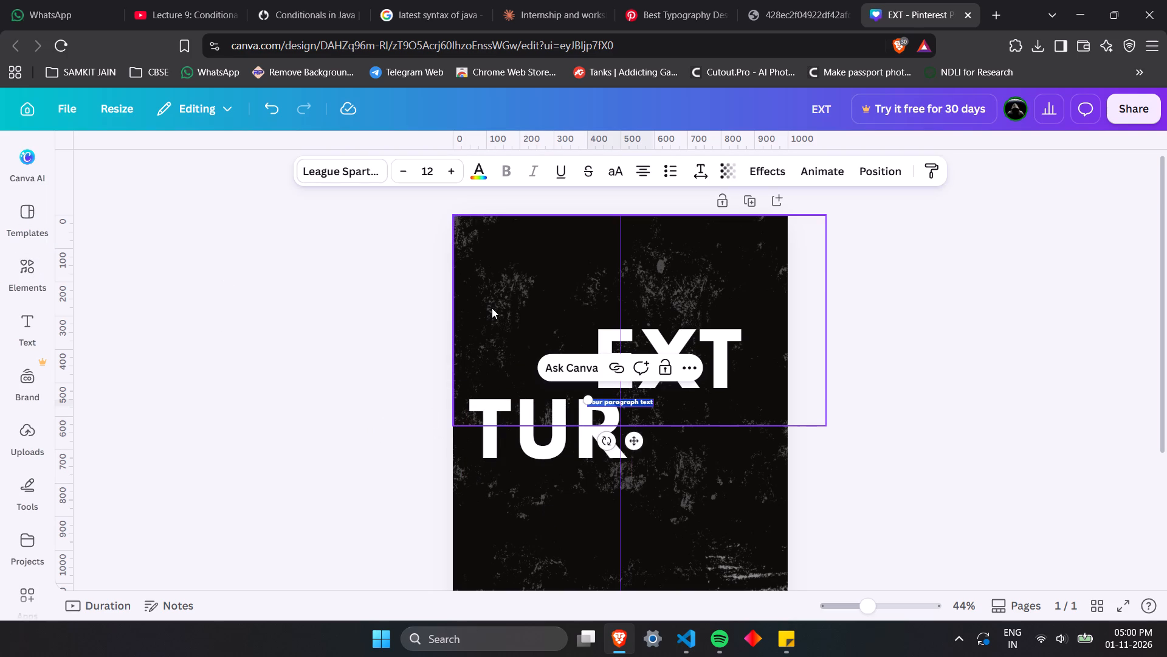
{"action": "key", "text": "n"}
{"action": "left_click_drag", "start_coordinate": [619, 401], "coordinate": [616, 400]}
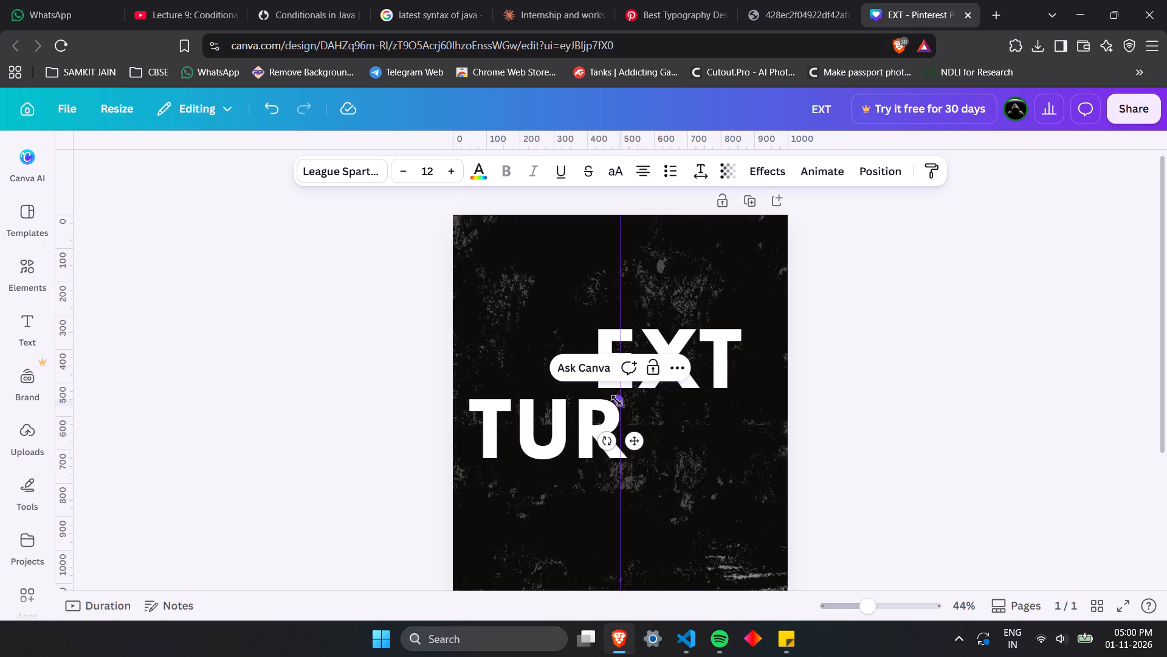
{"action": "left_click_drag", "start_coordinate": [616, 400], "coordinate": [589, 388]}
{"action": "key", "text": "ctrl+z"}
{"action": "left_click_drag", "start_coordinate": [613, 398], "coordinate": [571, 371]}
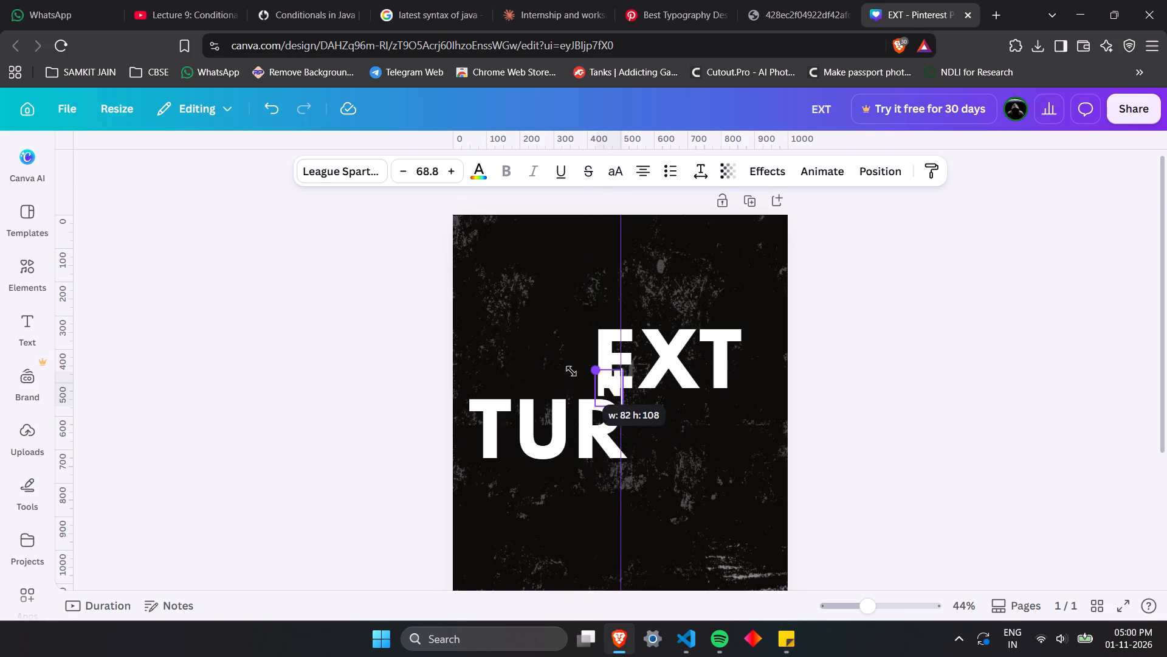
{"action": "left_click_drag", "start_coordinate": [571, 371], "coordinate": [546, 350]}
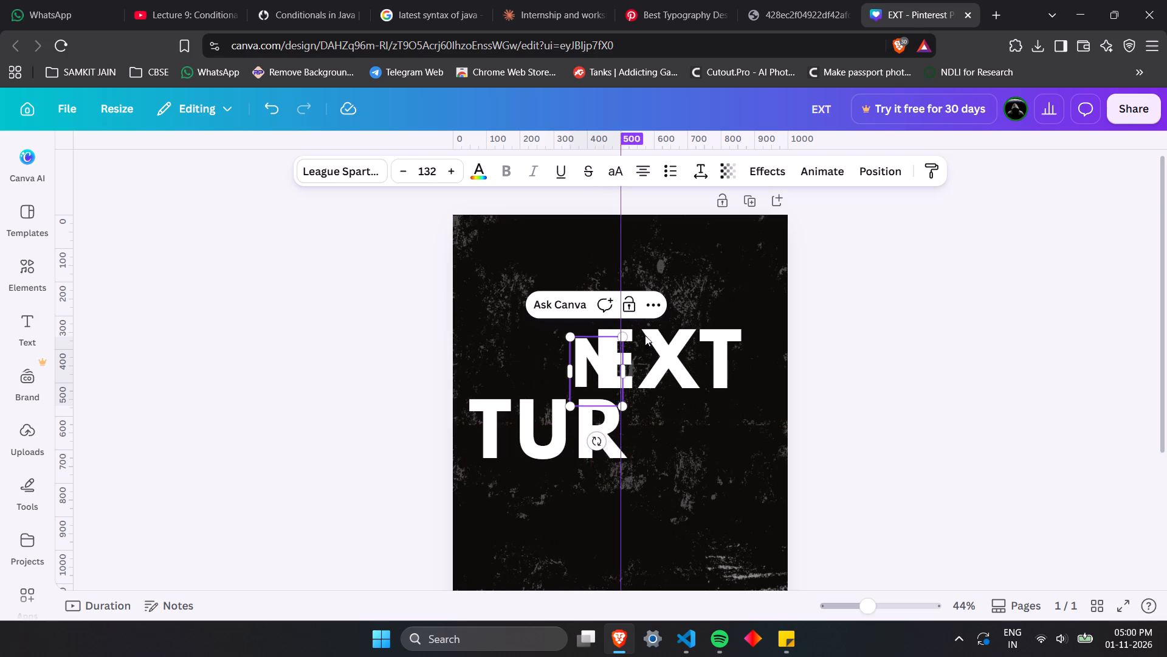
{"action": "left_click", "coordinate": [887, 344]}
Move the N text to just left of EXT.
{"action": "left_click", "coordinate": [590, 370]}
{"action": "left_click_drag", "start_coordinate": [590, 370], "coordinate": [541, 351]}
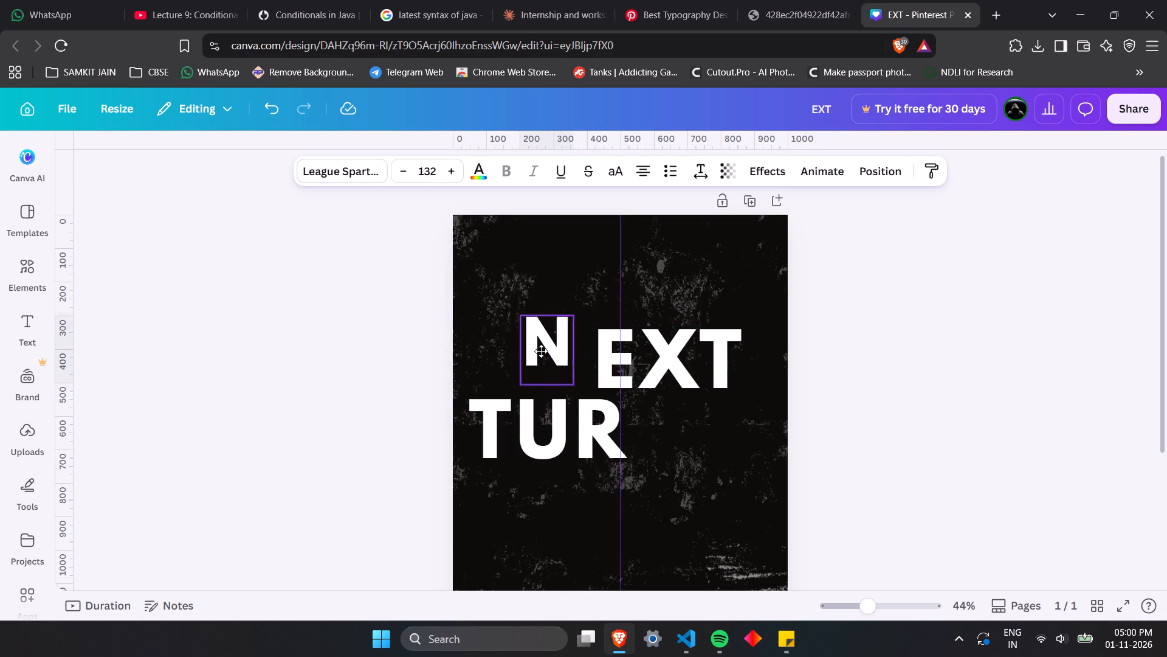
{"action": "left_click_drag", "start_coordinate": [541, 351], "coordinate": [553, 362]}
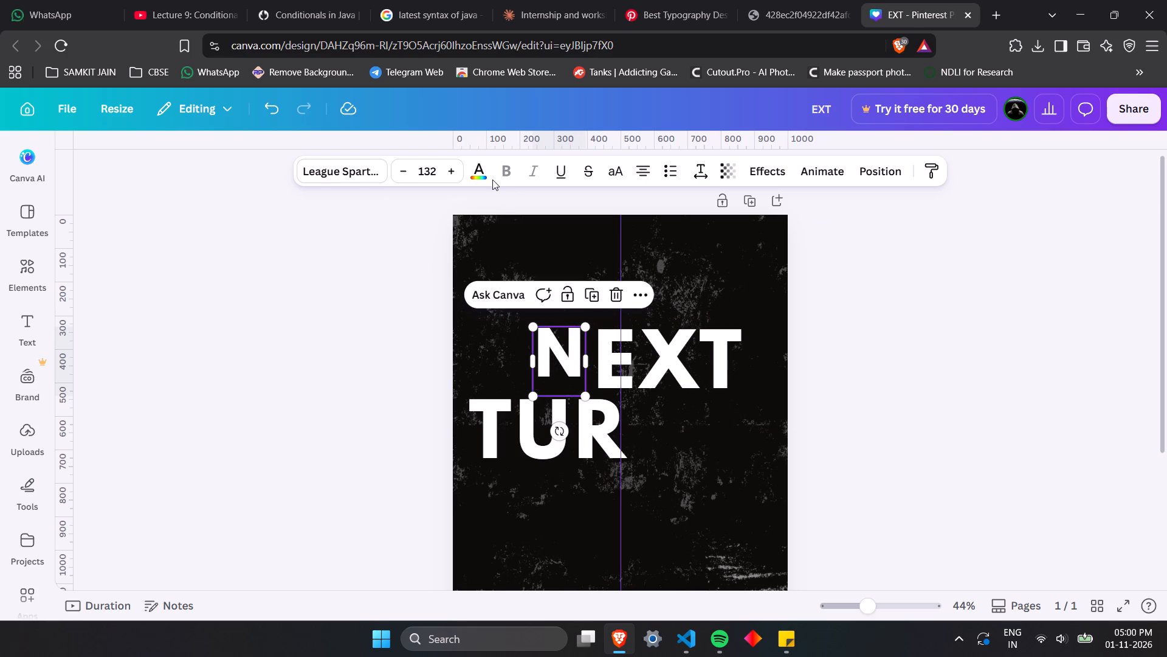
Copy the pink-red of the large lettering in the reference poster with the screen colour picker.
{"action": "left_click", "coordinate": [797, 0]}
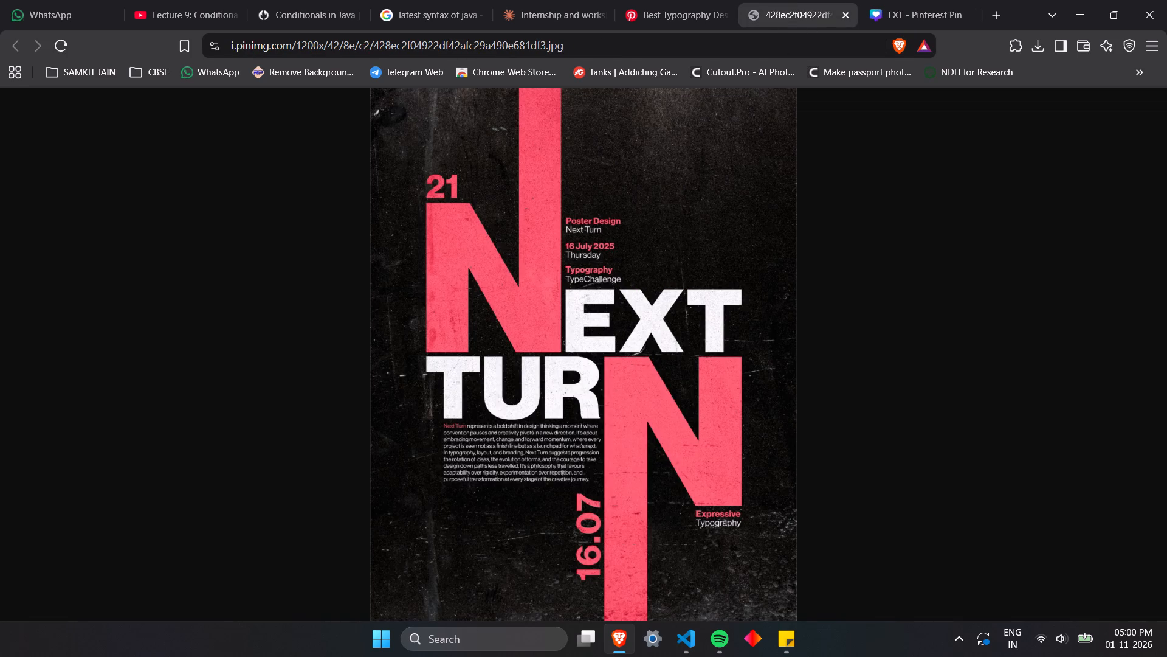
{"action": "key", "text": "shift+super+c"}
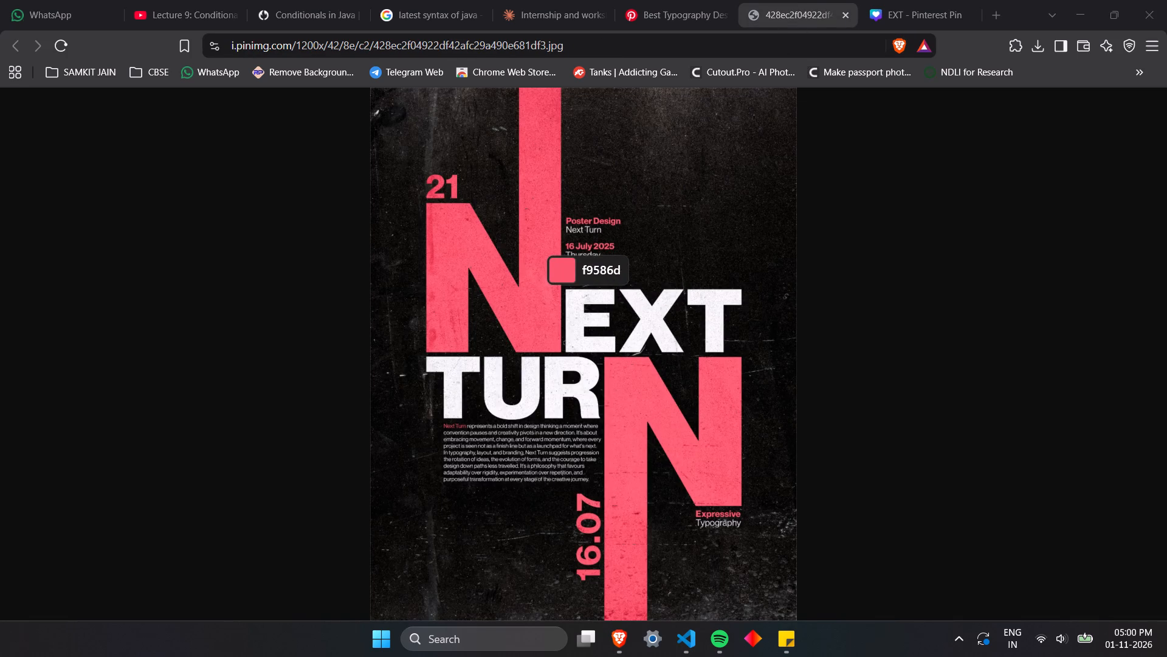
{"action": "left_click", "coordinate": [720, 271]}
{"action": "left_click", "coordinate": [732, 172]}
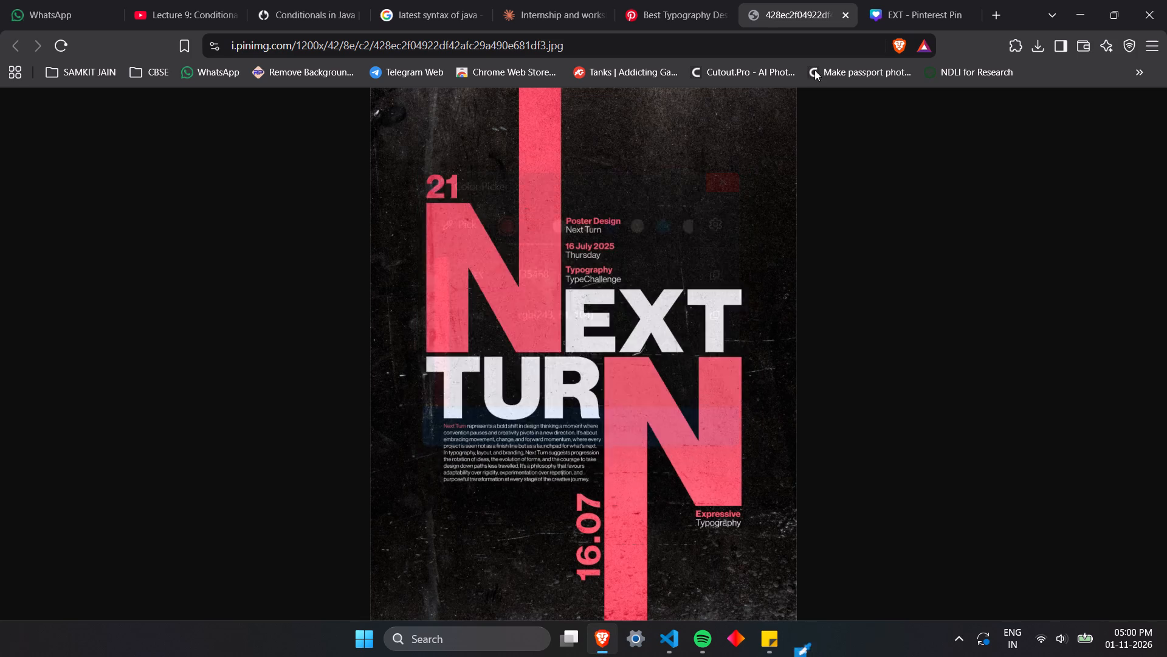
Set the N text's colour to the sampled pink-red f35468.
{"action": "left_click", "coordinate": [893, 1]}
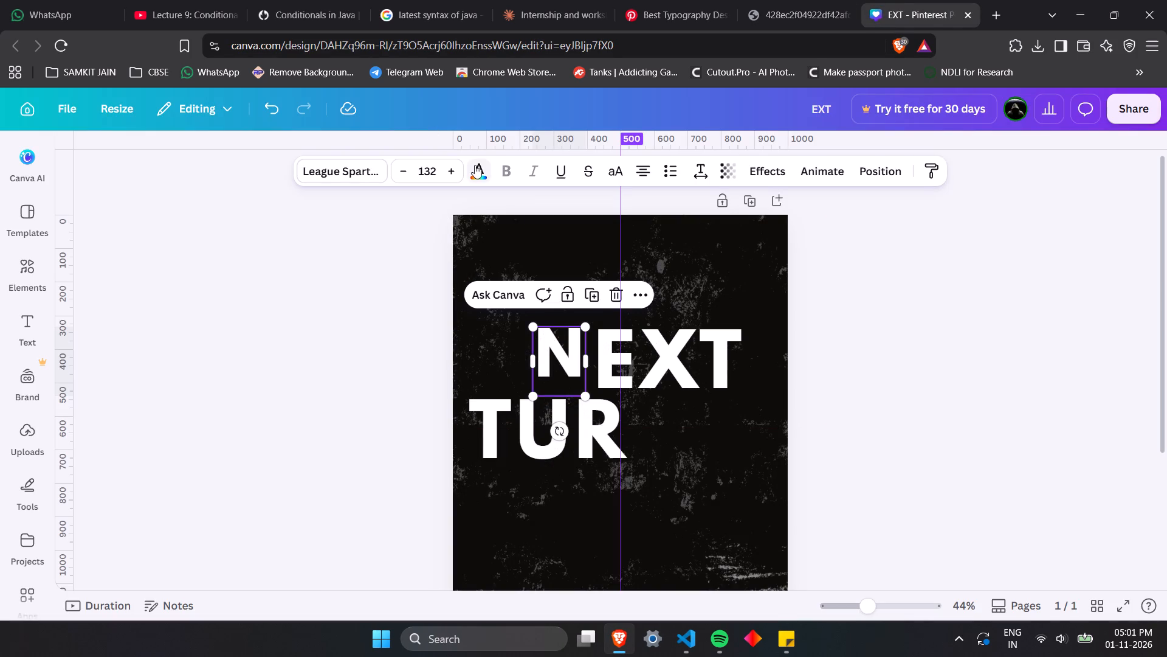
{"action": "left_click", "coordinate": [475, 165]}
{"action": "left_click", "coordinate": [229, 251]}
{"action": "key", "text": "ctrl+v"}
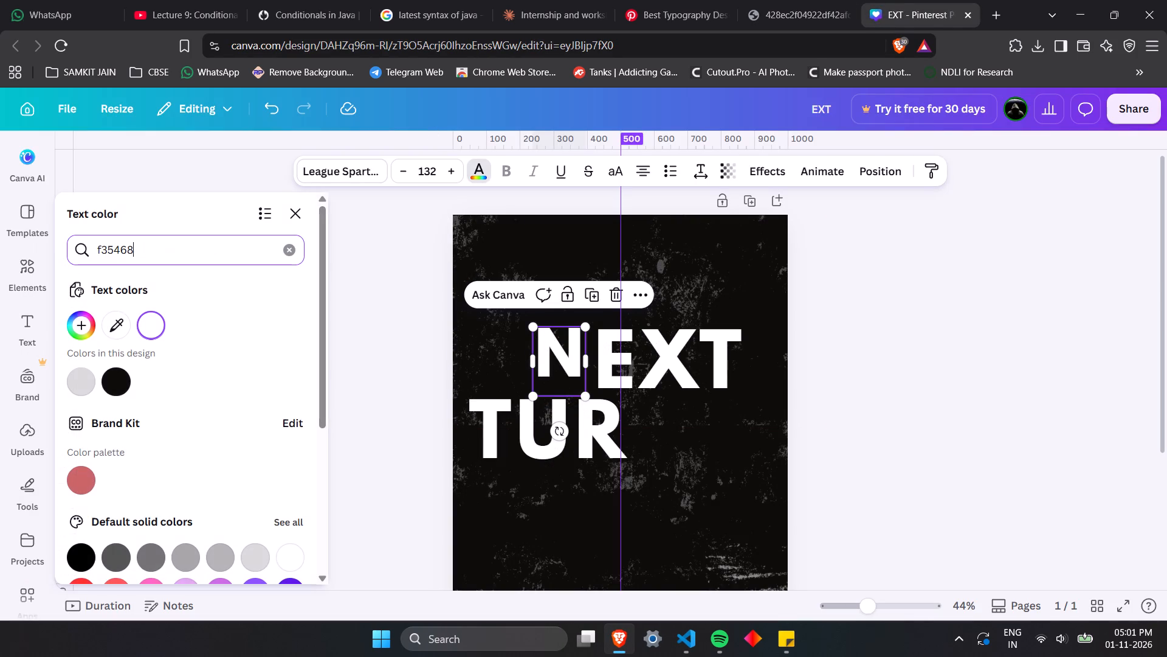
{"action": "left_click", "coordinate": [84, 308]}
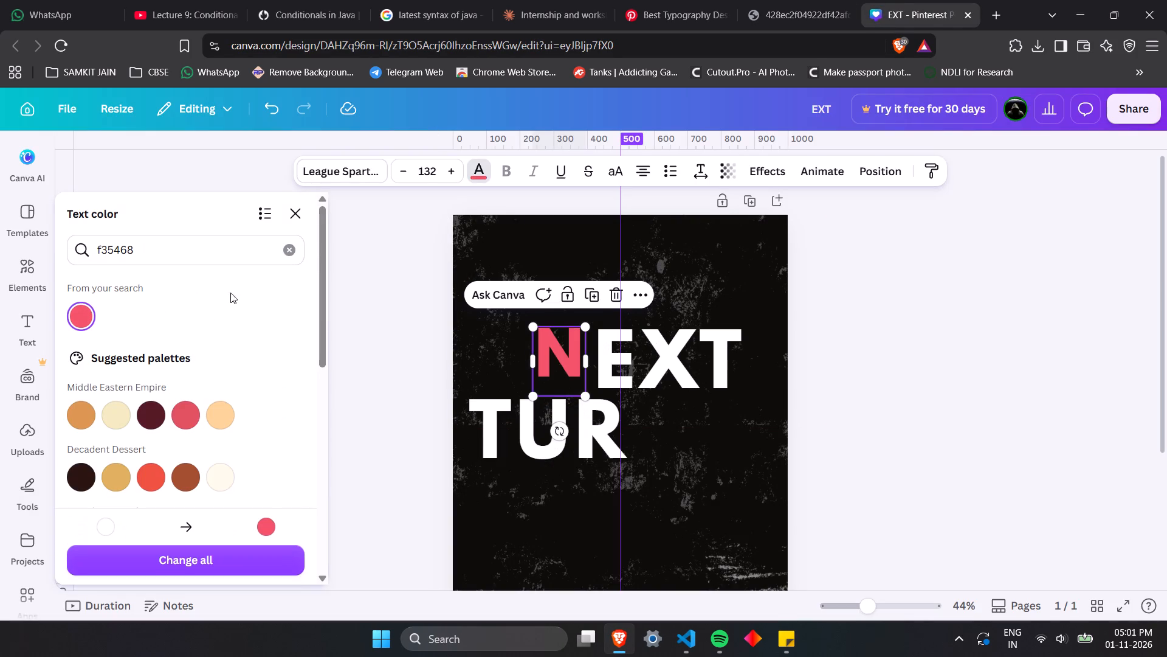
{"action": "left_click", "coordinate": [297, 212]}
{"action": "left_click", "coordinate": [284, 346]}
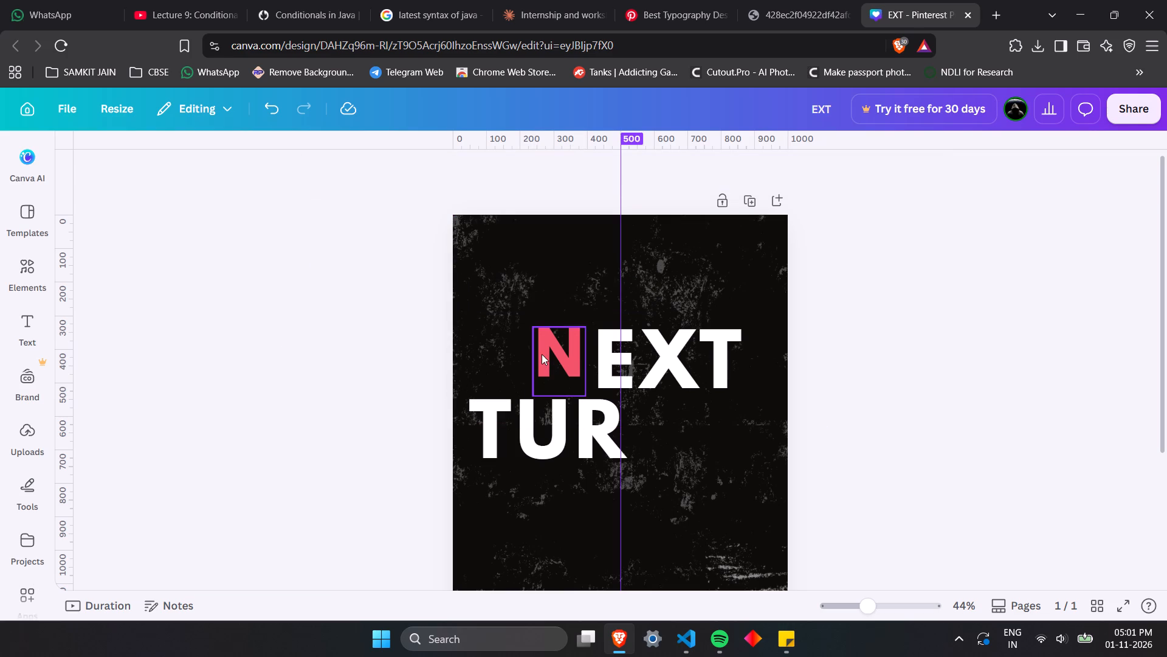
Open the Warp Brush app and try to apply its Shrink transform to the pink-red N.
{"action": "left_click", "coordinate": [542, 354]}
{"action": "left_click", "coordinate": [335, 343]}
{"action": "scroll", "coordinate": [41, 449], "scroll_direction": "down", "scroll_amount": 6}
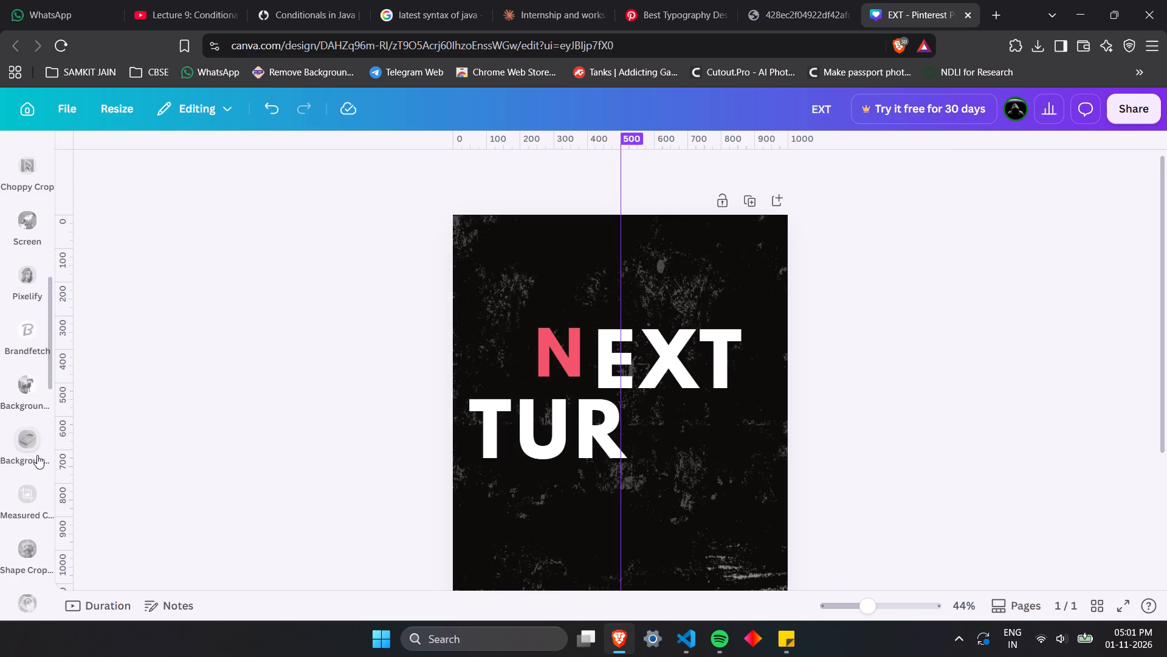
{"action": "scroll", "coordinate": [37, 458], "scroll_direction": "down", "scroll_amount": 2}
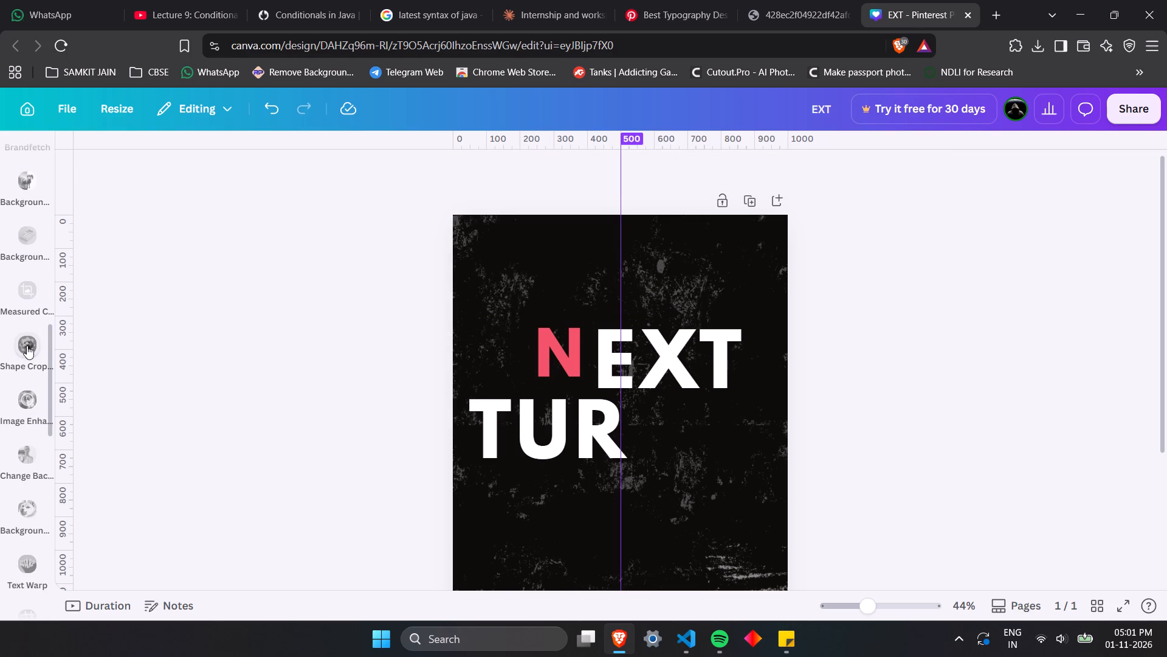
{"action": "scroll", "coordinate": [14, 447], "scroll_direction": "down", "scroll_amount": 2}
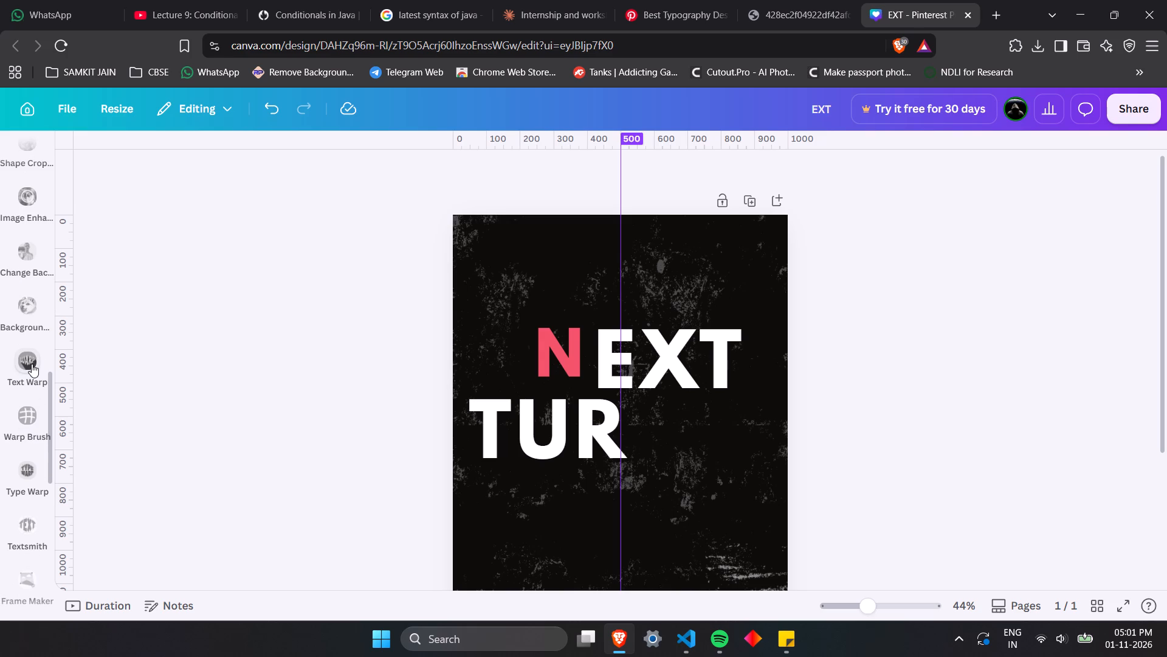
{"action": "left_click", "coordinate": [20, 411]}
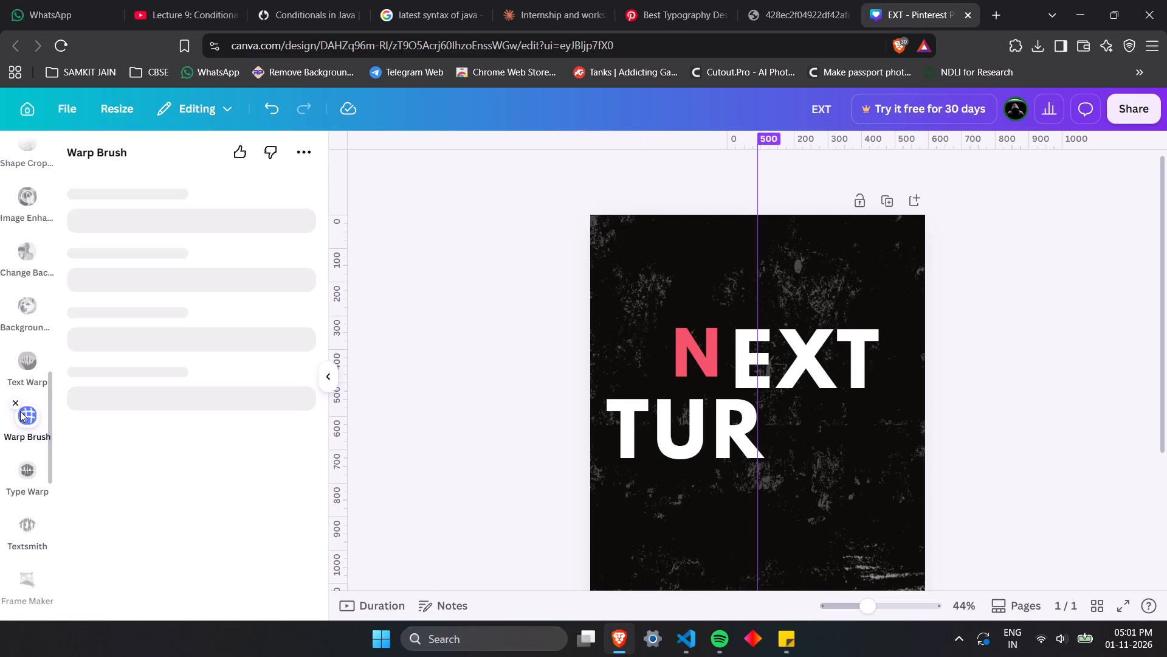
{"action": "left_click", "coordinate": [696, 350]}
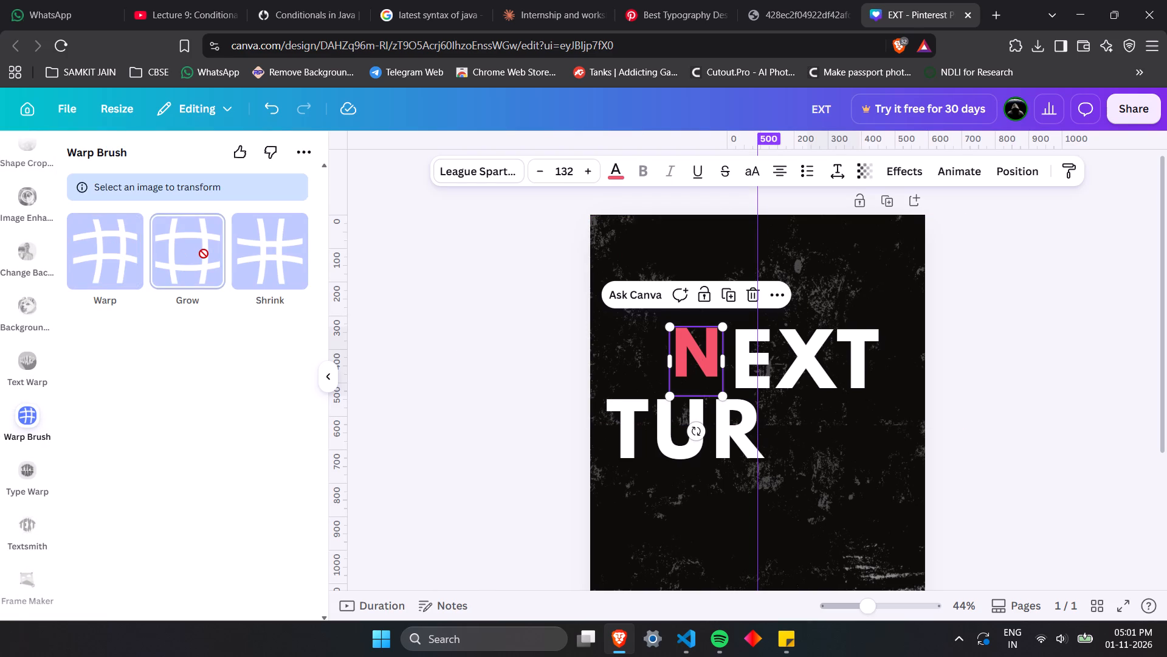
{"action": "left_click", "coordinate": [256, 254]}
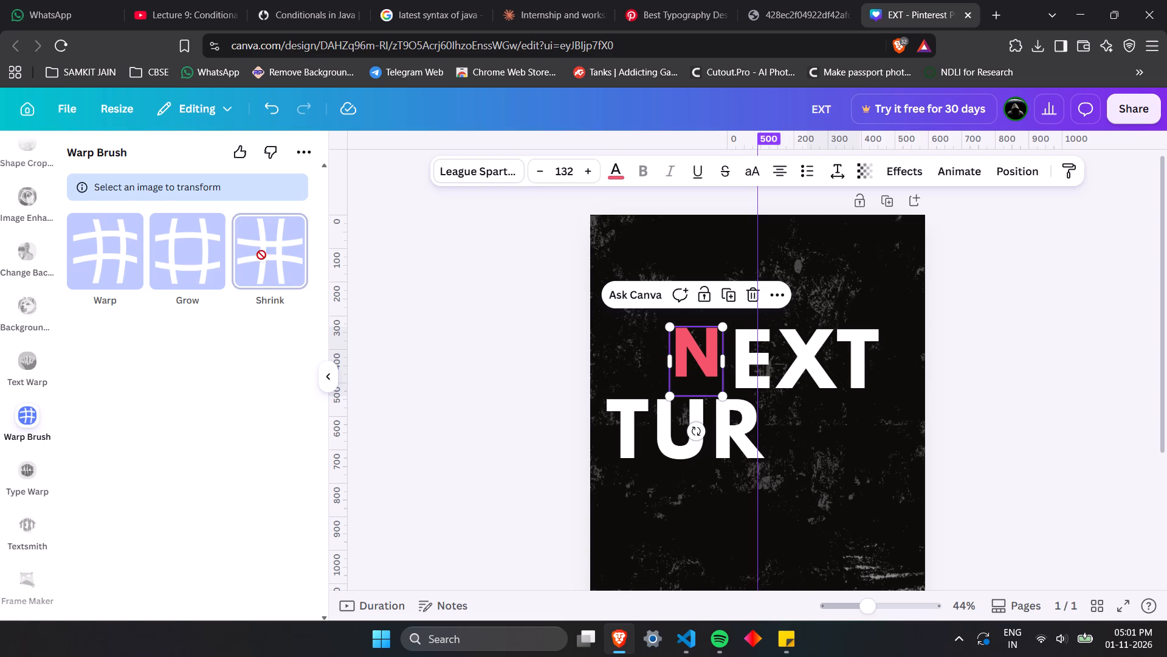
Open the Type Warp app, browse its templates and choose the Bulge template.
{"action": "scroll", "coordinate": [27, 416], "scroll_direction": "down", "scroll_amount": 1}
{"action": "left_click", "coordinate": [27, 377]}
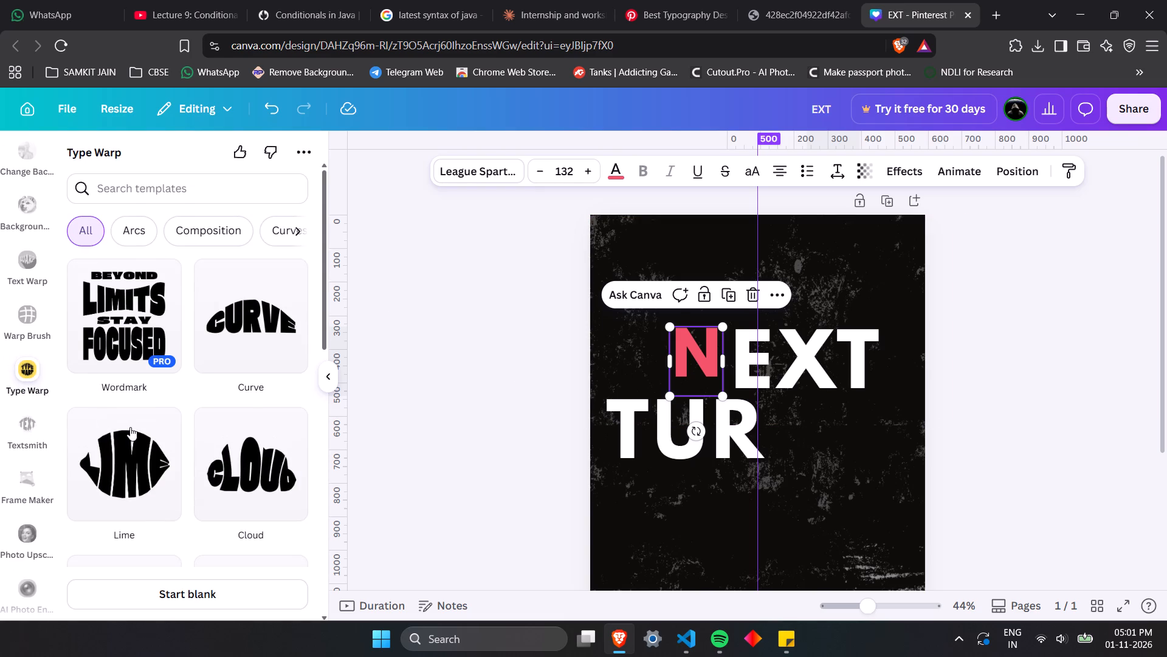
{"action": "scroll", "coordinate": [130, 427], "scroll_direction": "down", "scroll_amount": 5}
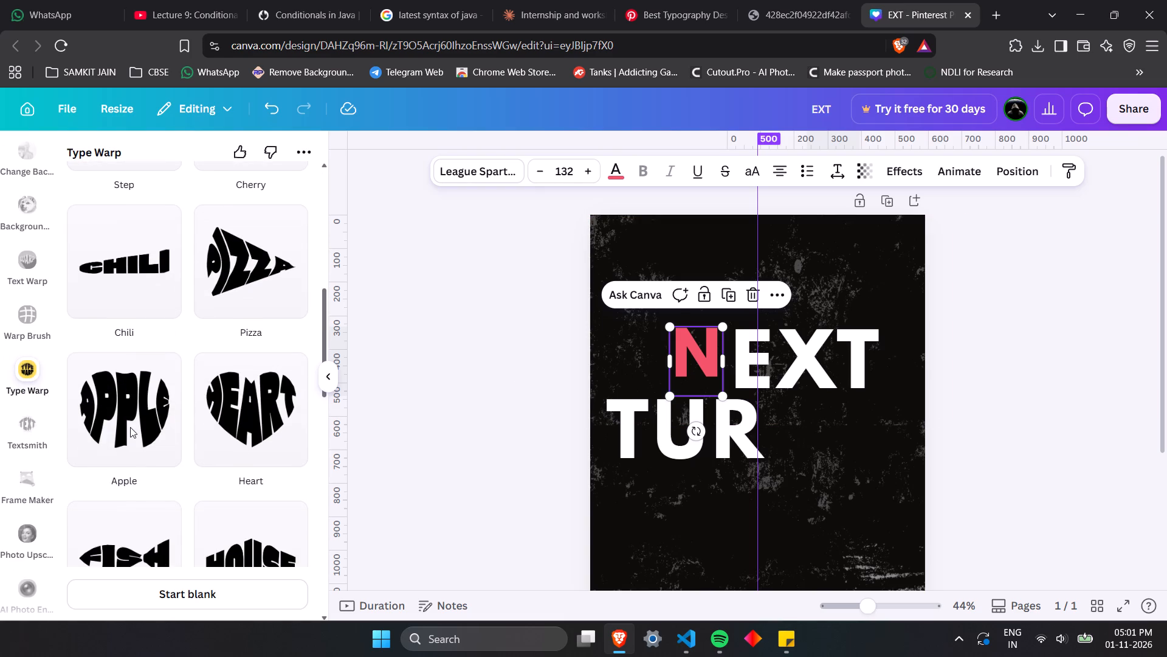
{"action": "scroll", "coordinate": [130, 427], "scroll_direction": "down", "scroll_amount": 3}
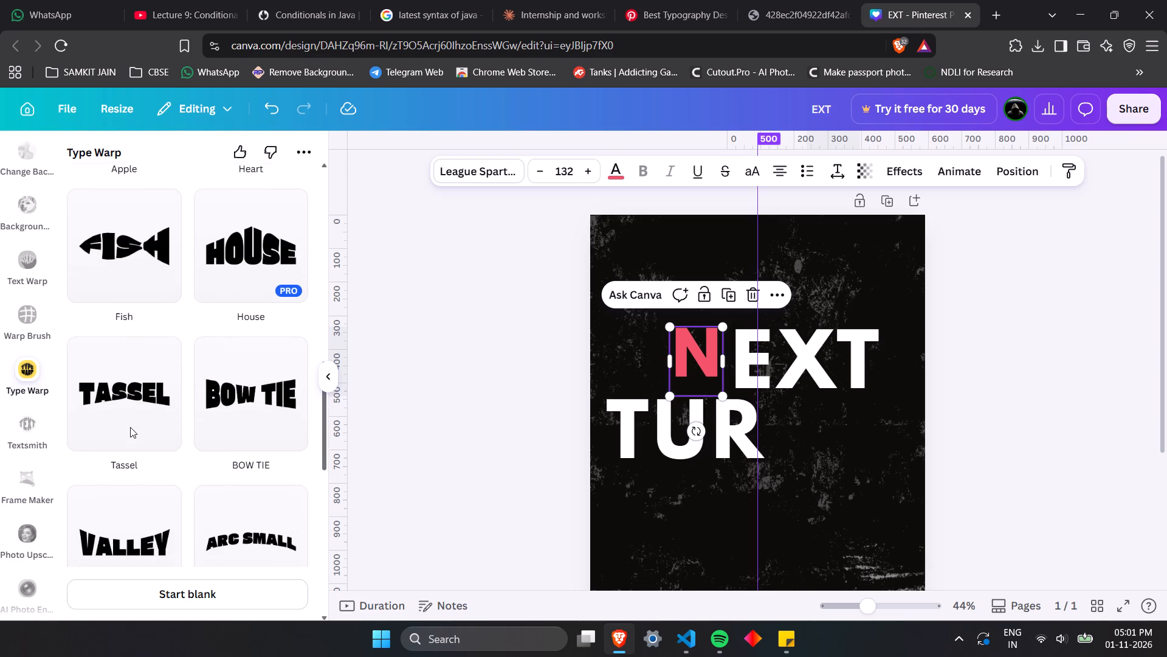
{"action": "scroll", "coordinate": [130, 427], "scroll_direction": "down", "scroll_amount": 1}
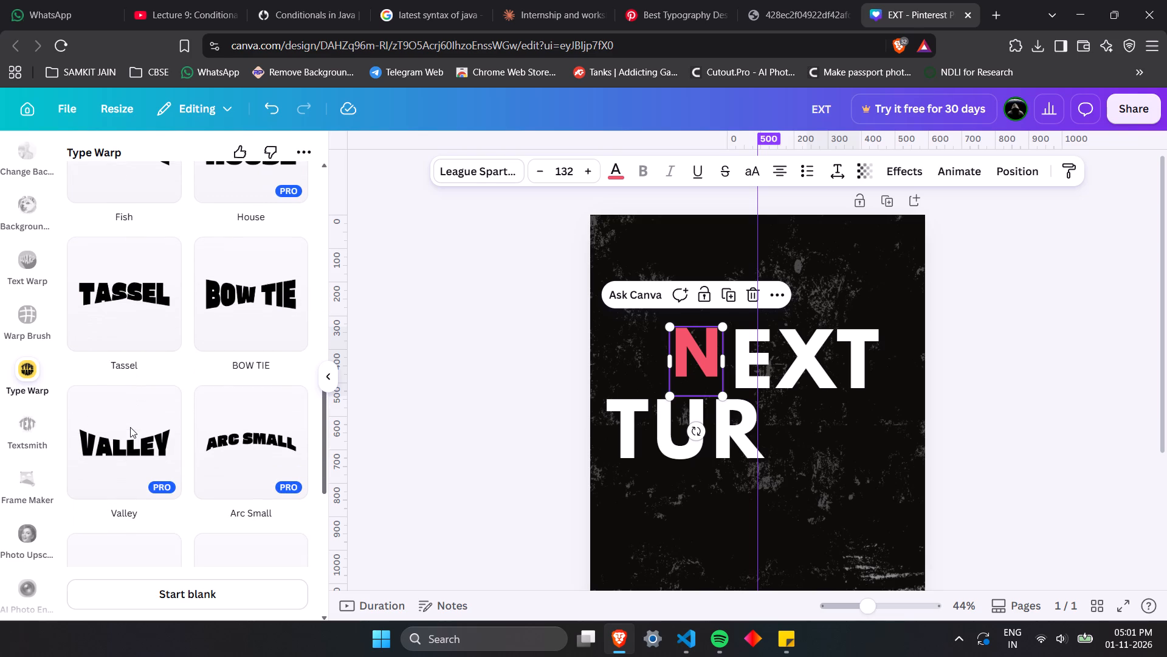
{"action": "scroll", "coordinate": [130, 427], "scroll_direction": "down", "scroll_amount": 5}
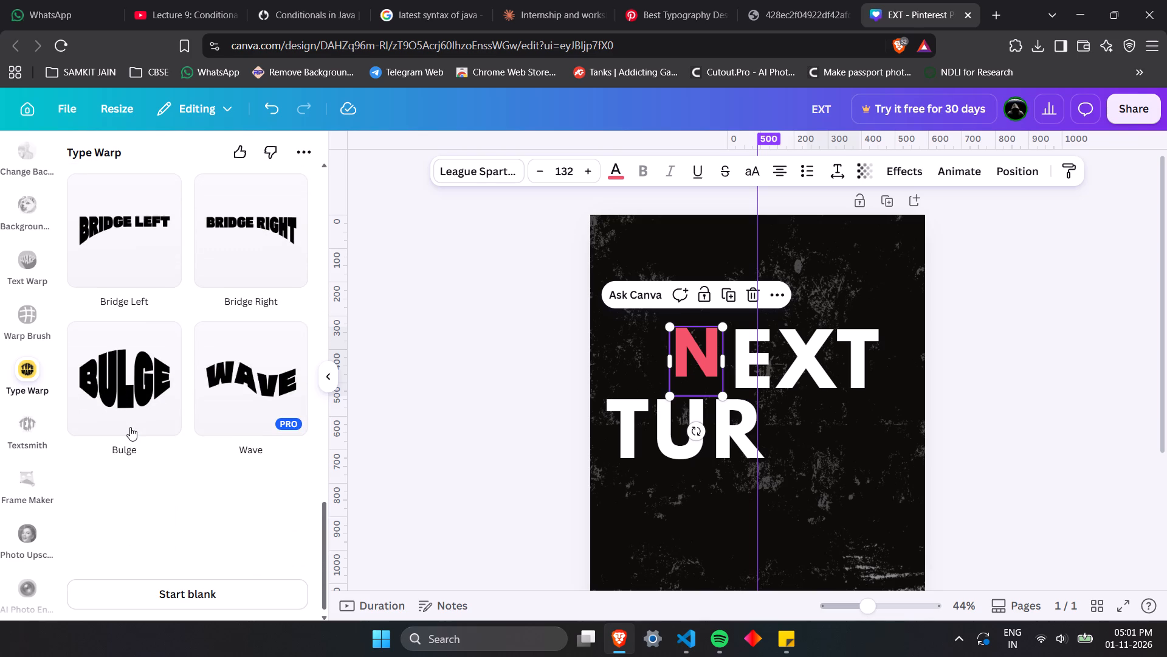
{"action": "scroll", "coordinate": [130, 427], "scroll_direction": "up", "scroll_amount": 2}
{"action": "scroll", "coordinate": [130, 427], "scroll_direction": "down", "scroll_amount": 2}
{"action": "left_click", "coordinate": [140, 399]}
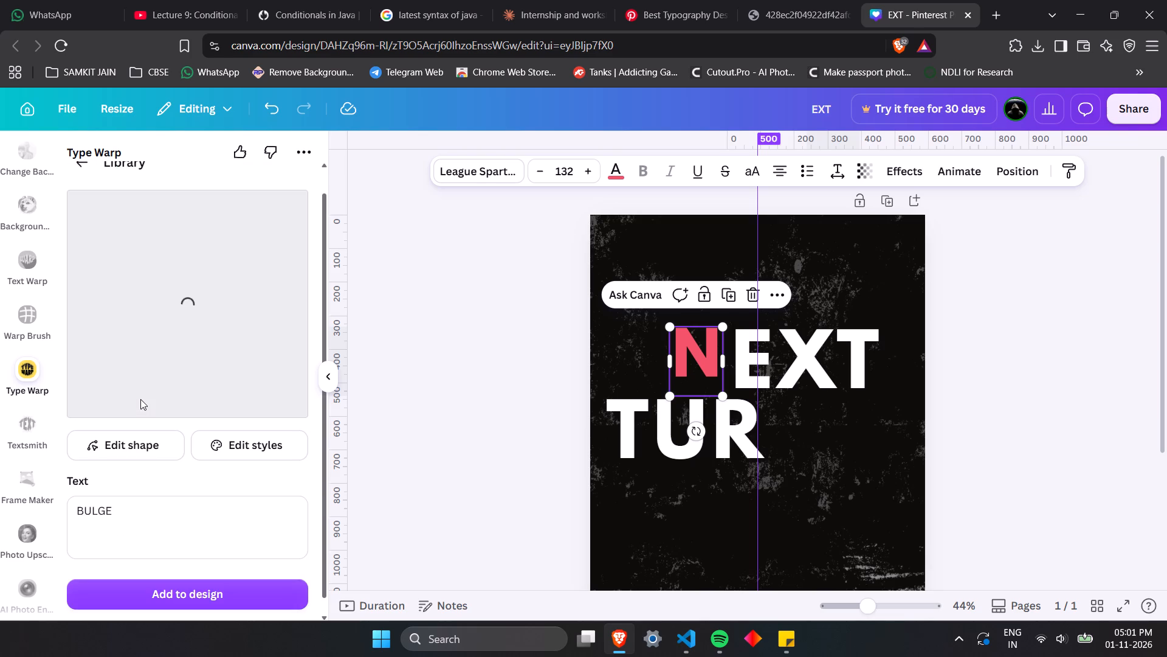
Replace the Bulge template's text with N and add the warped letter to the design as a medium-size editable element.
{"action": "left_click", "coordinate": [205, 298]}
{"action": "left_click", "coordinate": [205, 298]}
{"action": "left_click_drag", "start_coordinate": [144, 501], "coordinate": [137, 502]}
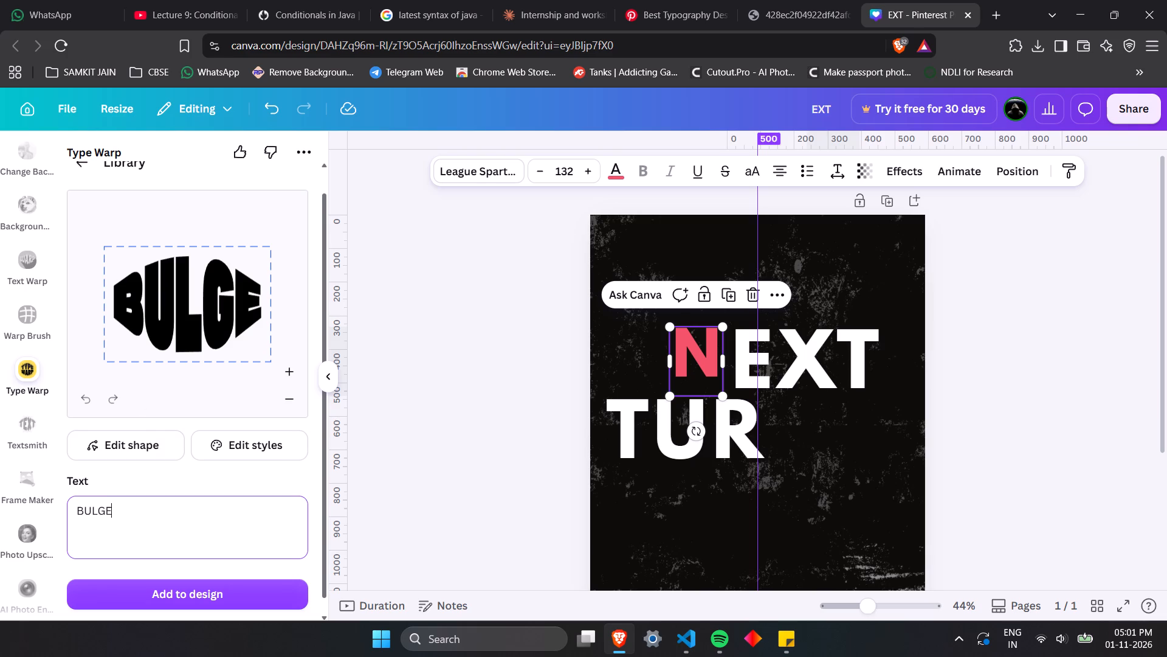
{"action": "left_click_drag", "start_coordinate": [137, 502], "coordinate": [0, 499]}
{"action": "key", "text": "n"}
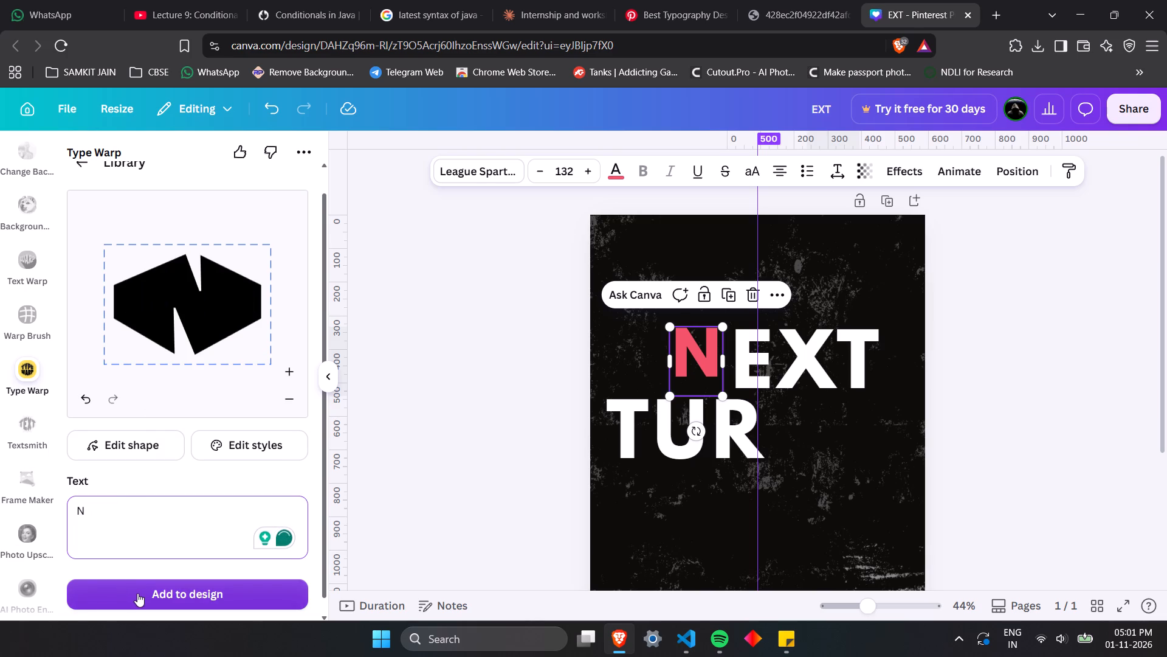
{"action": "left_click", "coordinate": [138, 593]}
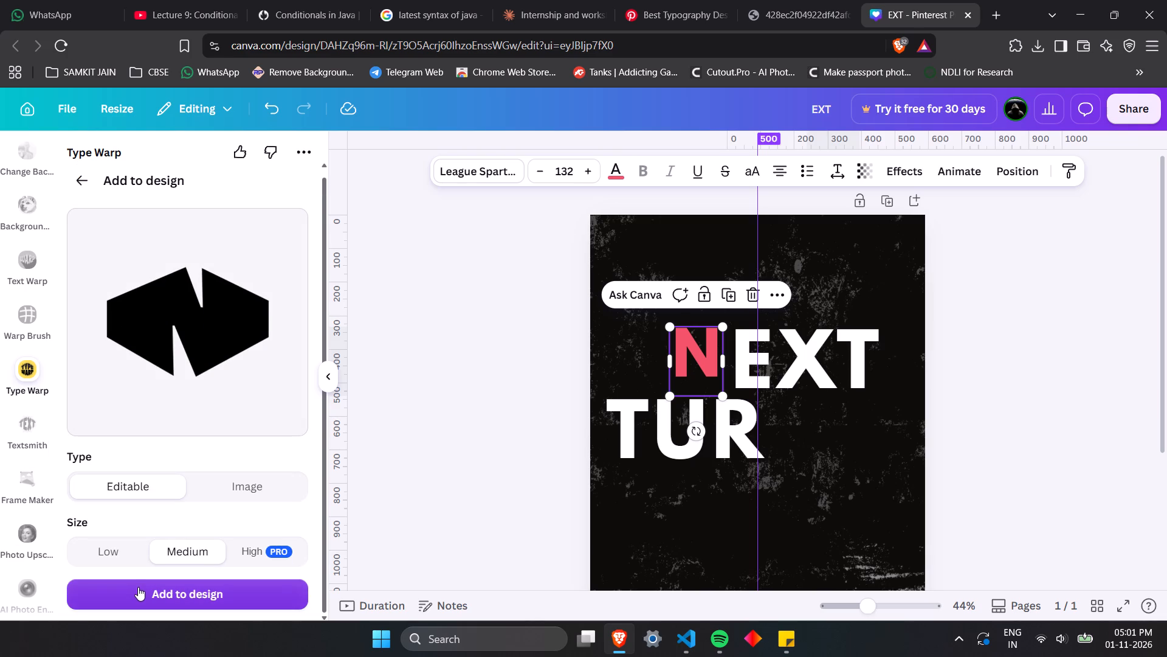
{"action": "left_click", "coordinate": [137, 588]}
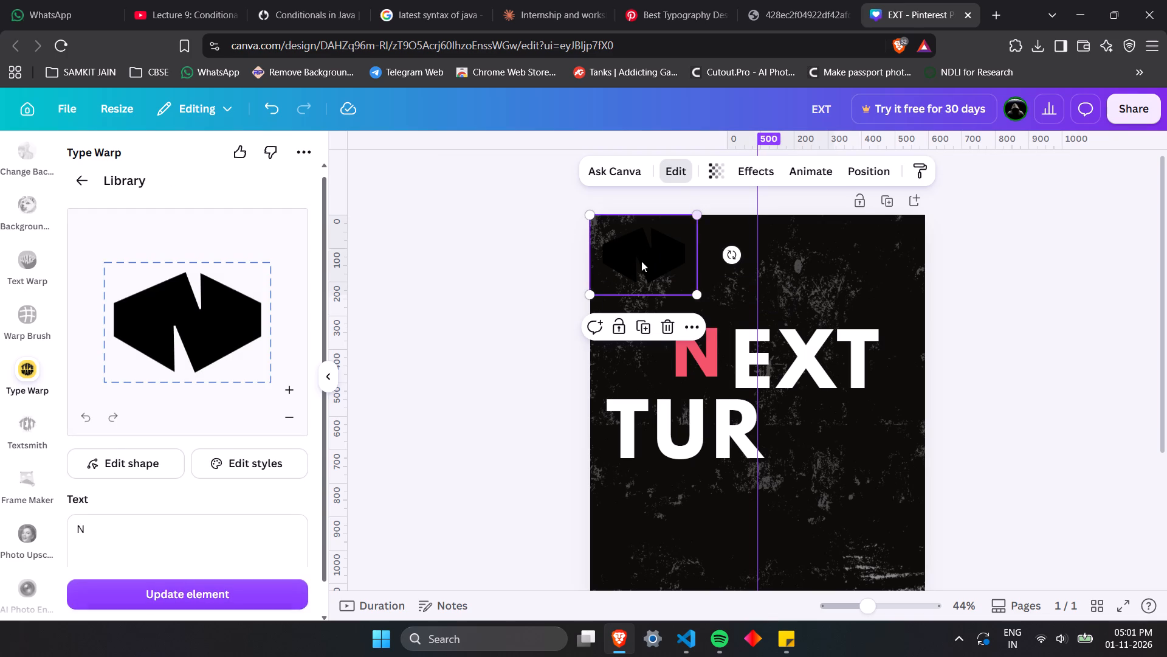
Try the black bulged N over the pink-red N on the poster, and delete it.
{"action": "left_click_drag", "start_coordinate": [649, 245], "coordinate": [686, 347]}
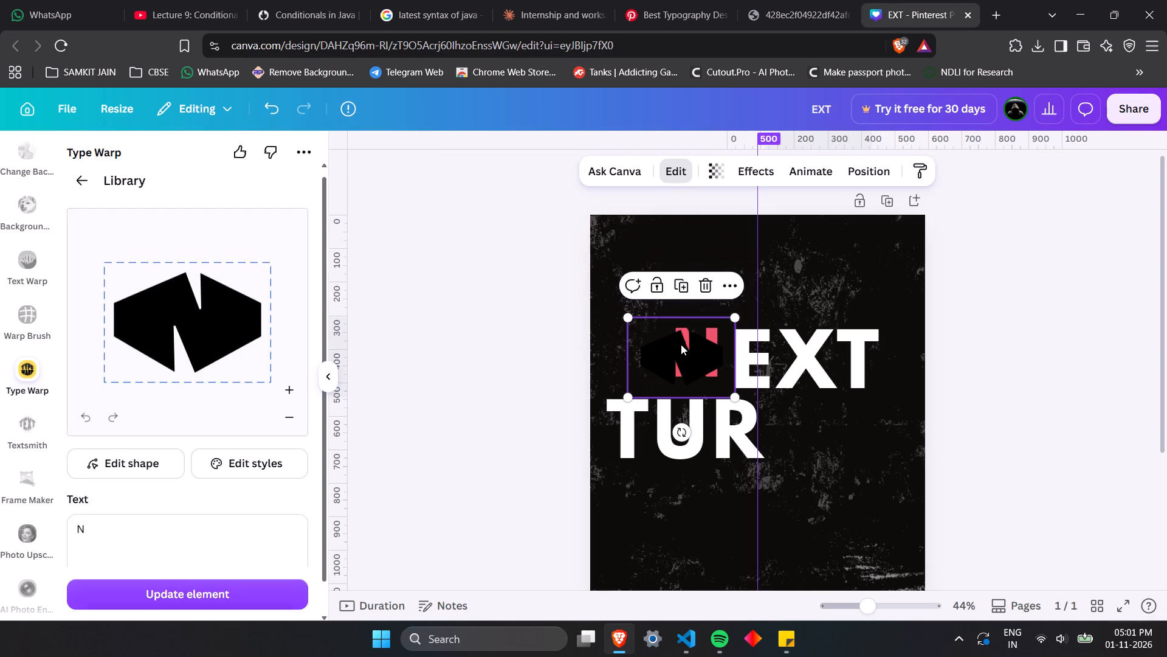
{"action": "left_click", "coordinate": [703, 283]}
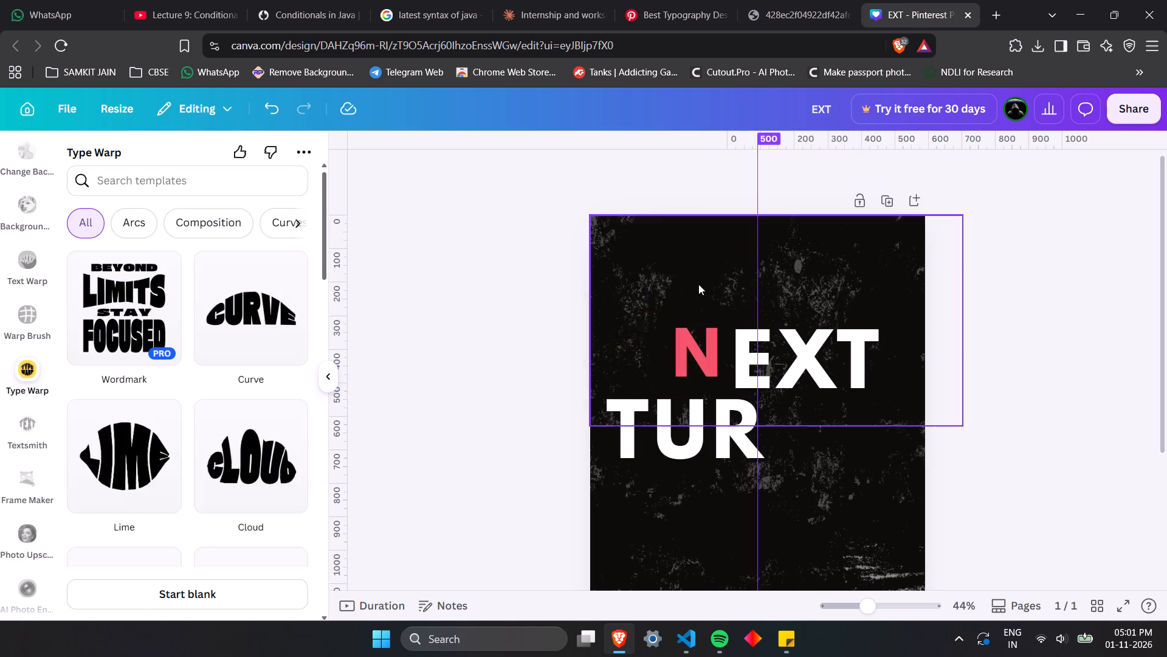
Open the Textsmith app and replace its sample text with N.
{"action": "scroll", "coordinate": [4, 400], "scroll_direction": "down", "scroll_amount": 1}
{"action": "left_click", "coordinate": [14, 333]}
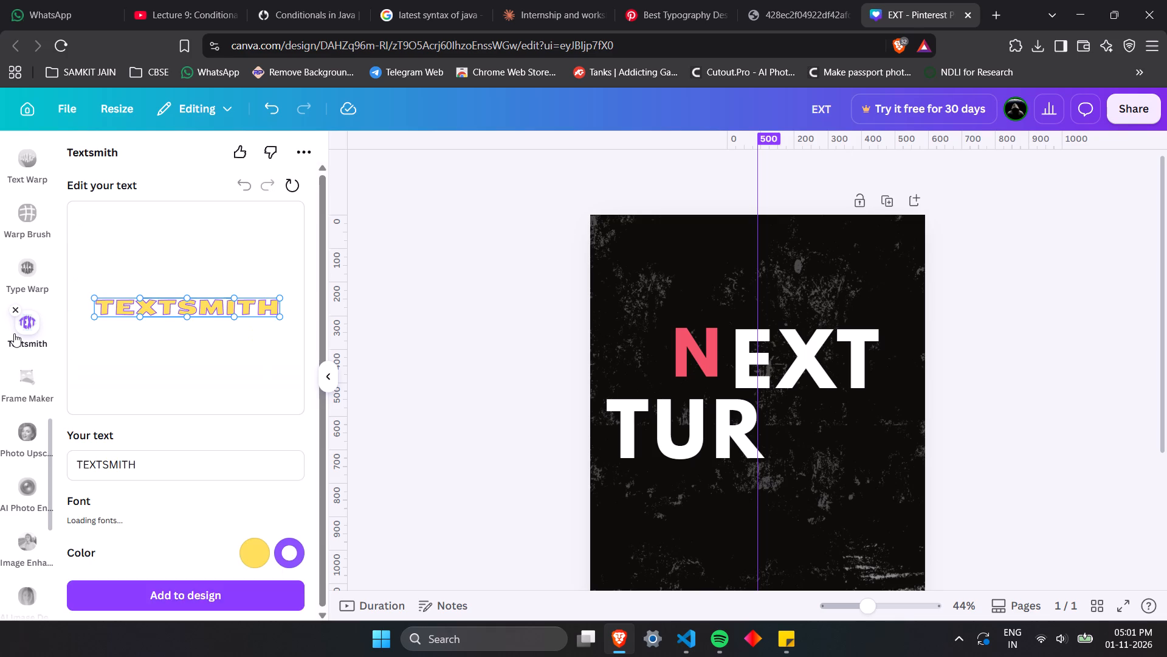
{"action": "left_click_drag", "start_coordinate": [158, 465], "coordinate": [51, 457]}
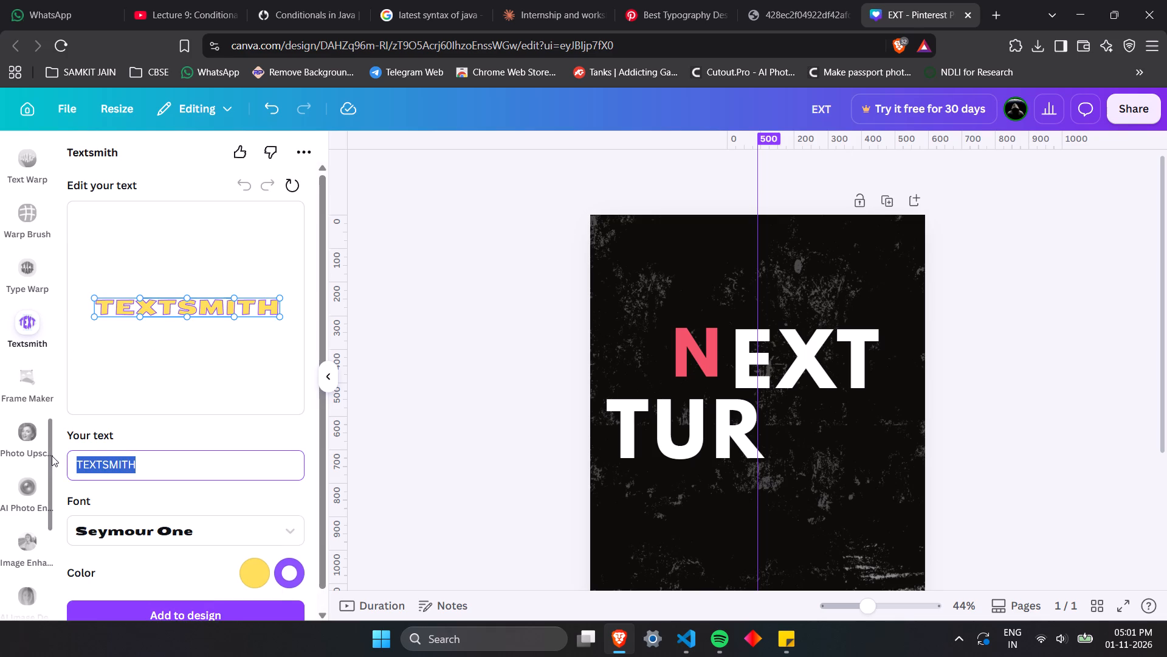
{"action": "key", "text": "n"}
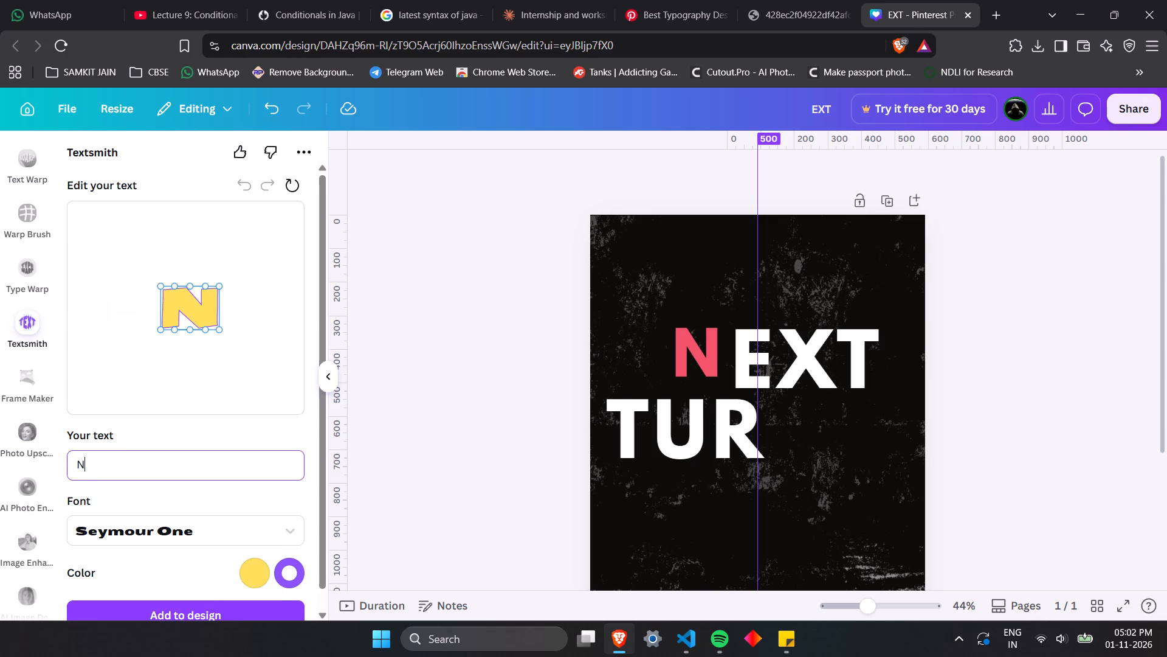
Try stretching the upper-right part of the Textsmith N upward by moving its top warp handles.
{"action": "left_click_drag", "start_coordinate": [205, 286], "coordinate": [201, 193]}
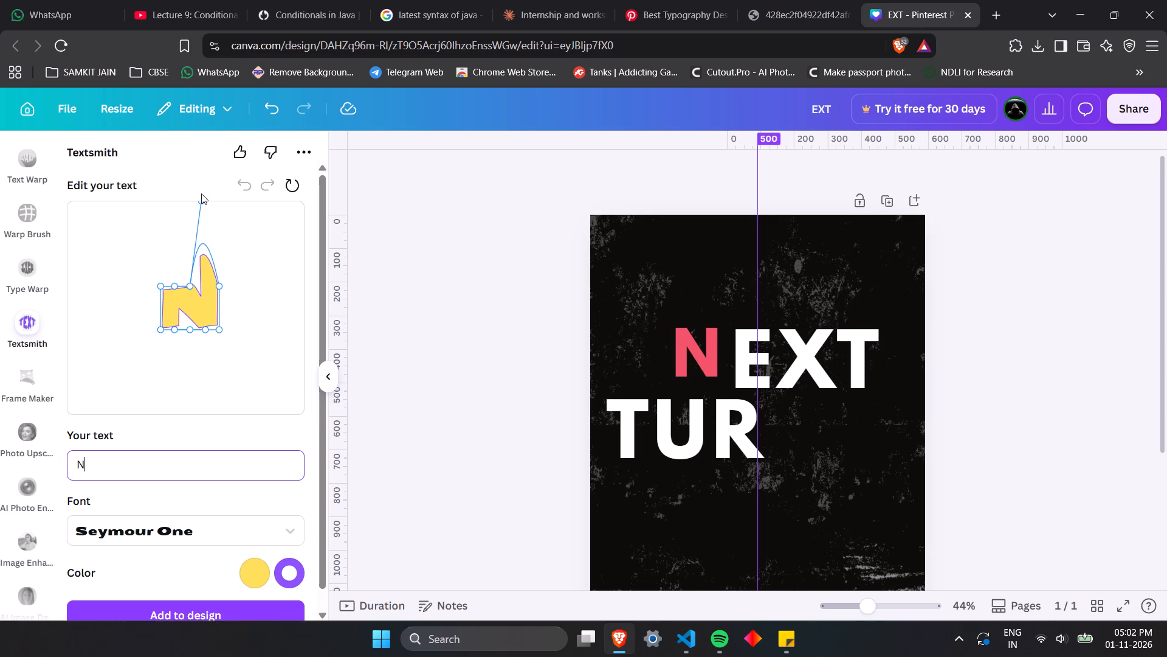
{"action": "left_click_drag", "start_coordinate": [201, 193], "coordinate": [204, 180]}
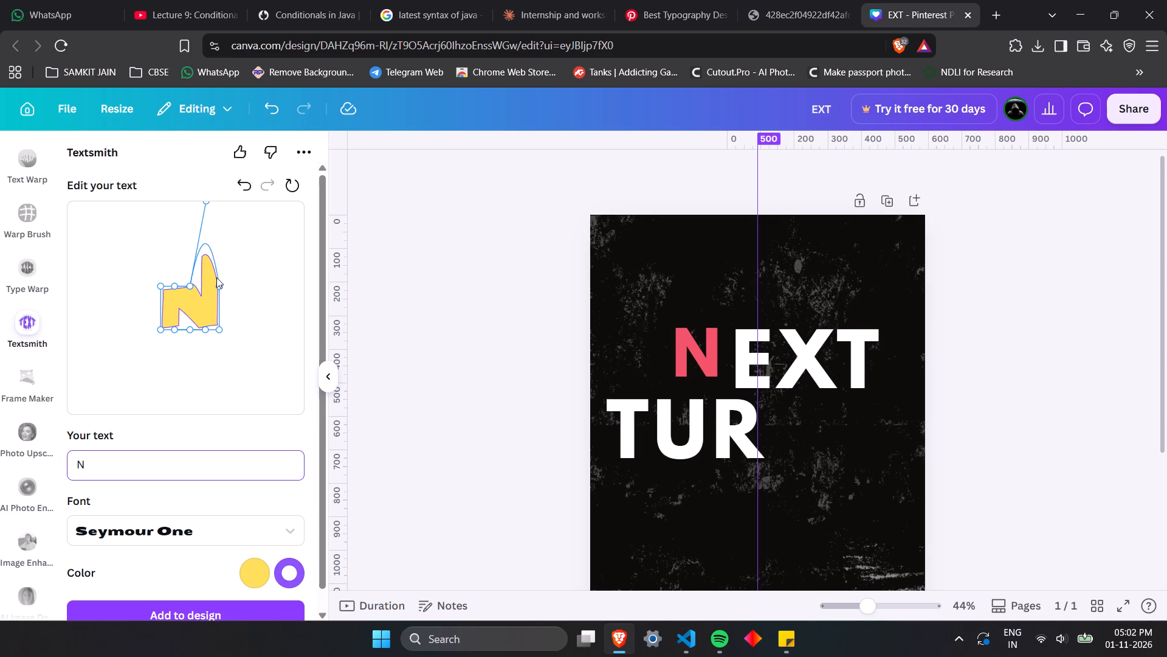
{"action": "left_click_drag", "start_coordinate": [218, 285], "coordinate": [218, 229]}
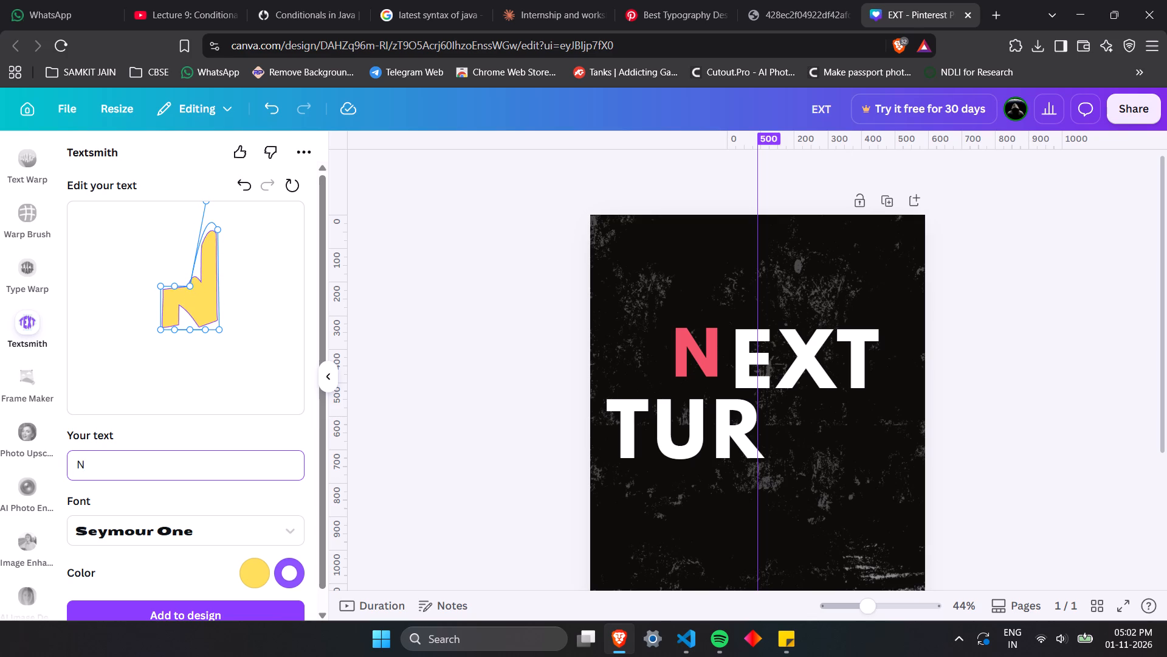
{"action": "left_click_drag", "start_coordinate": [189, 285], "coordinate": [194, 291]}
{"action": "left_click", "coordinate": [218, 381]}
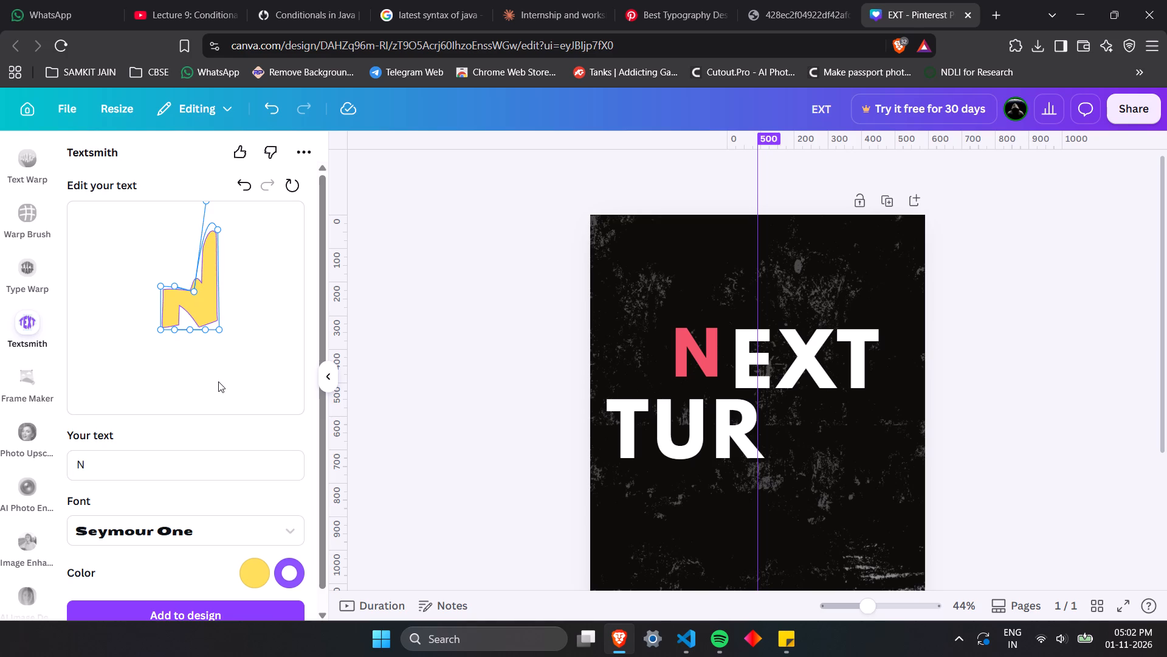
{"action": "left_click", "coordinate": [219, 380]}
Set the font of the Textsmith N to League Spartan.
{"action": "scroll", "coordinate": [215, 540], "scroll_direction": "down", "scroll_amount": 1}
{"action": "left_click", "coordinate": [224, 513]}
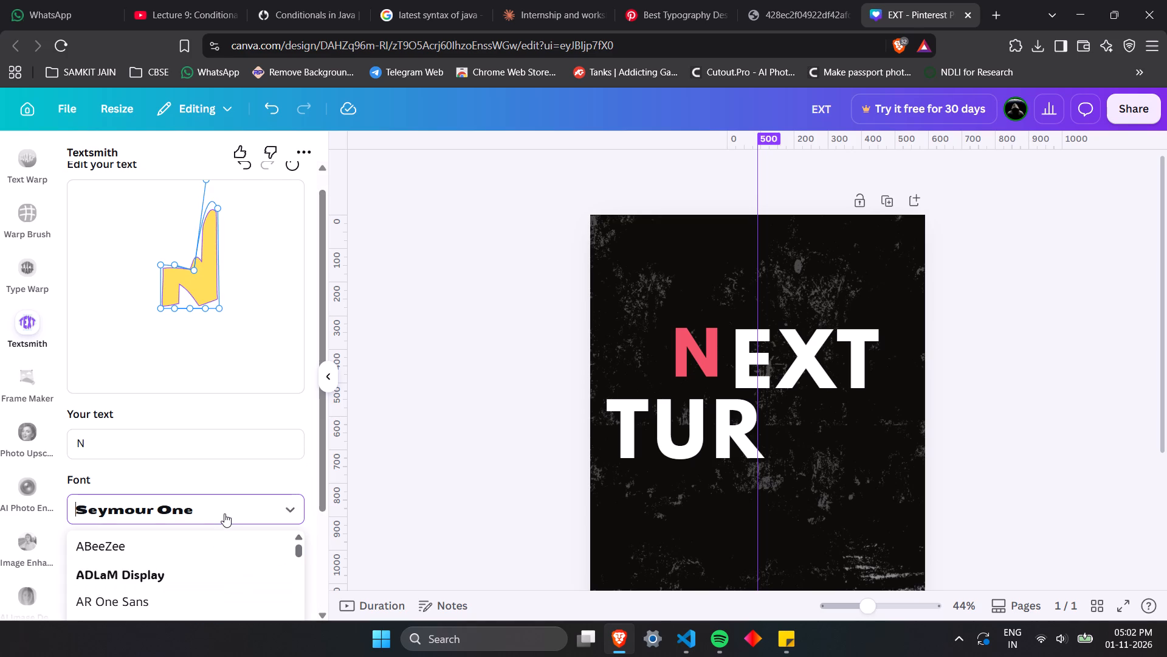
{"action": "type", "text": "lea"}
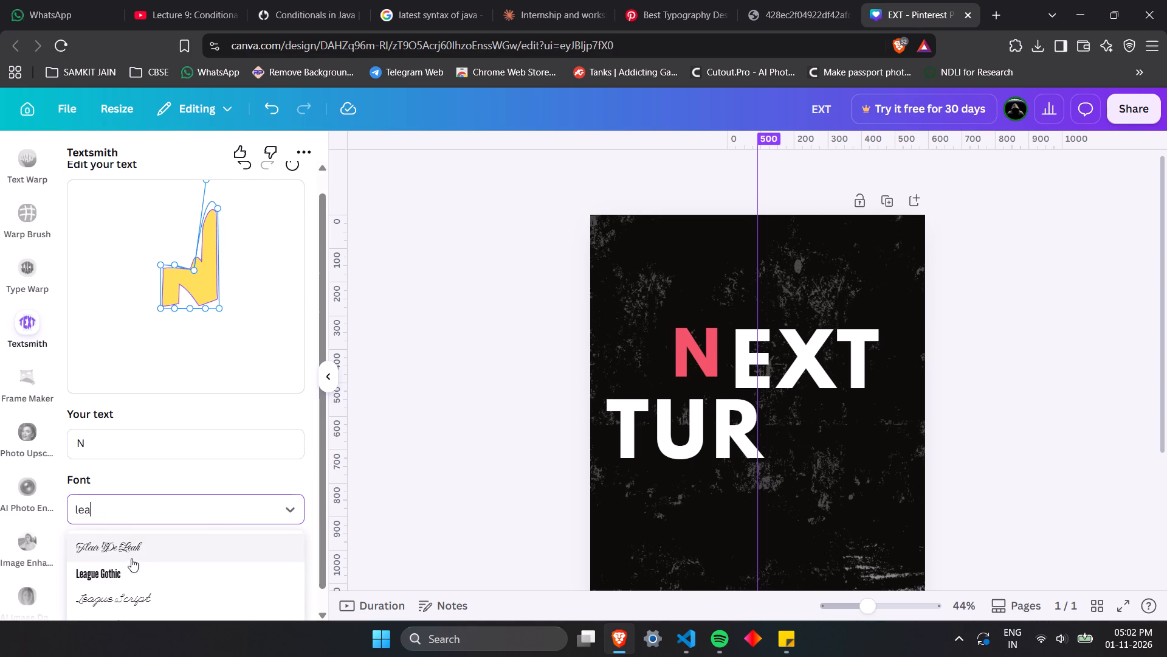
{"action": "key", "text": "g"}
{"action": "key", "text": "u"}
{"action": "left_click", "coordinate": [134, 594]}
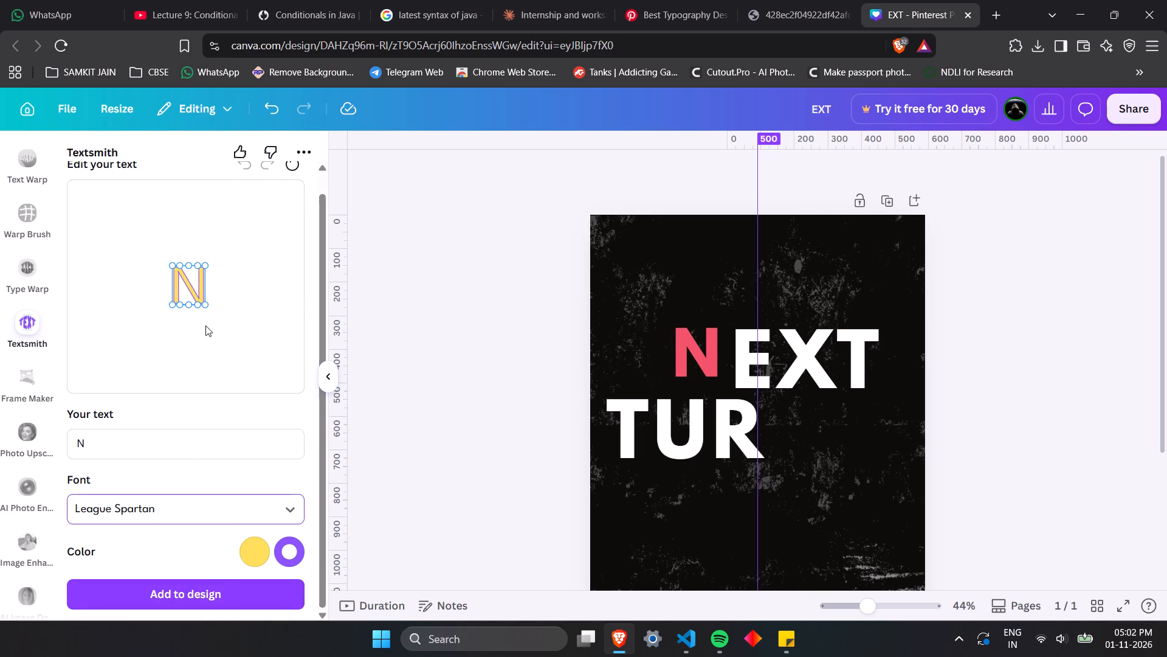
{"action": "left_click", "coordinate": [230, 324]}
{"action": "scroll", "coordinate": [201, 452], "scroll_direction": "down", "scroll_amount": 2}
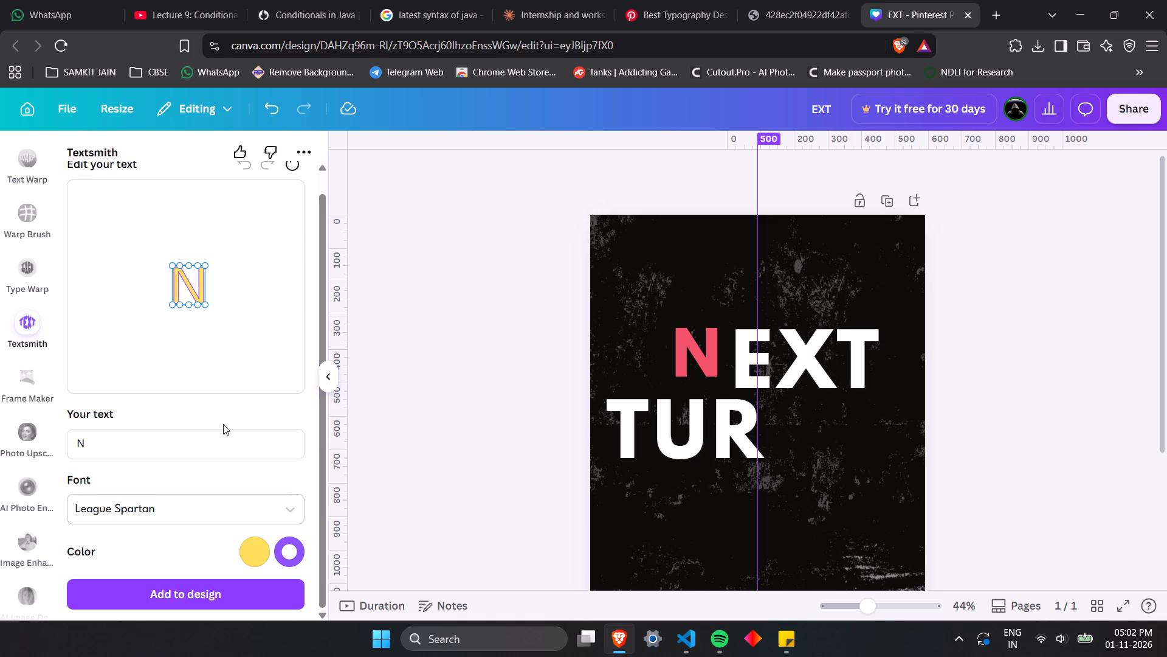
Set the Textsmith N's fill to the pink-red already used in the design.
{"action": "left_click", "coordinate": [252, 545]}
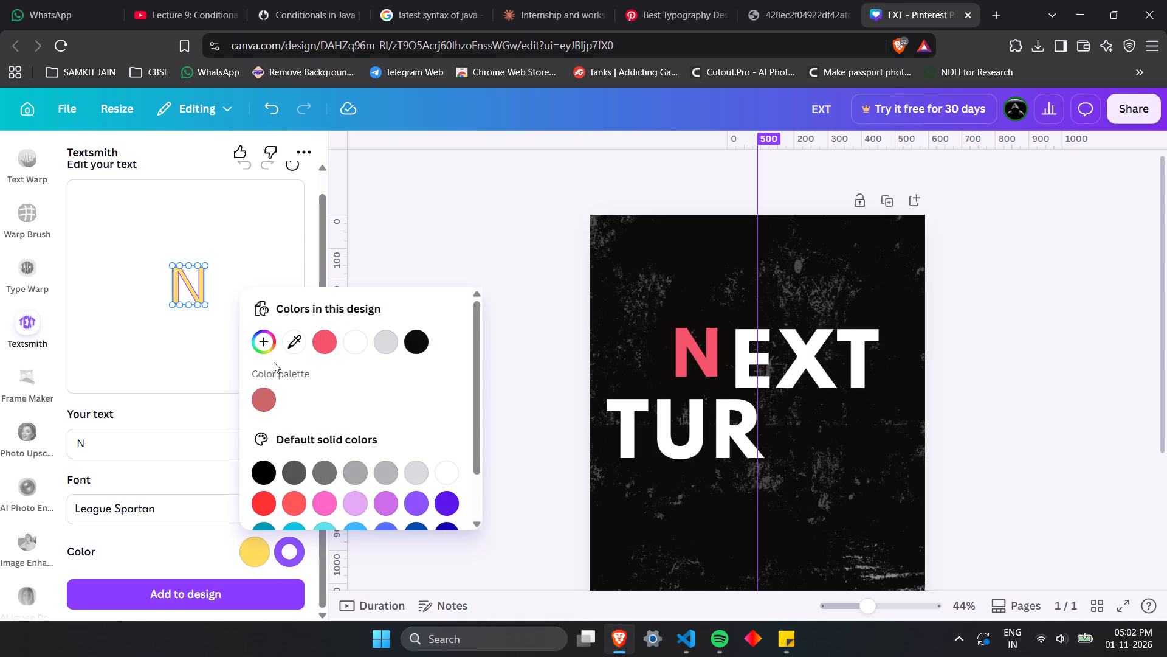
{"action": "left_click", "coordinate": [321, 347]}
{"action": "left_click", "coordinate": [275, 255]}
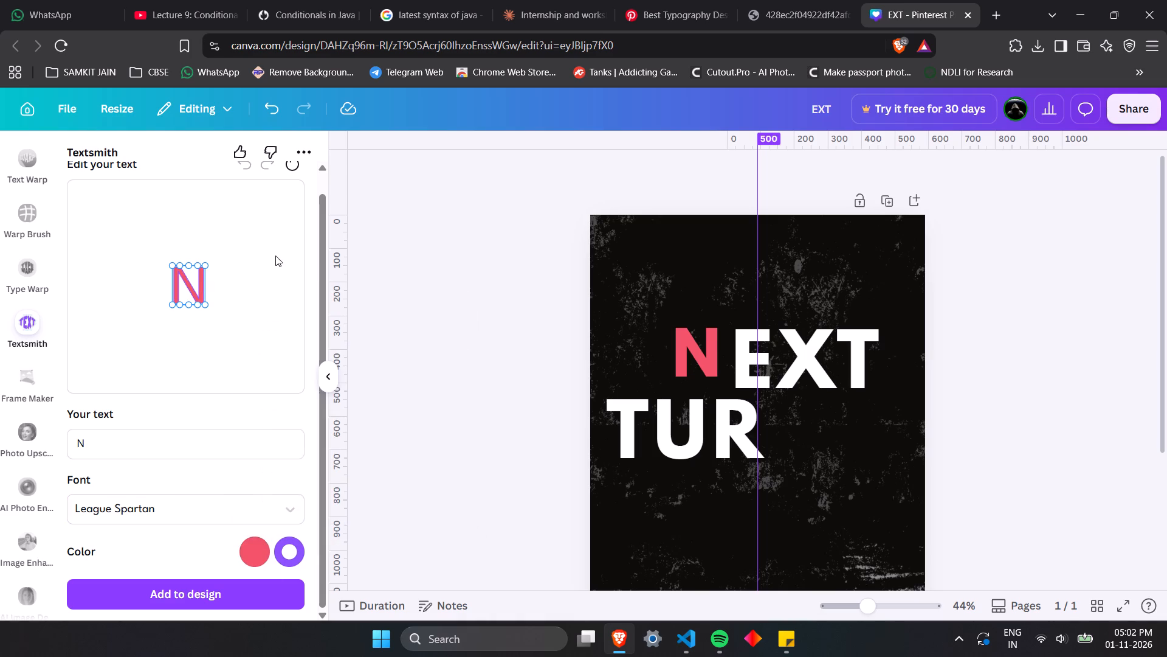
Pull the top-right corner handle of the Textsmith N far upward to stretch its right stem.
{"action": "left_click", "coordinate": [270, 266]}
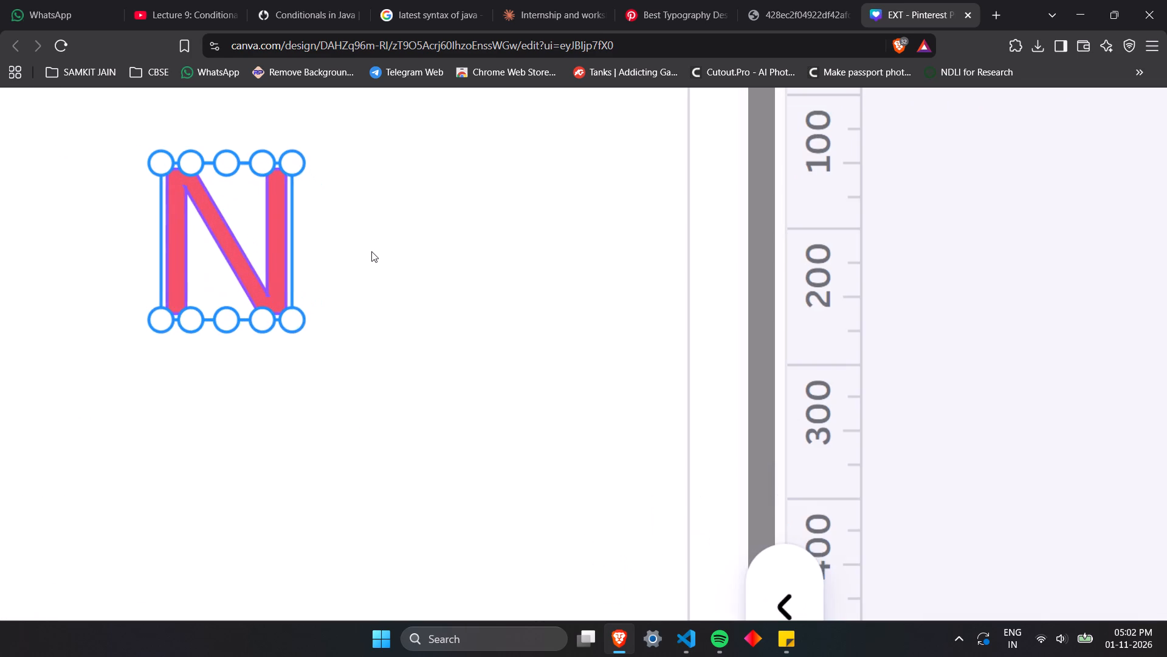
{"action": "scroll", "coordinate": [371, 251], "scroll_direction": "up", "scroll_amount": 5}
{"action": "left_click_drag", "start_coordinate": [300, 256], "coordinate": [304, 174]}
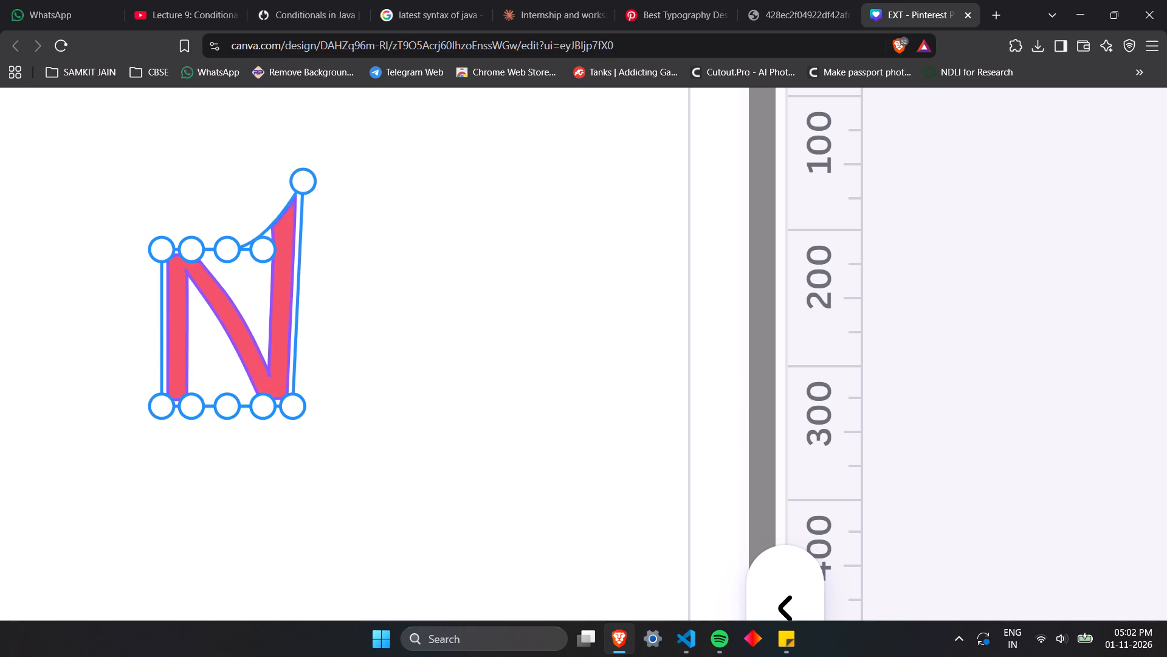
{"action": "left_click_drag", "start_coordinate": [304, 174], "coordinate": [301, 73]}
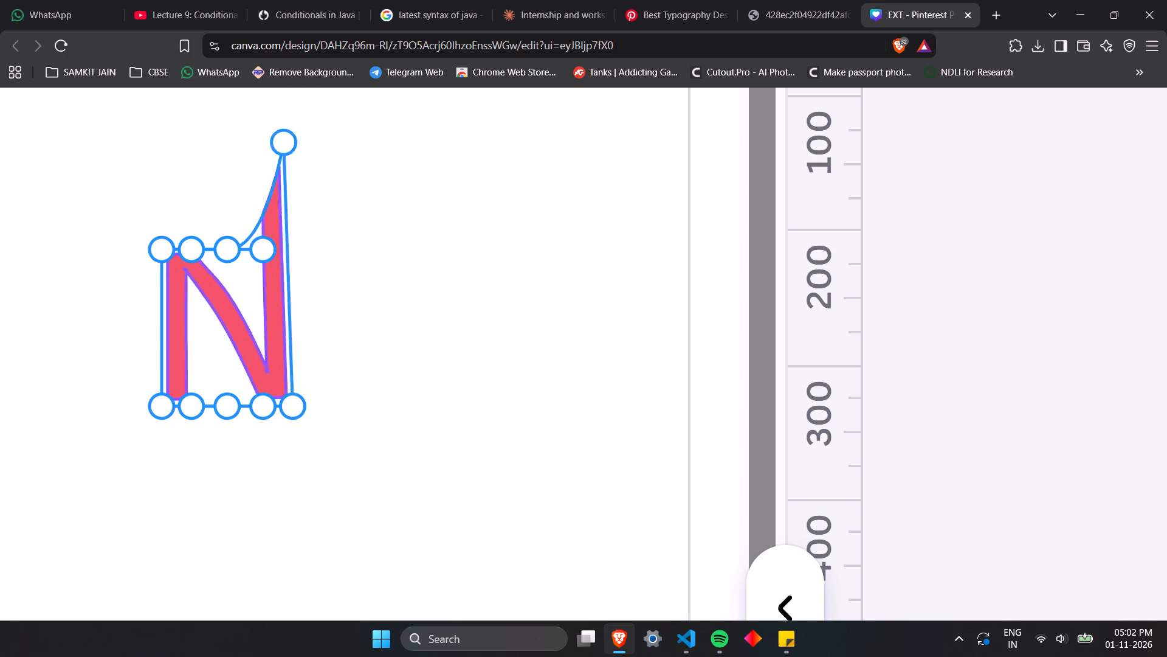
{"action": "left_click", "coordinate": [299, 97]}
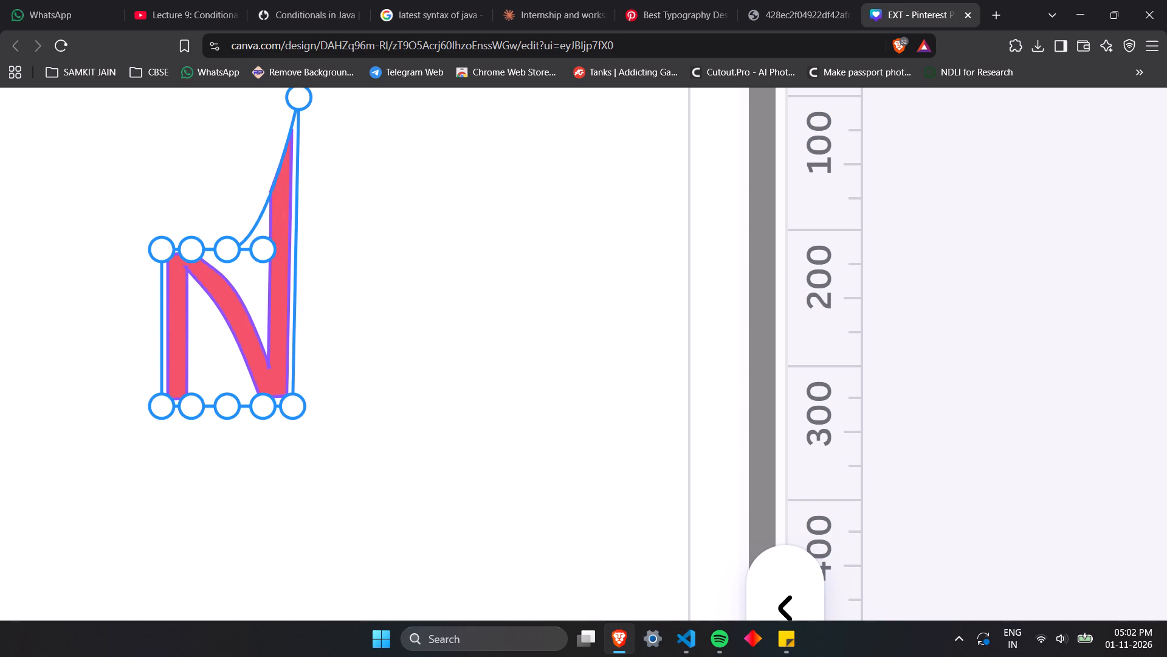
Raise the handle beside the N's top-right corner above the stem and nudge the top-middle handle slightly down to shape the stretch.
{"action": "left_click", "coordinate": [262, 248]}
{"action": "left_click_drag", "start_coordinate": [261, 245], "coordinate": [267, 119]}
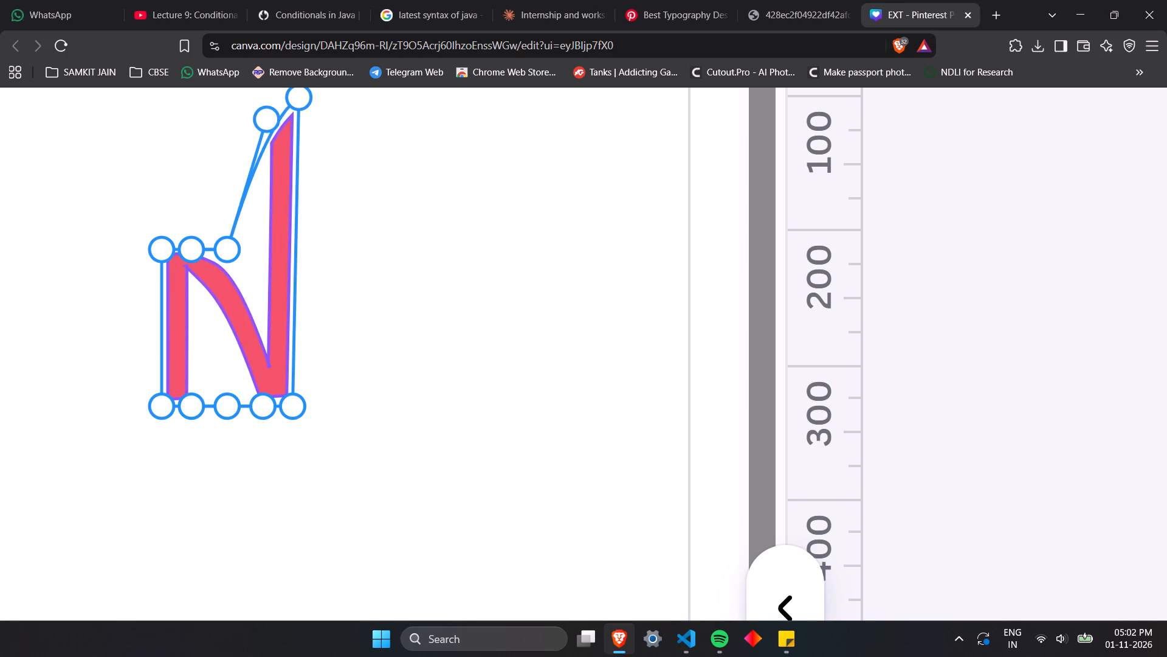
{"action": "left_click_drag", "start_coordinate": [267, 119], "coordinate": [266, 74]}
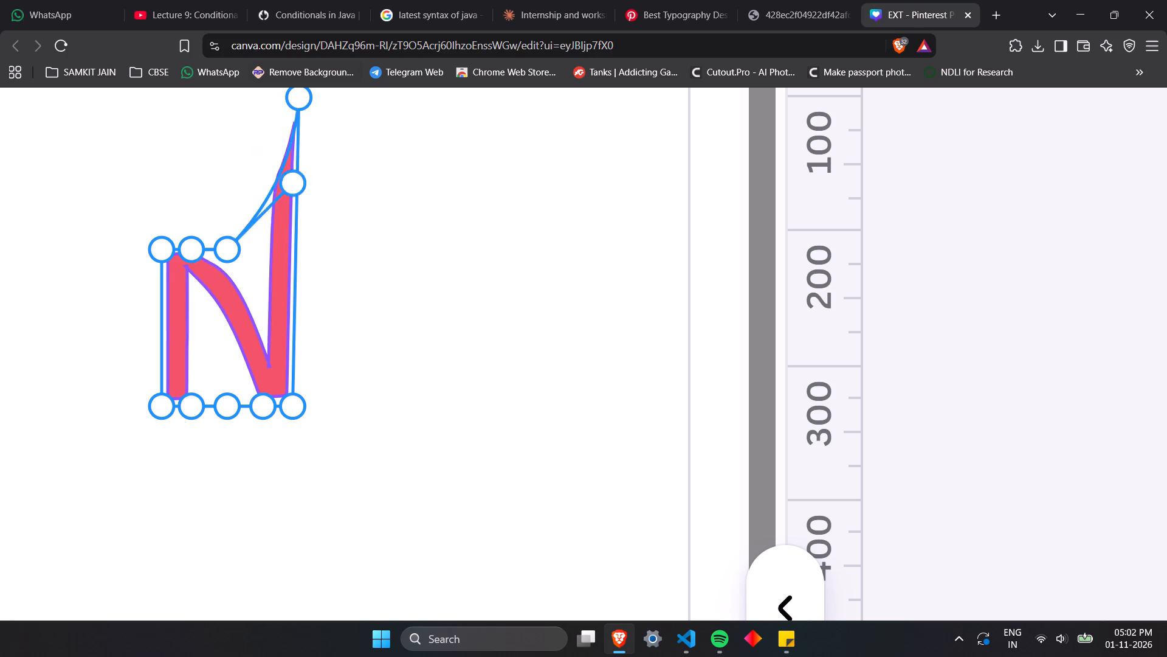
{"action": "left_click", "coordinate": [253, 102]}
{"action": "scroll", "coordinate": [253, 102], "scroll_direction": "up", "scroll_amount": 1}
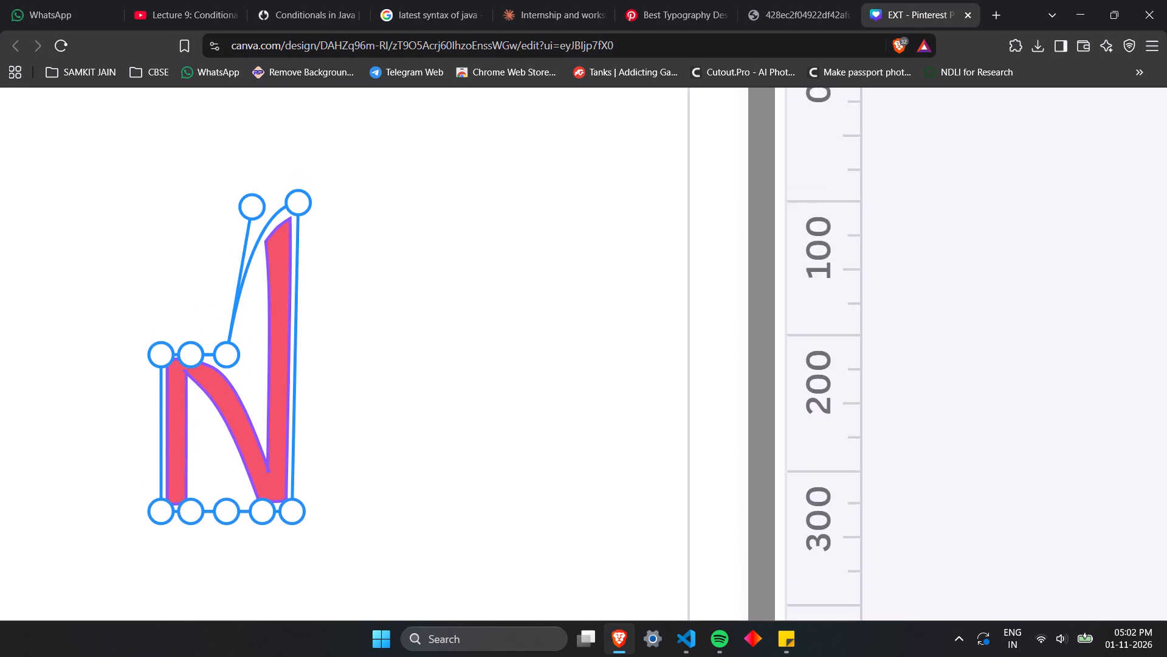
{"action": "scroll", "coordinate": [253, 102], "scroll_direction": "up", "scroll_amount": 3}
{"action": "left_click_drag", "start_coordinate": [250, 322], "coordinate": [249, 283]}
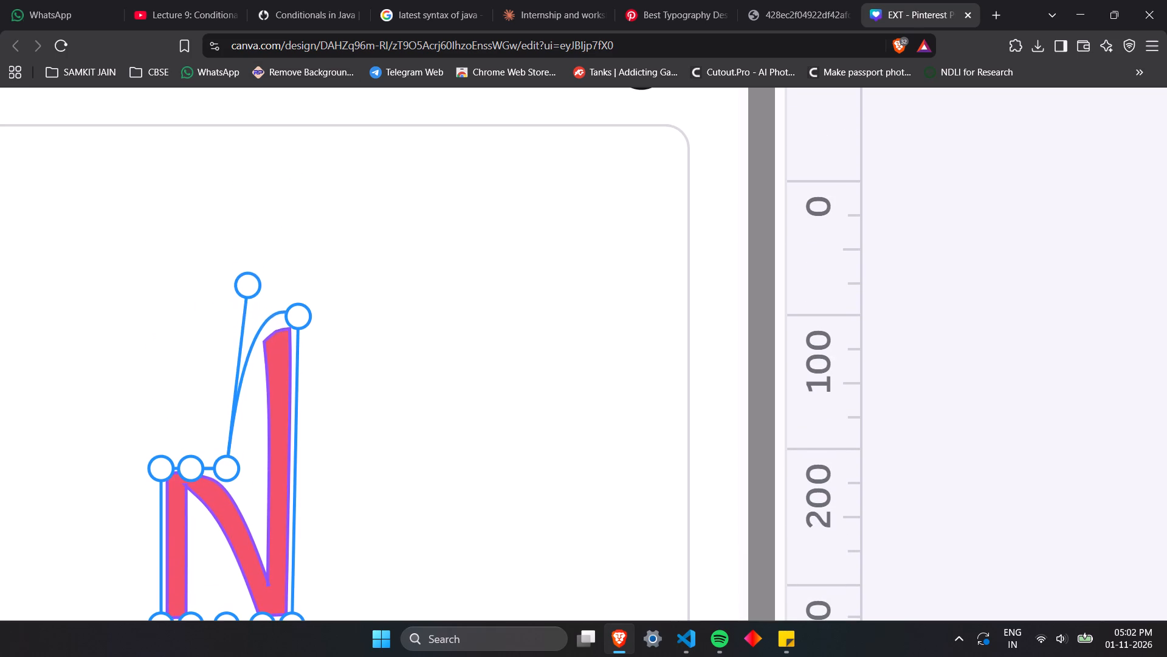
{"action": "left_click_drag", "start_coordinate": [249, 283], "coordinate": [253, 243]}
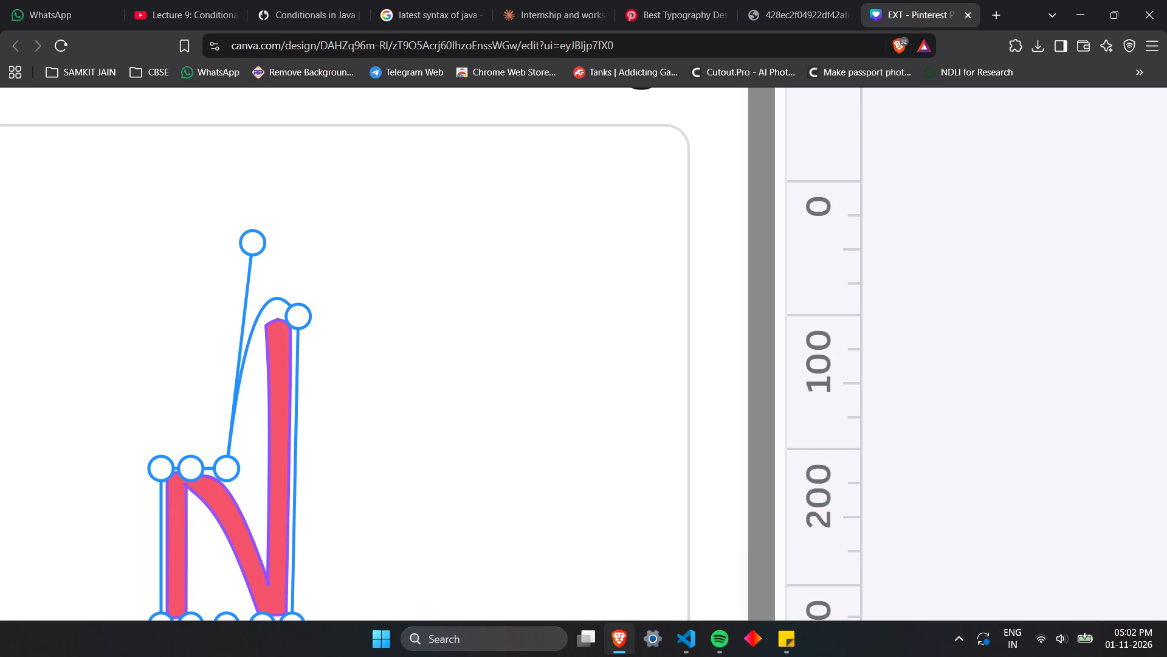
{"action": "left_click_drag", "start_coordinate": [230, 474], "coordinate": [229, 482]}
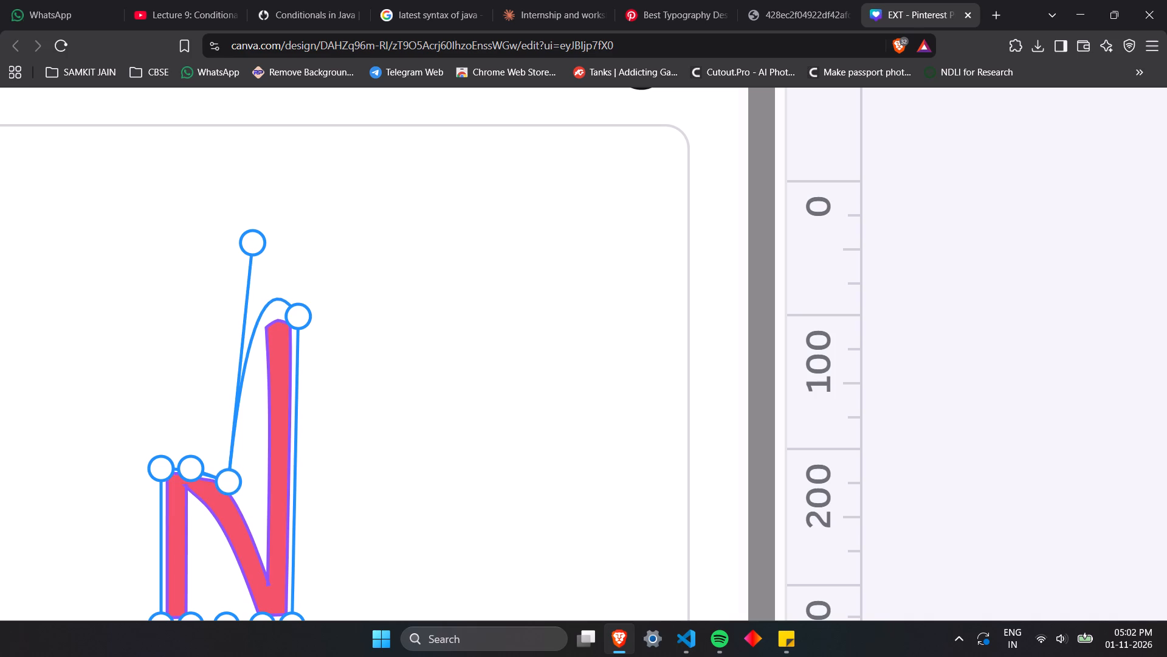
{"action": "left_click_drag", "start_coordinate": [229, 482], "coordinate": [225, 484]}
{"action": "left_click", "coordinate": [427, 426]}
{"action": "left_click", "coordinate": [427, 426]}
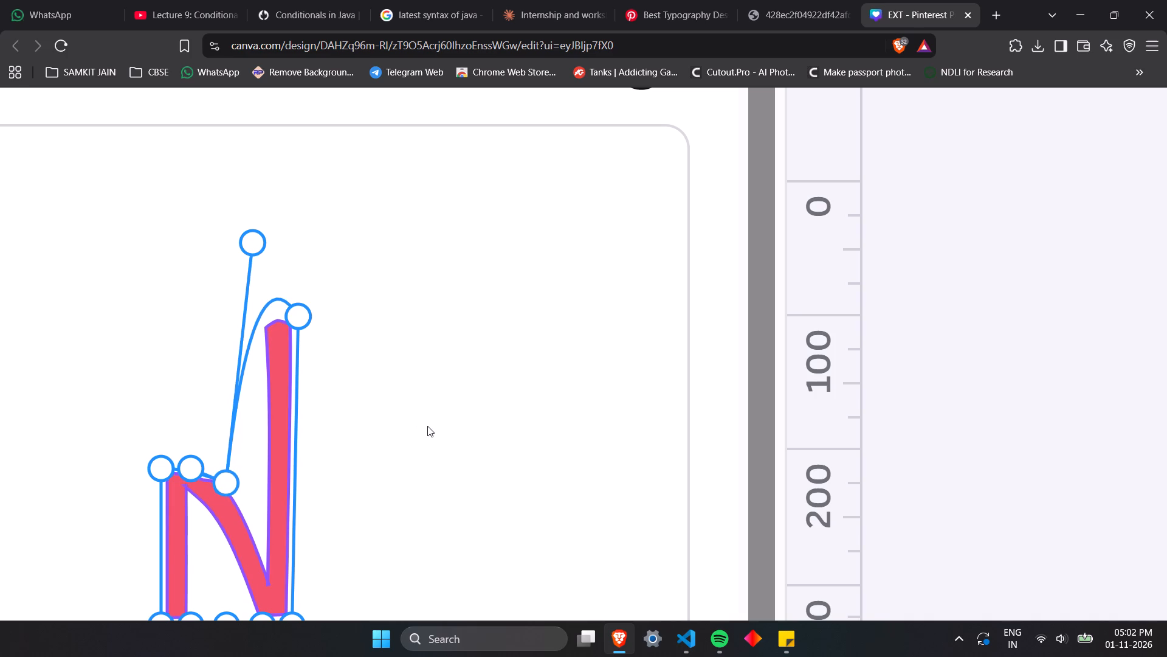
Add the stretched pink-red Textsmith N to the design.
{"action": "scroll", "coordinate": [427, 425], "scroll_direction": "down", "scroll_amount": 2}
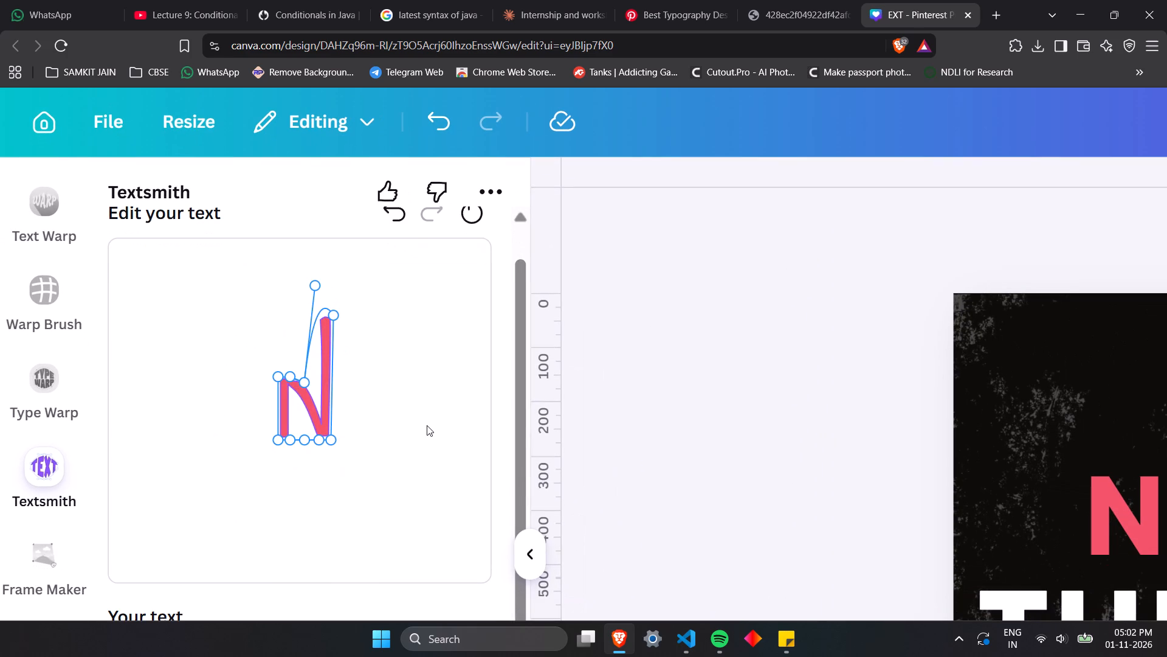
{"action": "scroll", "coordinate": [427, 425], "scroll_direction": "down", "scroll_amount": 1}
{"action": "scroll", "coordinate": [360, 431], "scroll_direction": "down", "scroll_amount": 2}
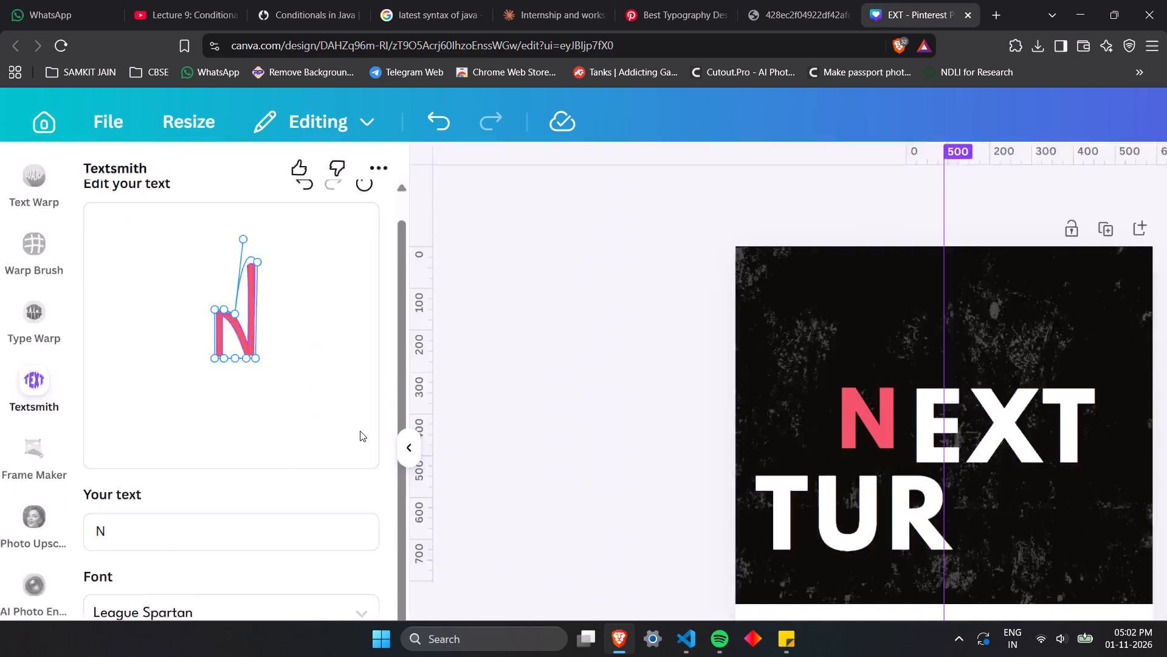
{"action": "left_click", "coordinate": [230, 597]}
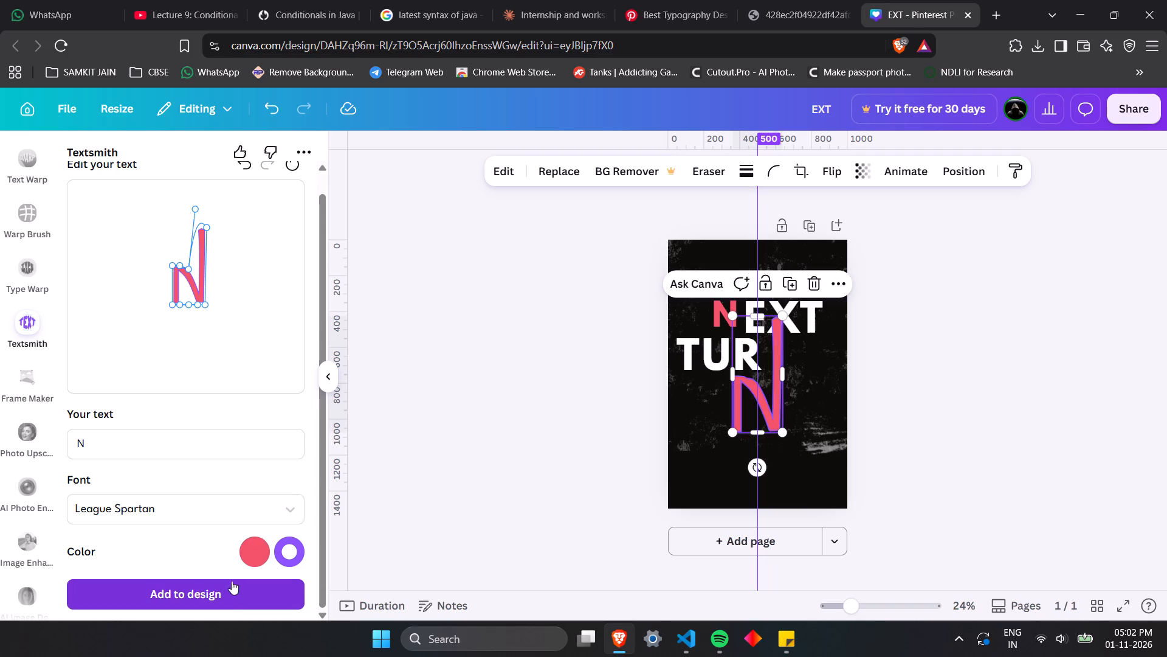
Delete the stretched Textsmith N from the poster.
{"action": "left_click", "coordinate": [1015, 358]}
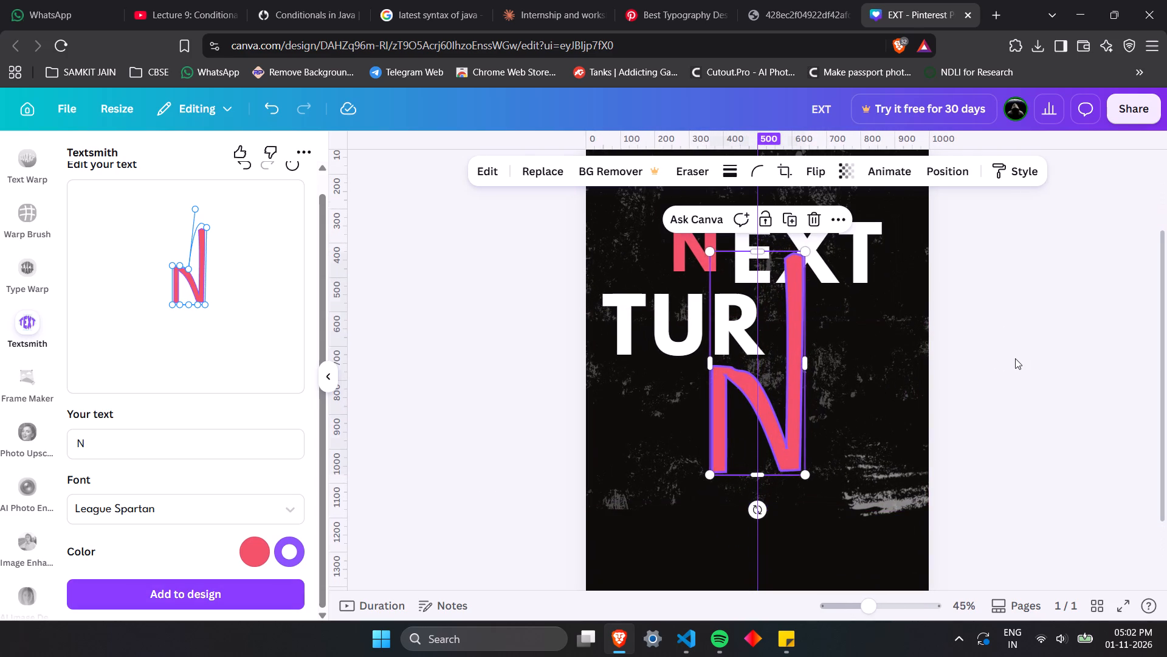
{"action": "left_click", "coordinate": [762, 404]}
{"action": "left_click_drag", "start_coordinate": [762, 404], "coordinate": [732, 400]}
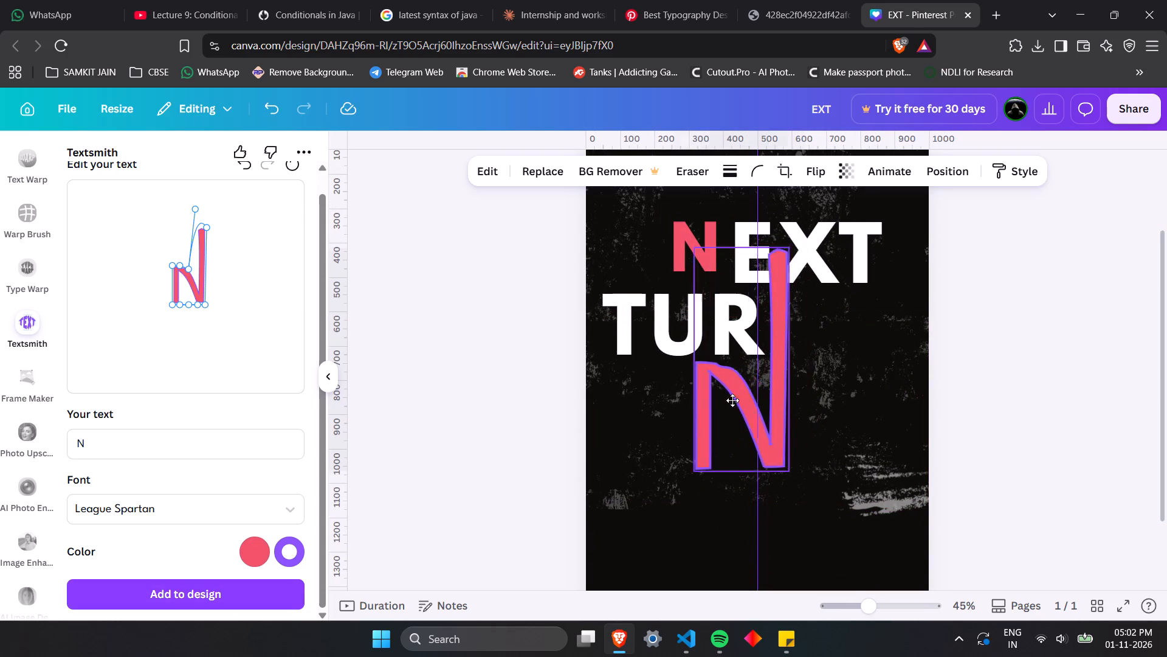
{"action": "left_click_drag", "start_coordinate": [732, 400], "coordinate": [723, 400]}
{"action": "left_click", "coordinate": [780, 210]}
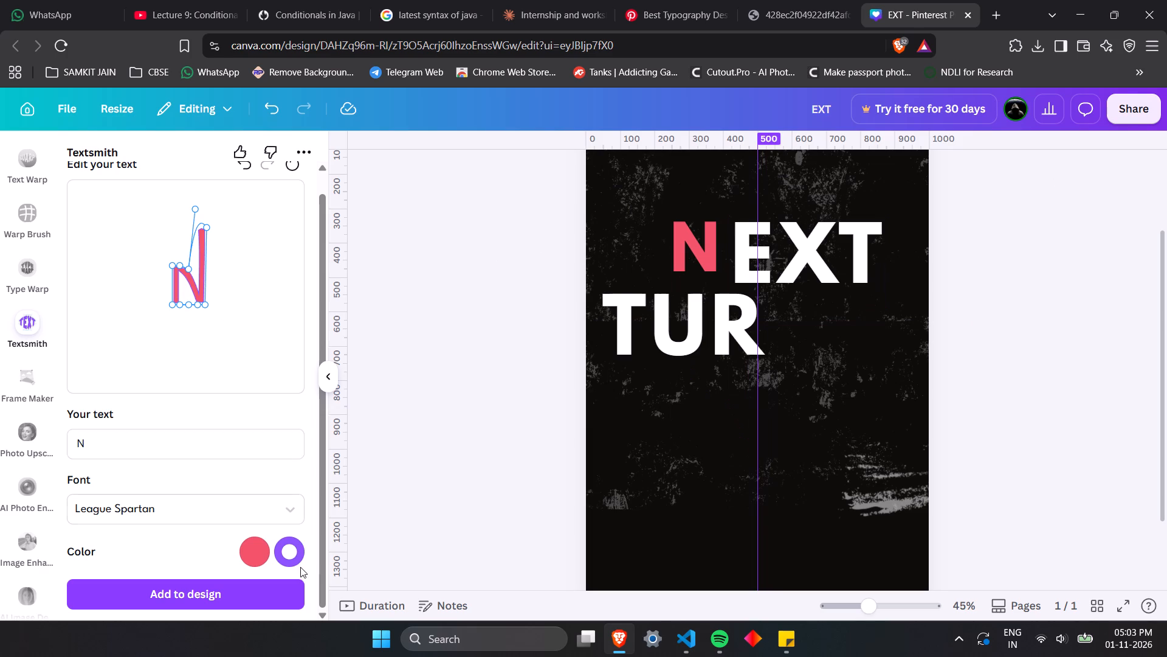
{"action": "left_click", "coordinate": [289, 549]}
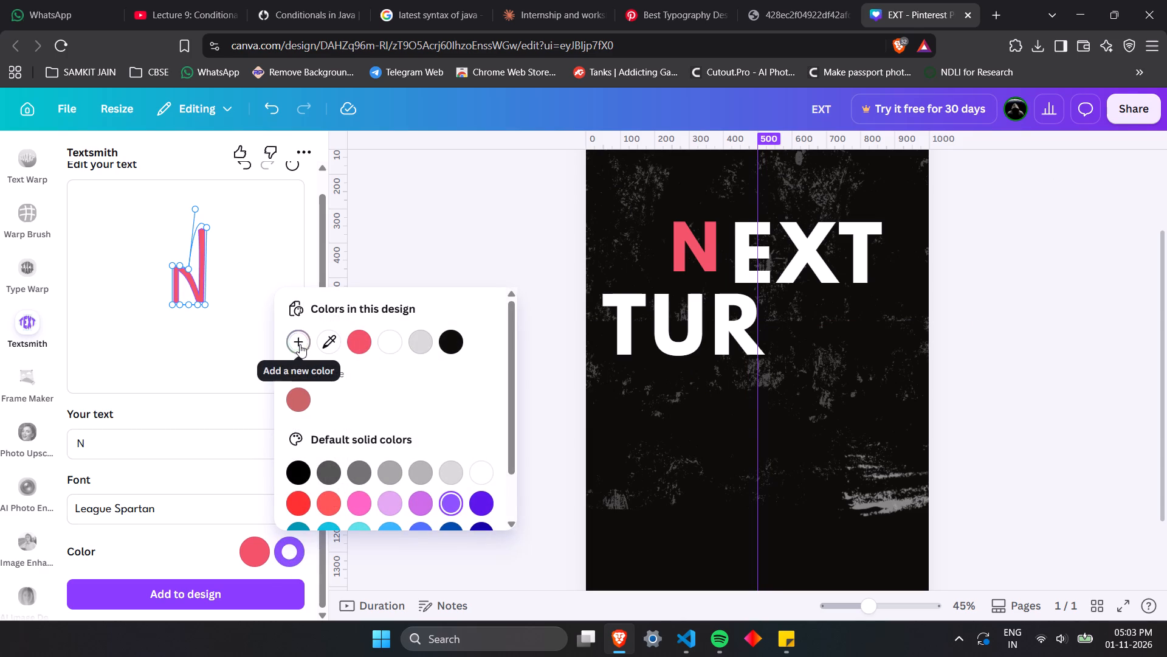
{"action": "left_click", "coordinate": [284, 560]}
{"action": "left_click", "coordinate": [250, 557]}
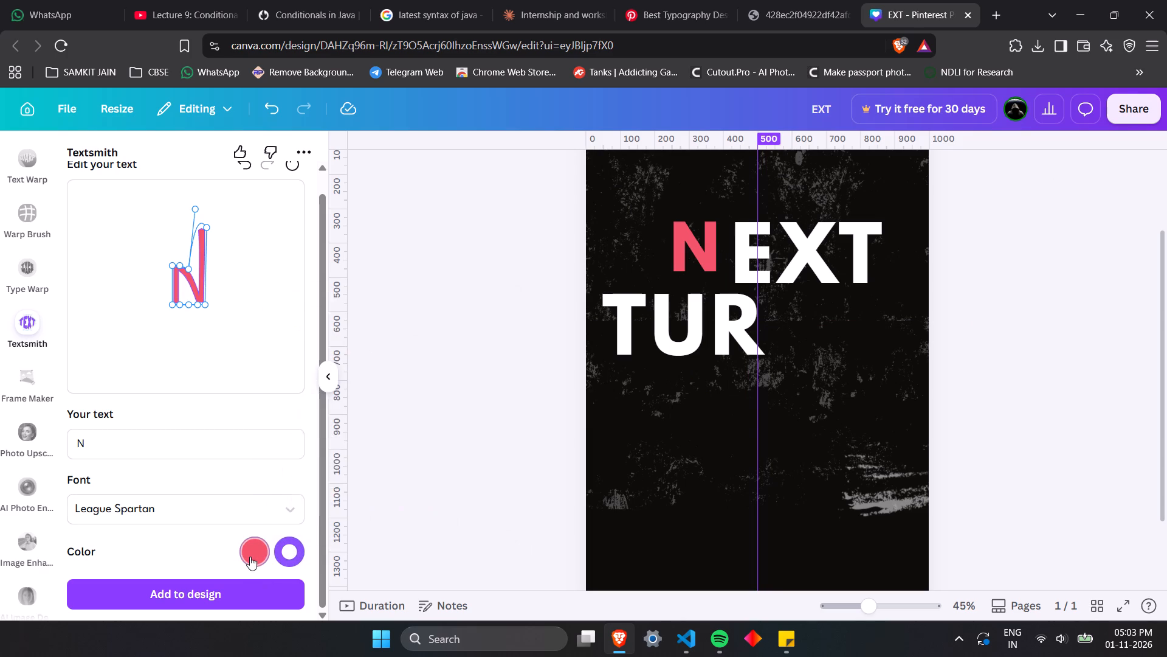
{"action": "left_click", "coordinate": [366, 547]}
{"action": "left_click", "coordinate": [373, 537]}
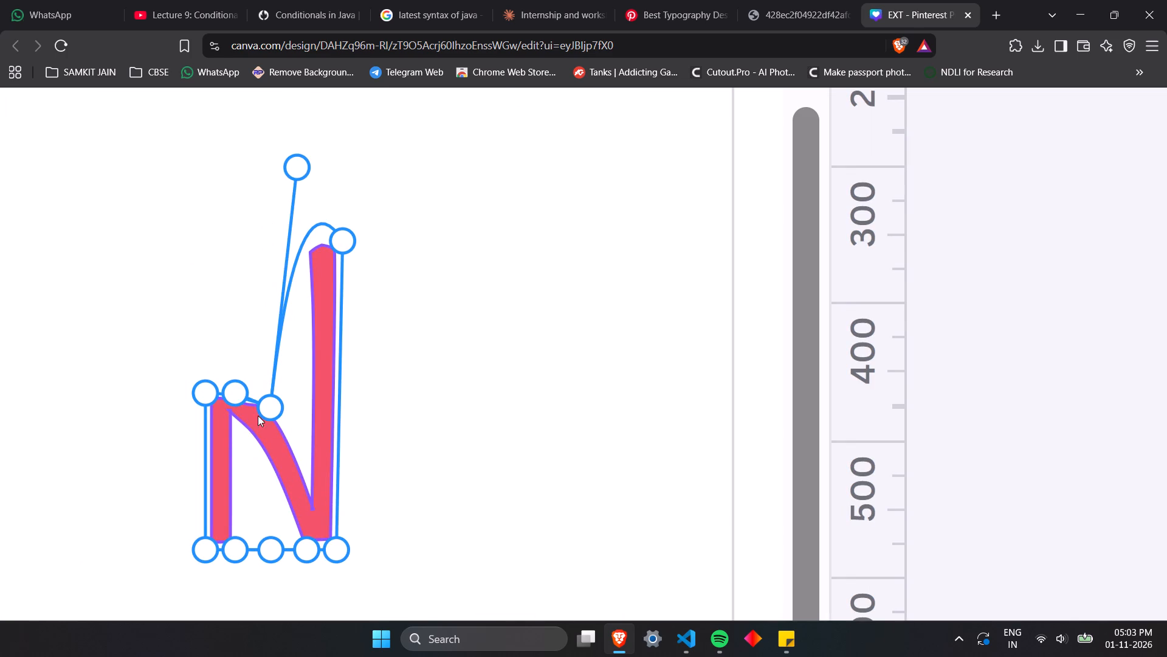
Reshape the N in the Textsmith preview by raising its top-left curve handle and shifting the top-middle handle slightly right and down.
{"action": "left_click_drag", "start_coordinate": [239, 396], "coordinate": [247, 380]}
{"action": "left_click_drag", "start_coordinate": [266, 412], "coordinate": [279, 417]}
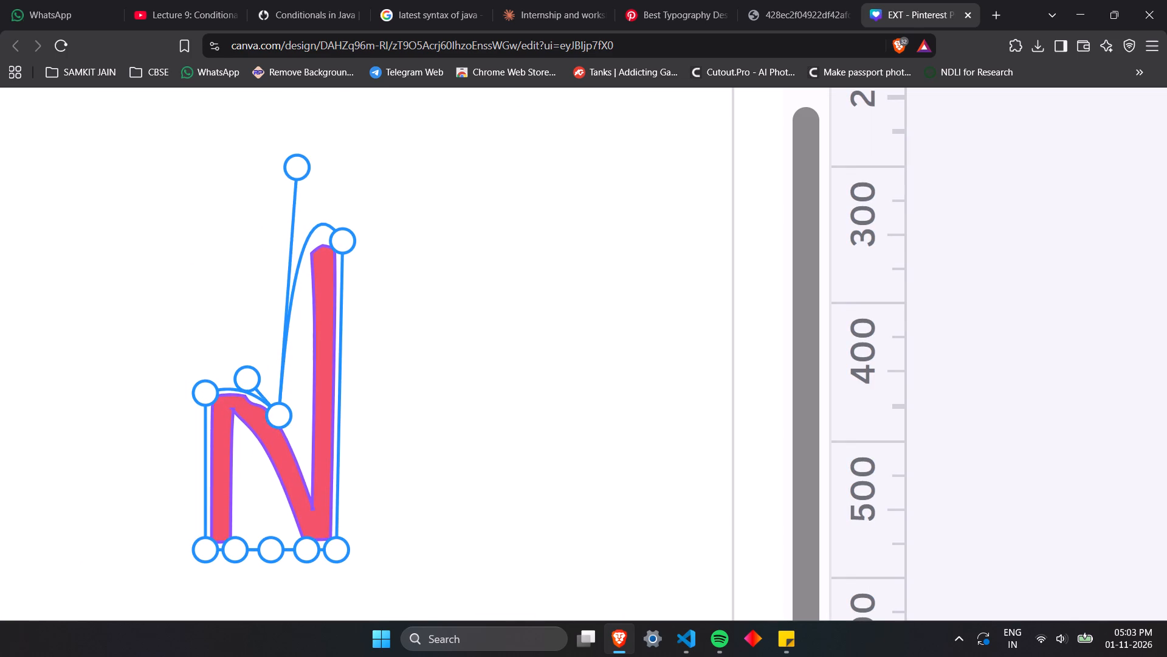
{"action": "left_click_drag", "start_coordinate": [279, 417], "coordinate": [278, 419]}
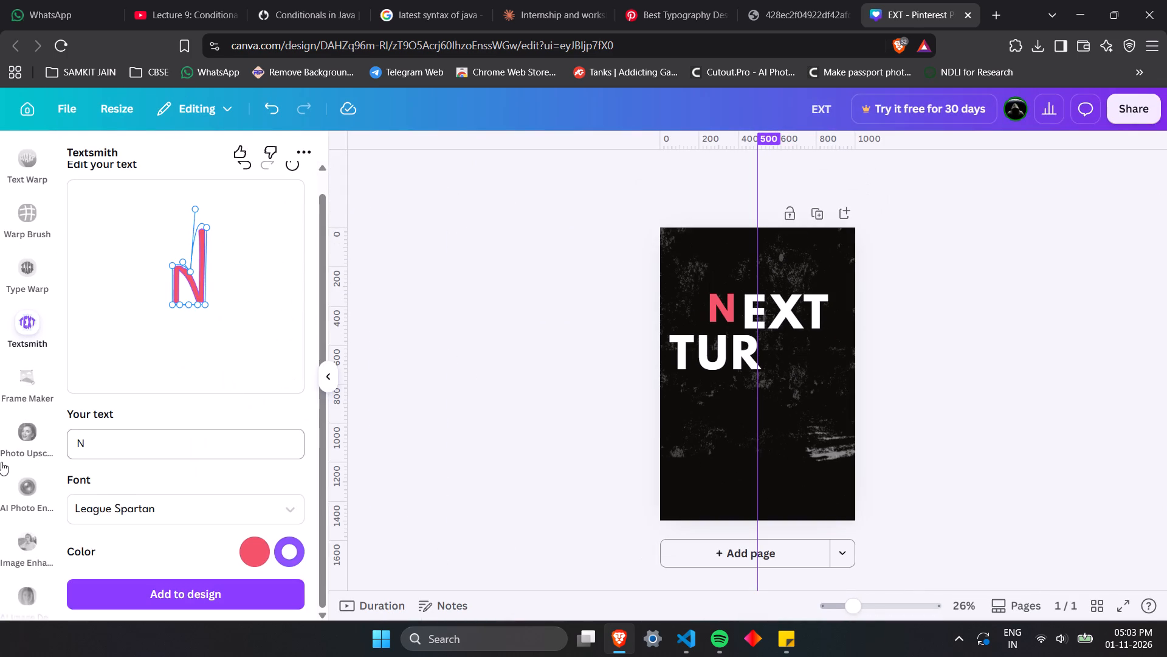
Look through the available design apps, opening Codia AI Design, Later and Focus.
{"action": "scroll", "coordinate": [1, 462], "scroll_direction": "down", "scroll_amount": 3}
{"action": "left_click", "coordinate": [30, 361]}
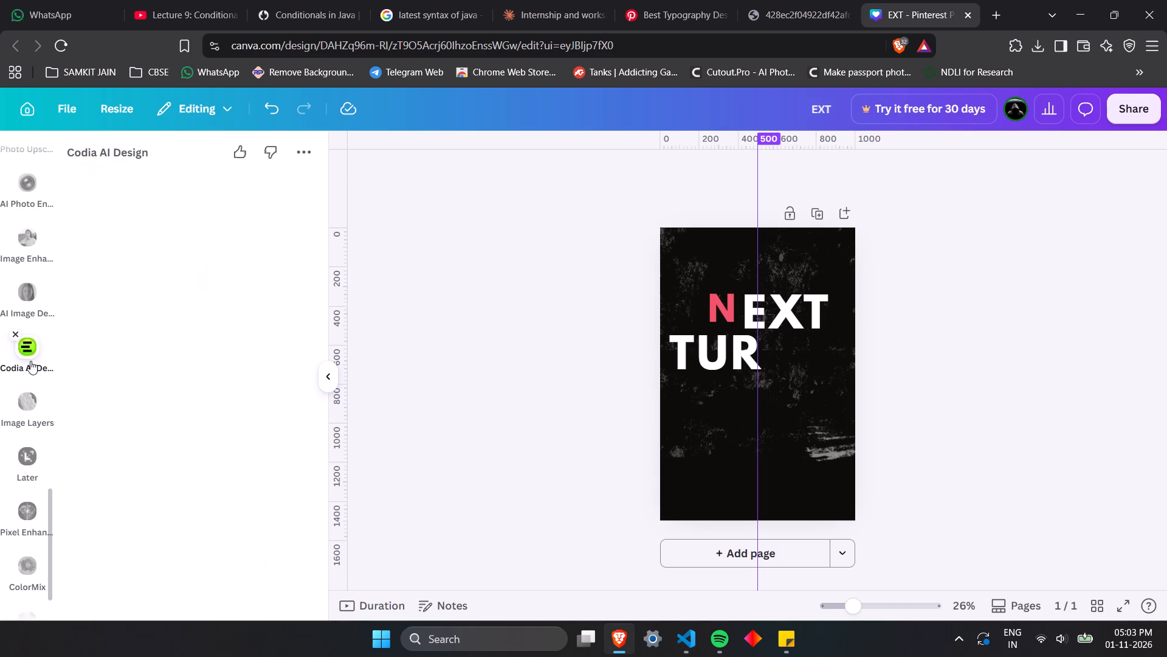
{"action": "scroll", "coordinate": [30, 361], "scroll_direction": "down", "scroll_amount": 1}
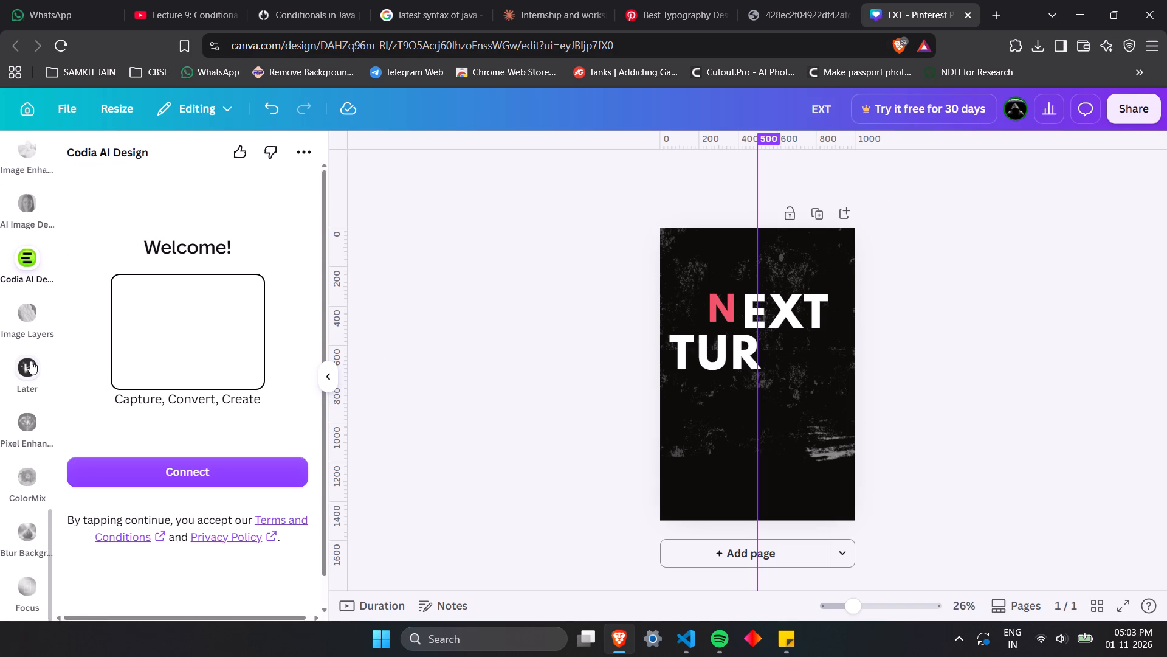
{"action": "left_click", "coordinate": [29, 379]}
{"action": "scroll", "coordinate": [29, 379], "scroll_direction": "down", "scroll_amount": 3}
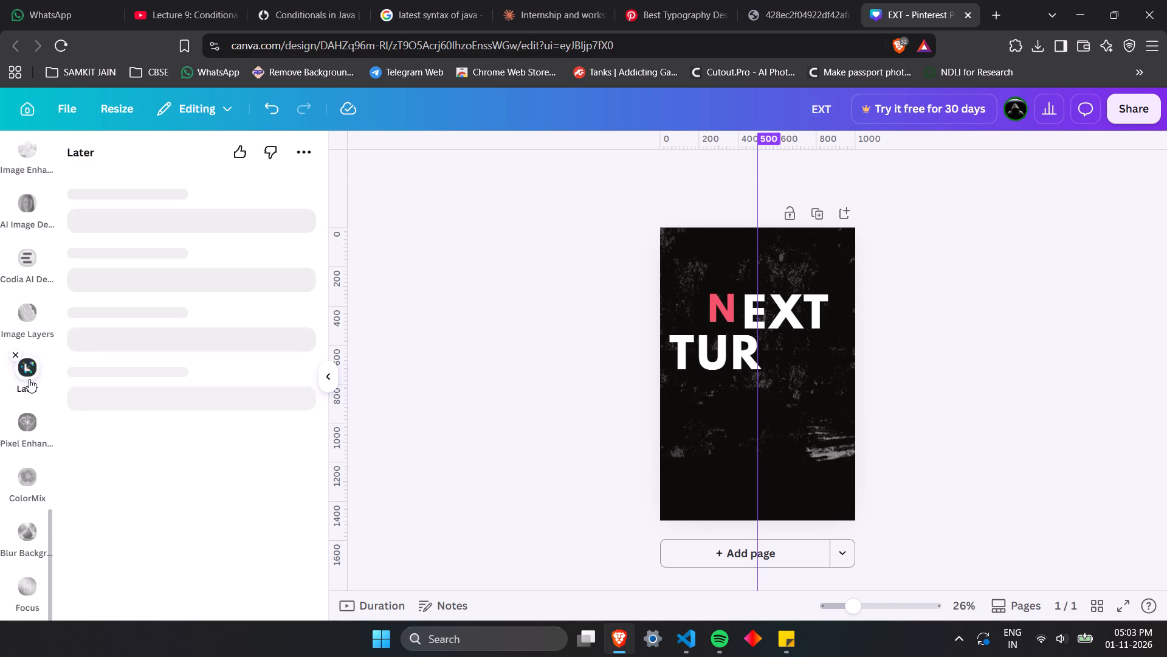
{"action": "left_click", "coordinate": [35, 599]}
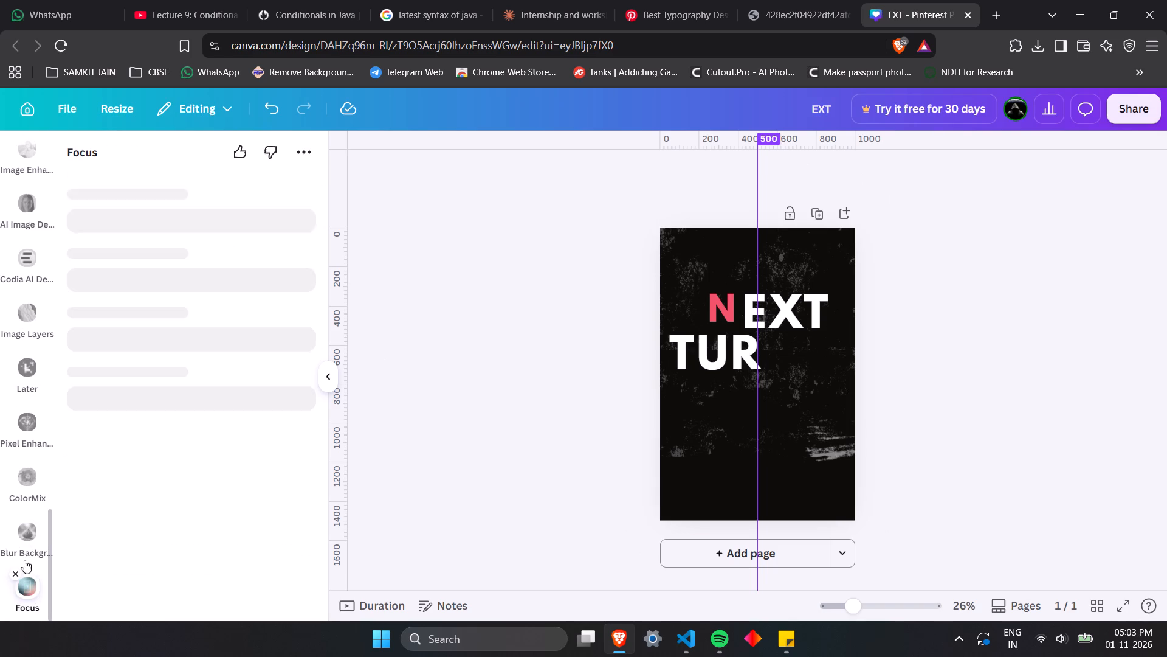
{"action": "scroll", "coordinate": [21, 530], "scroll_direction": "up", "scroll_amount": 5}
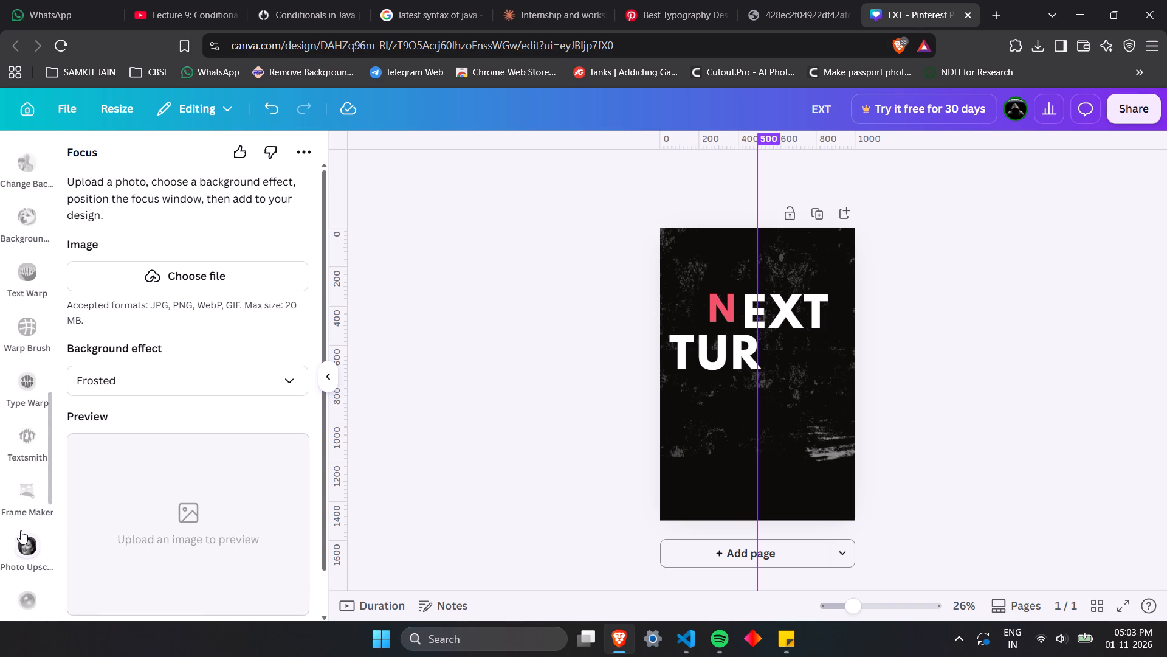
{"action": "scroll", "coordinate": [21, 530], "scroll_direction": "up", "scroll_amount": 5}
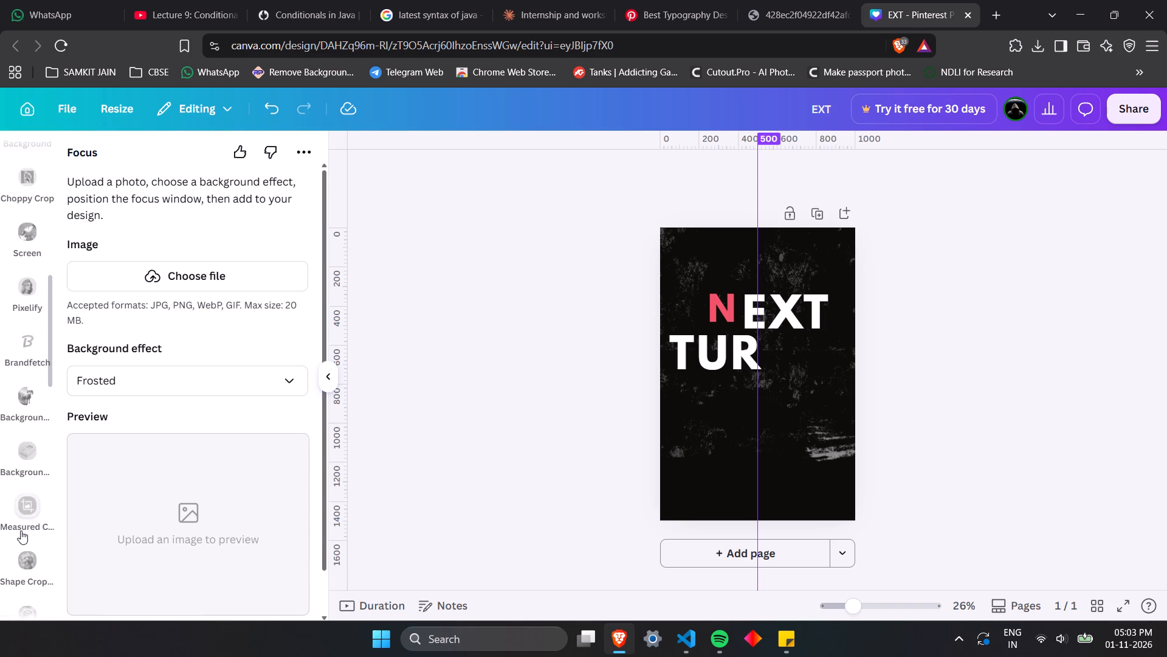
{"action": "scroll", "coordinate": [21, 530], "scroll_direction": "up", "scroll_amount": 1}
{"action": "scroll", "coordinate": [28, 441], "scroll_direction": "up", "scroll_amount": 1}
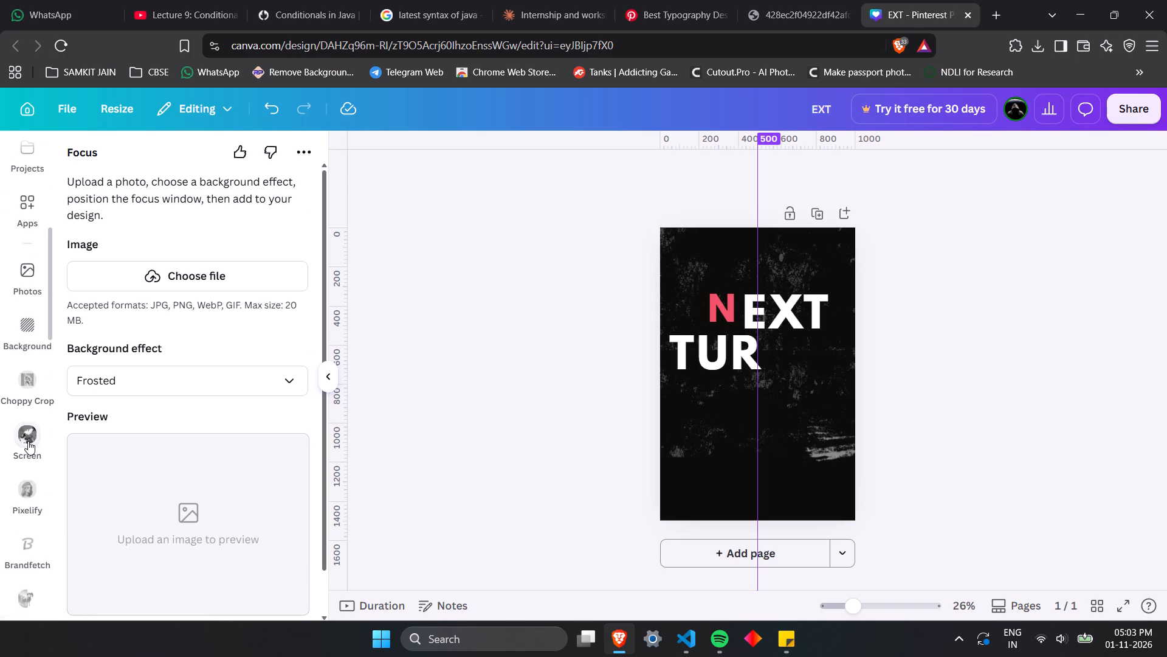
{"action": "scroll", "coordinate": [28, 441], "scroll_direction": "up", "scroll_amount": 1}
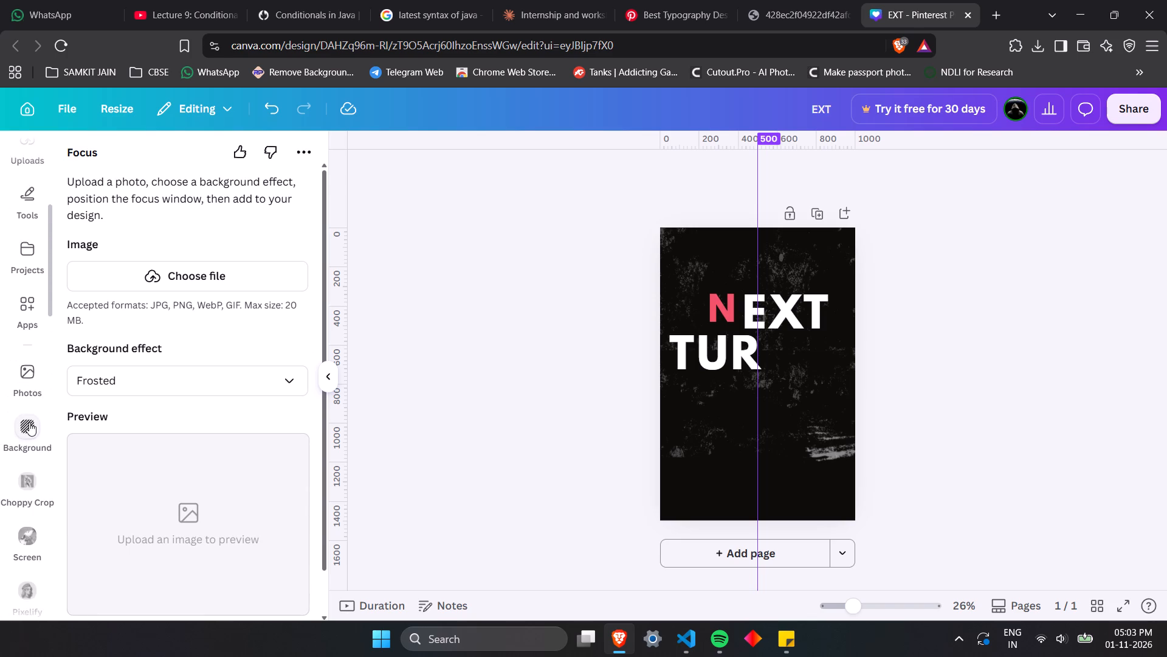
Check the large N letters in the reference poster and return to the design with the Focus app closed.
{"action": "left_click", "coordinate": [757, 0]}
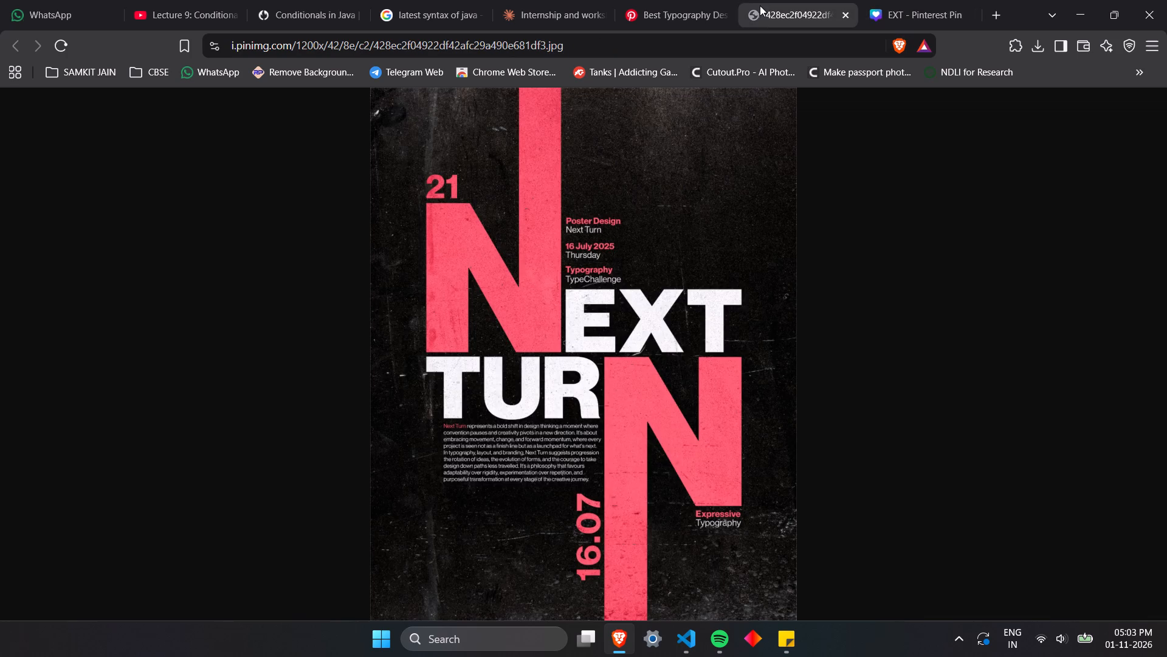
{"action": "left_click", "coordinate": [904, 0]}
{"action": "left_click_drag", "start_coordinate": [891, 121], "coordinate": [869, 301]}
{"action": "left_click", "coordinate": [937, 364]}
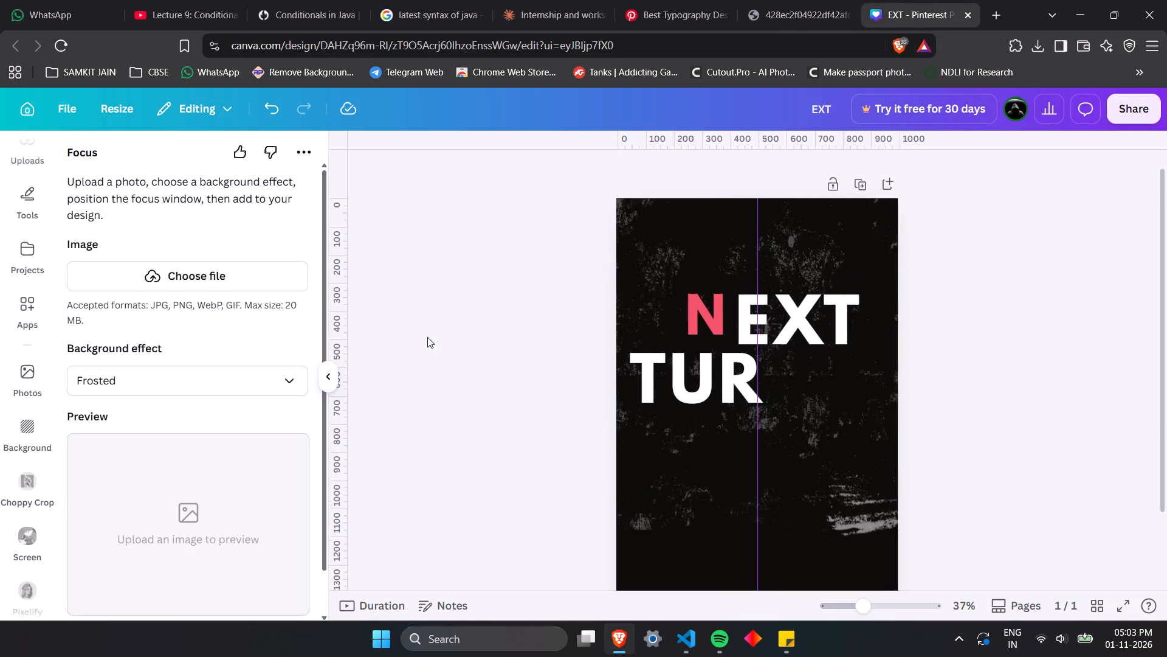
{"action": "left_click", "coordinate": [336, 370]}
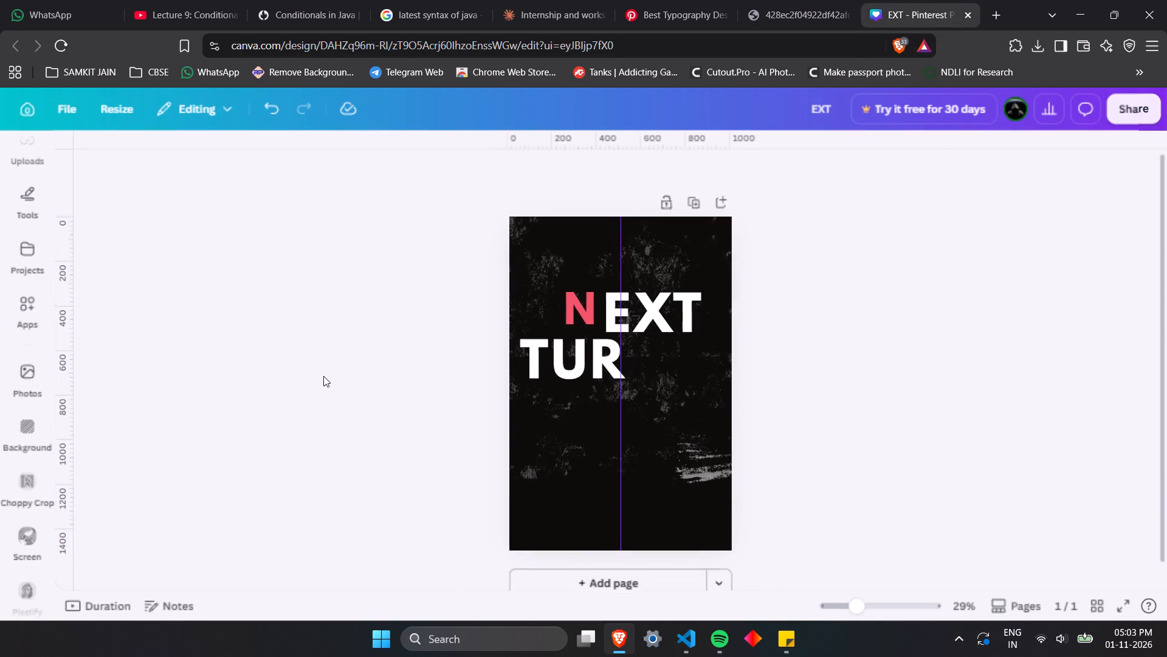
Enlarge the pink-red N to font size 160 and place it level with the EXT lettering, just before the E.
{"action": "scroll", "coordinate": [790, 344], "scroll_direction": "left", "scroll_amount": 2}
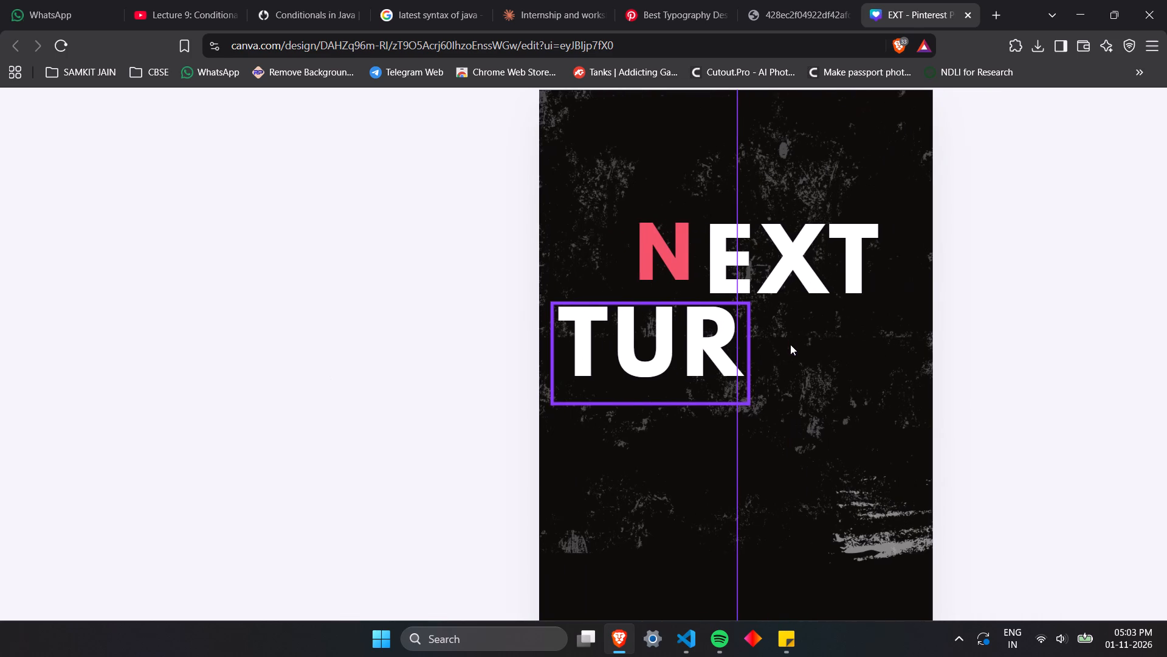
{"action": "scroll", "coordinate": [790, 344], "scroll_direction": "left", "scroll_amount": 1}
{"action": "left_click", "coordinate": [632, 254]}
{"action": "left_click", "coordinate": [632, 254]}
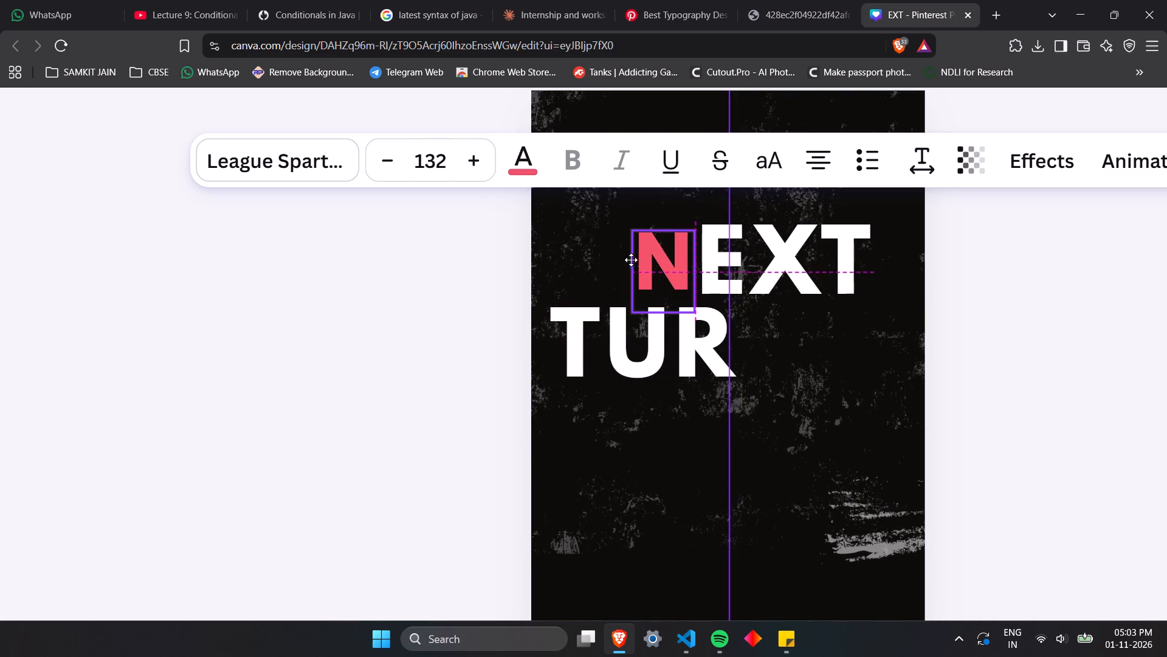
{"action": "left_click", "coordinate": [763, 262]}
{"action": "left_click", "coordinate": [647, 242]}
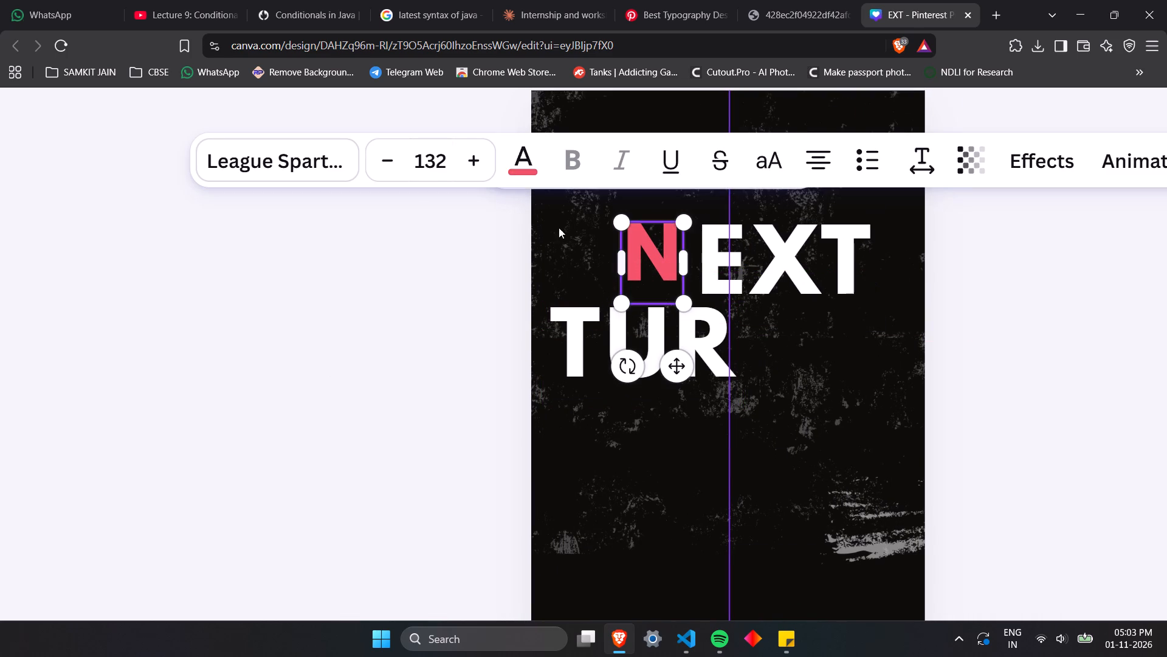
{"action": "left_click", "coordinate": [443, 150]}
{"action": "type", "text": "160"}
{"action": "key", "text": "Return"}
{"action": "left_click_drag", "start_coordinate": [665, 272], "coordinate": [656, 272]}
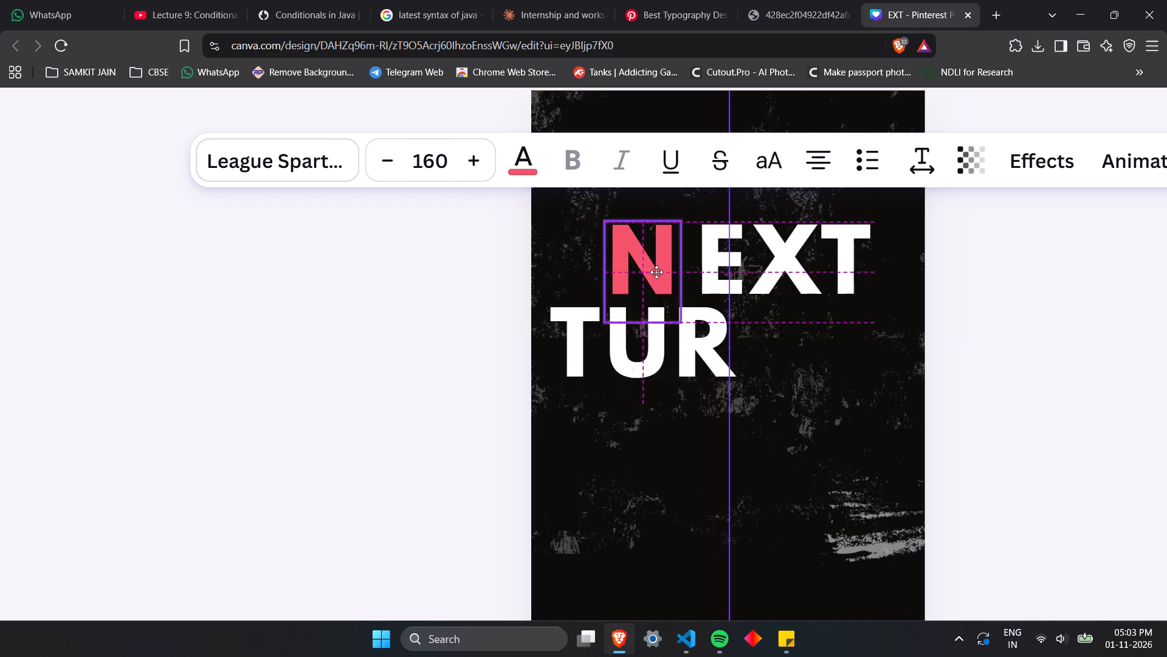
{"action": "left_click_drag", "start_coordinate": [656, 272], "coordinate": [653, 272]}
Compare with the reference poster and set the pink-red N's font size to 200.
{"action": "left_click", "coordinate": [807, 0]}
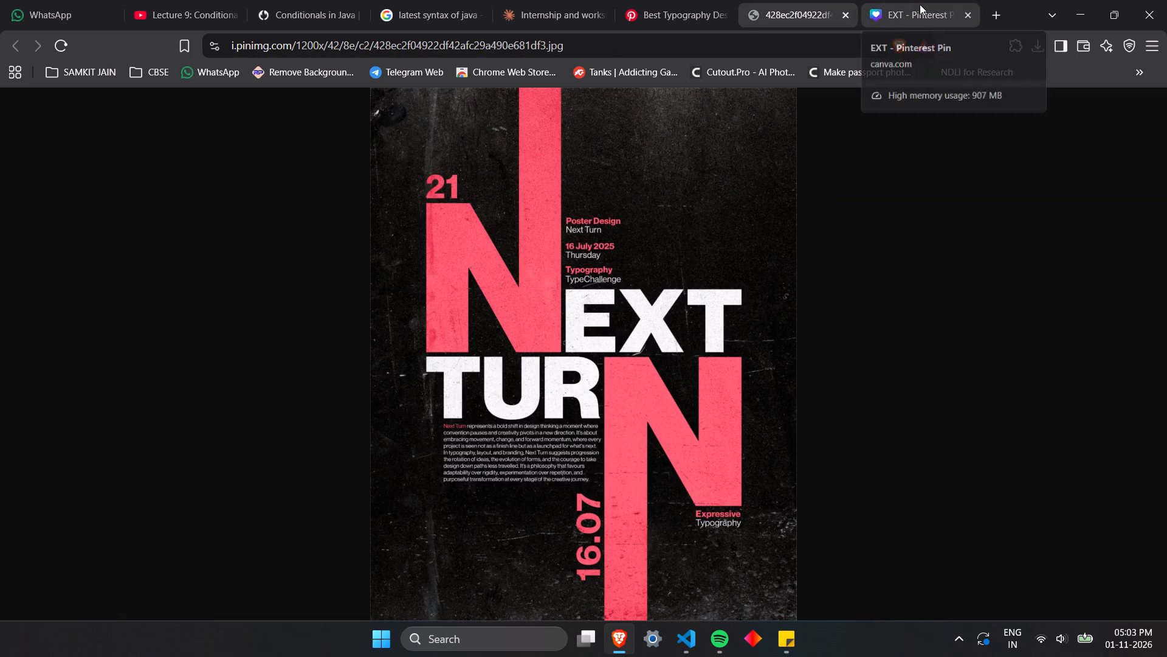
{"action": "left_click", "coordinate": [920, 4]}
{"action": "left_click_drag", "start_coordinate": [452, 158], "coordinate": [415, 158]}
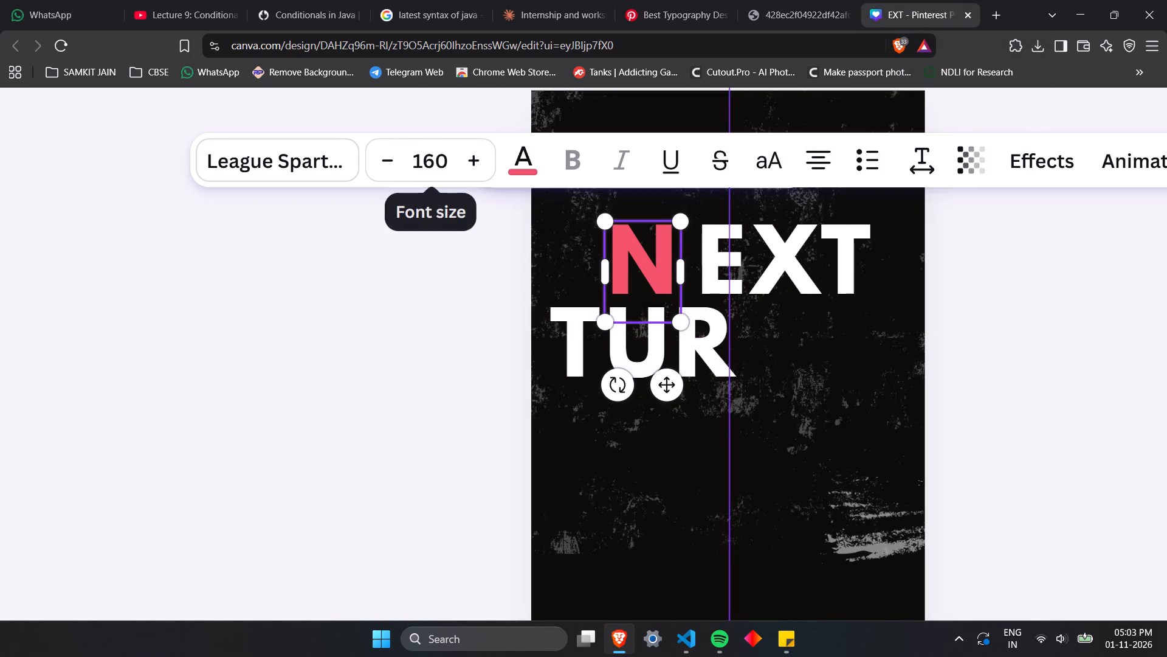
{"action": "left_click", "coordinate": [433, 159]}
{"action": "type", "text": "200"}
{"action": "key", "text": "Return"}
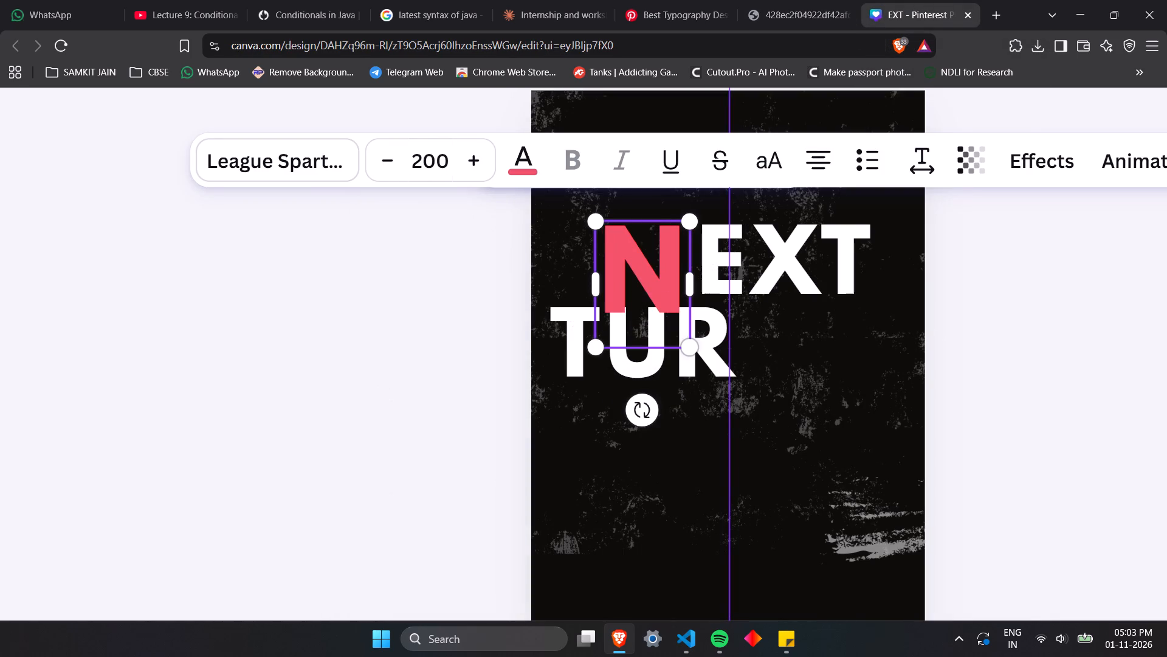
{"action": "left_click", "coordinate": [731, 372]}
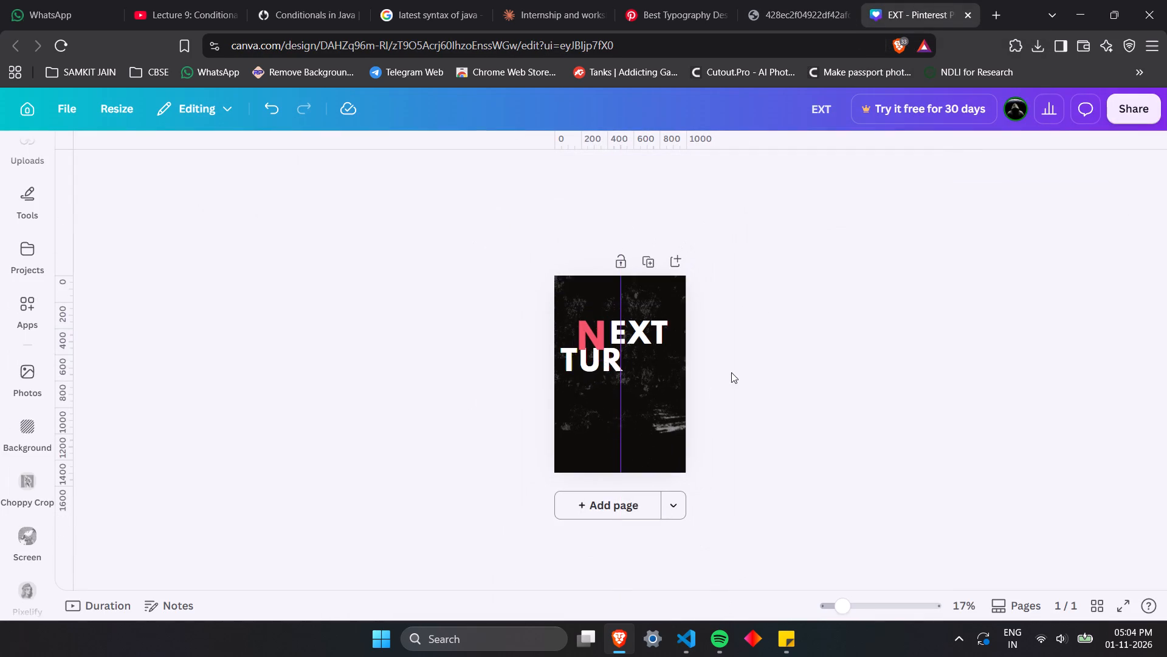
Move the pink-red N above TUR and directly against the E of EXT, checking its placement against the reference poster.
{"action": "scroll", "coordinate": [729, 363], "scroll_direction": "right", "scroll_amount": 1}
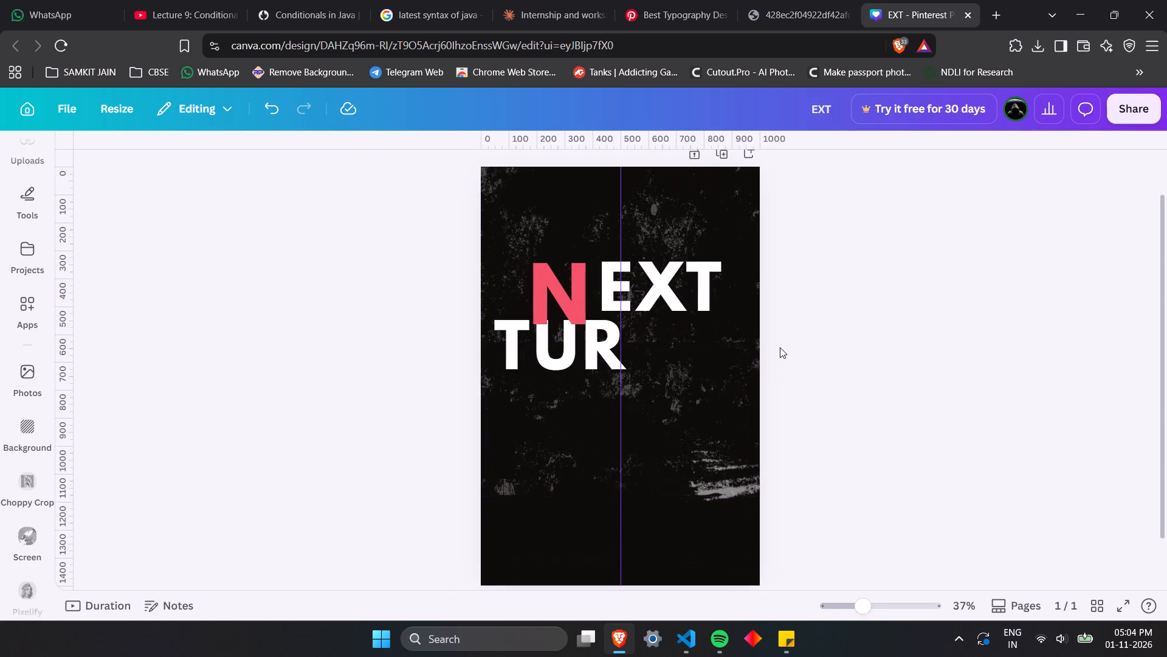
{"action": "scroll", "coordinate": [787, 364], "scroll_direction": "up", "scroll_amount": 3}
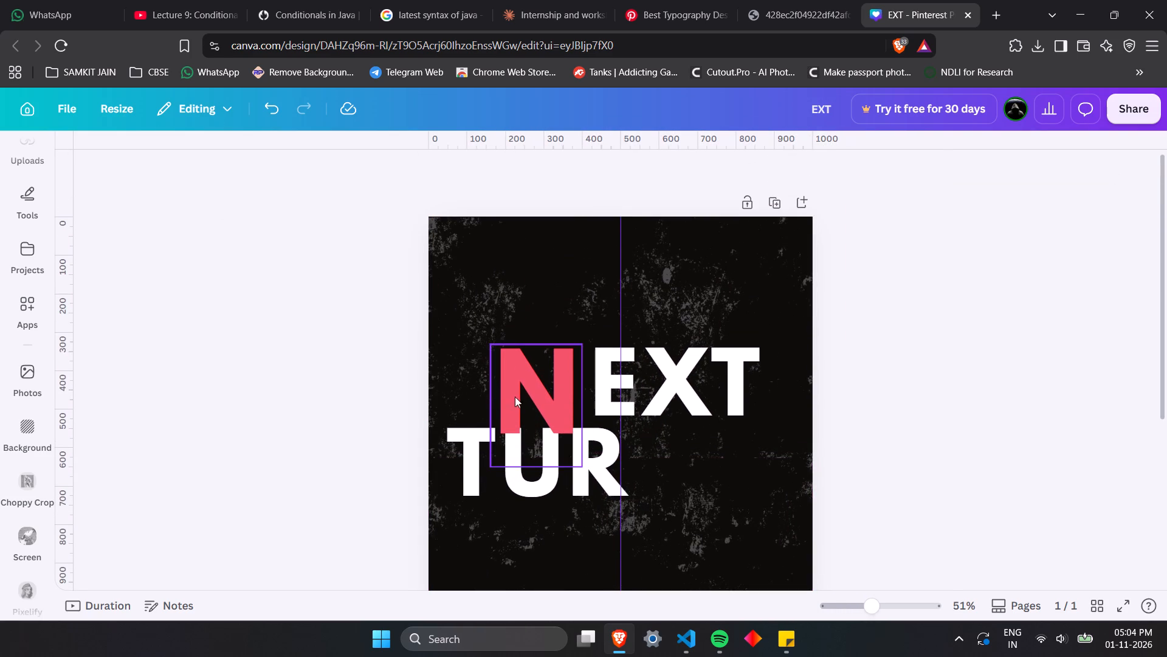
{"action": "left_click", "coordinate": [522, 389]}
{"action": "left_click_drag", "start_coordinate": [521, 388], "coordinate": [510, 394]}
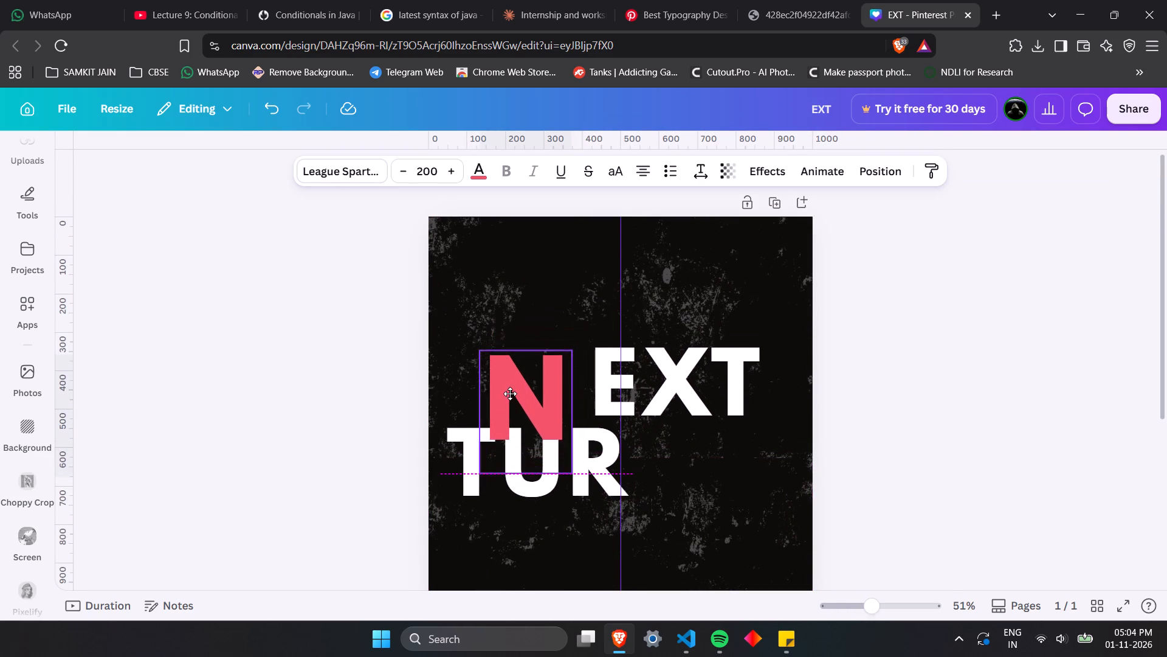
{"action": "left_click_drag", "start_coordinate": [510, 394], "coordinate": [512, 372]}
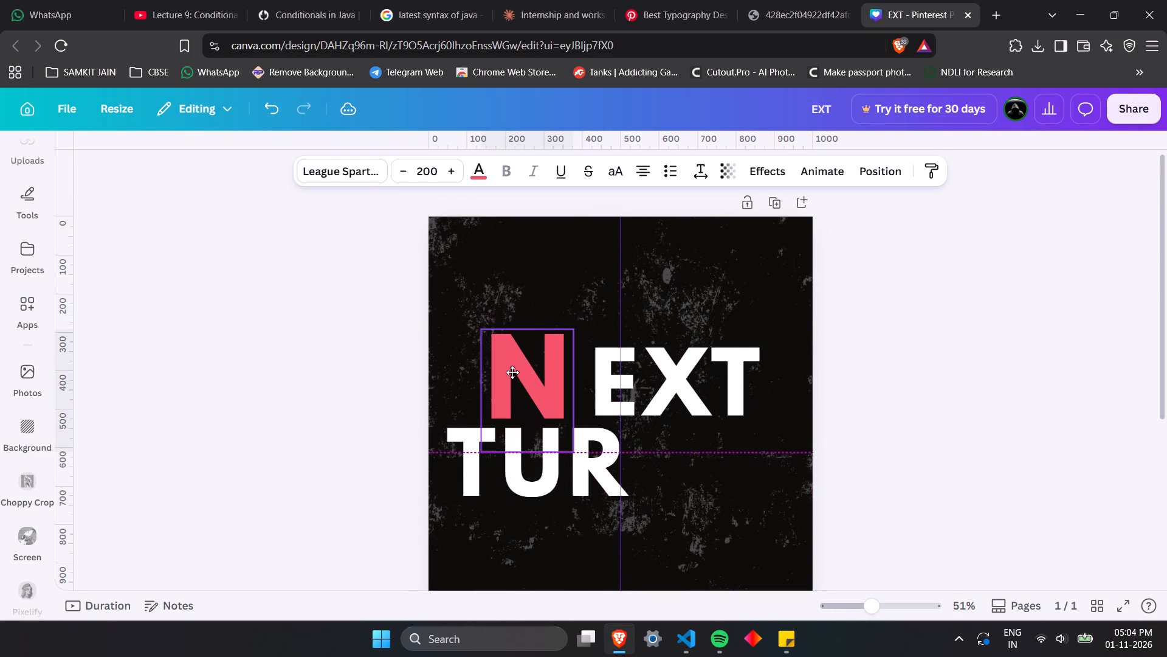
{"action": "left_click_drag", "start_coordinate": [512, 372], "coordinate": [511, 370]}
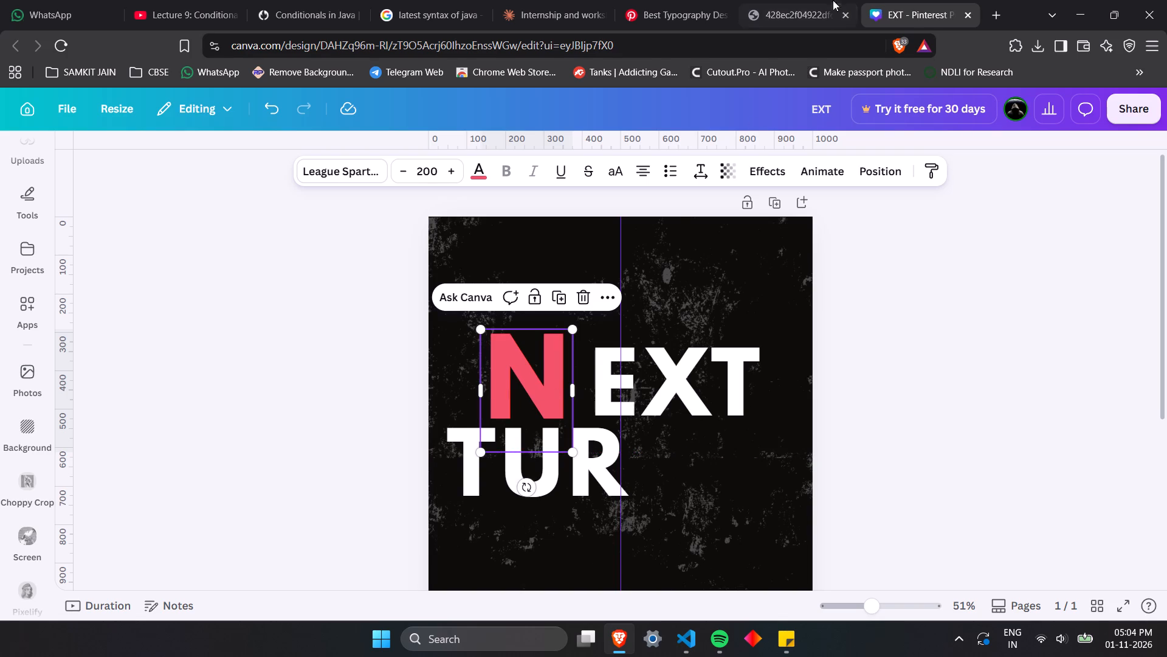
{"action": "left_click", "coordinate": [823, 0]}
{"action": "left_click", "coordinate": [881, 0]}
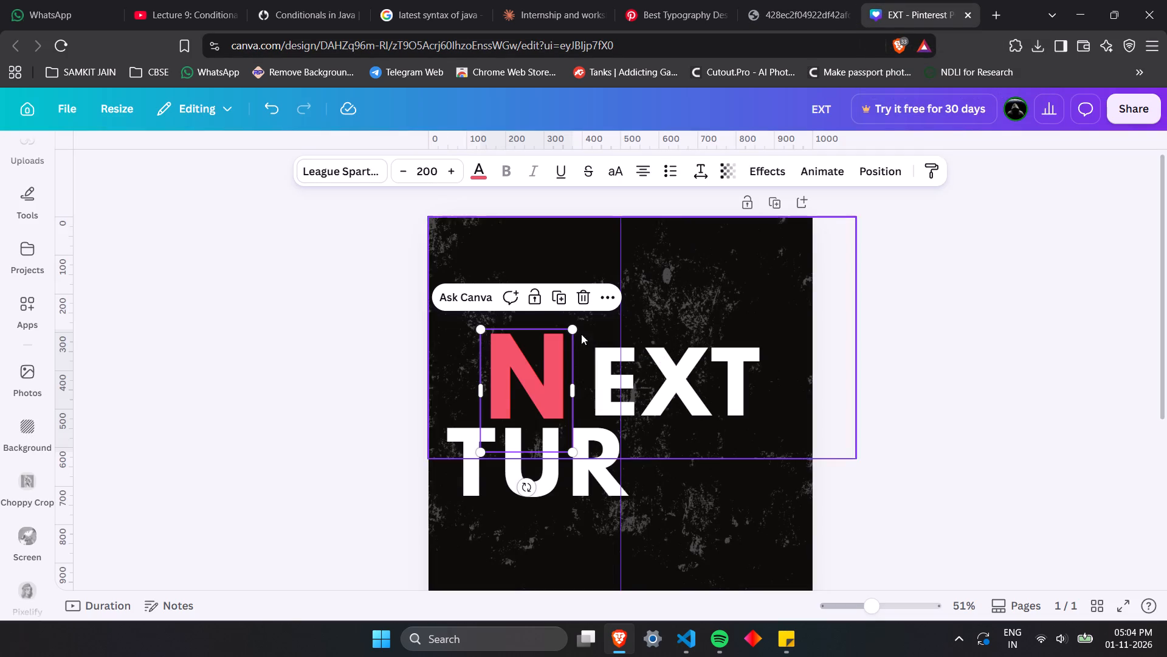
{"action": "left_click_drag", "start_coordinate": [531, 398], "coordinate": [561, 395]}
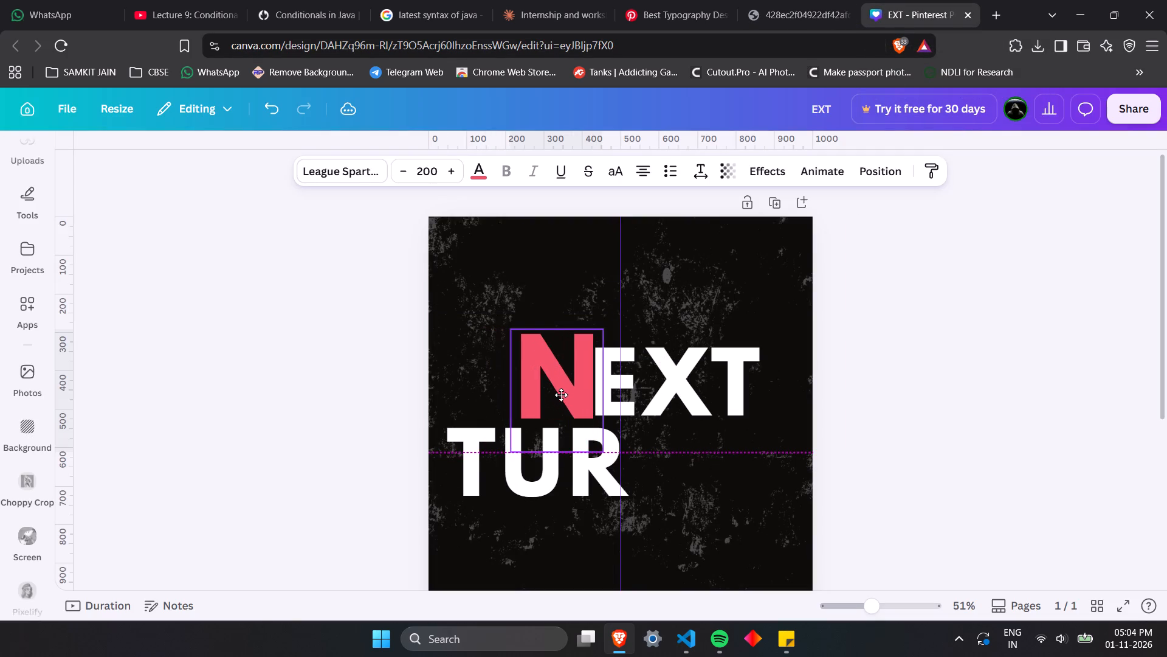
{"action": "left_click_drag", "start_coordinate": [561, 395], "coordinate": [560, 395]}
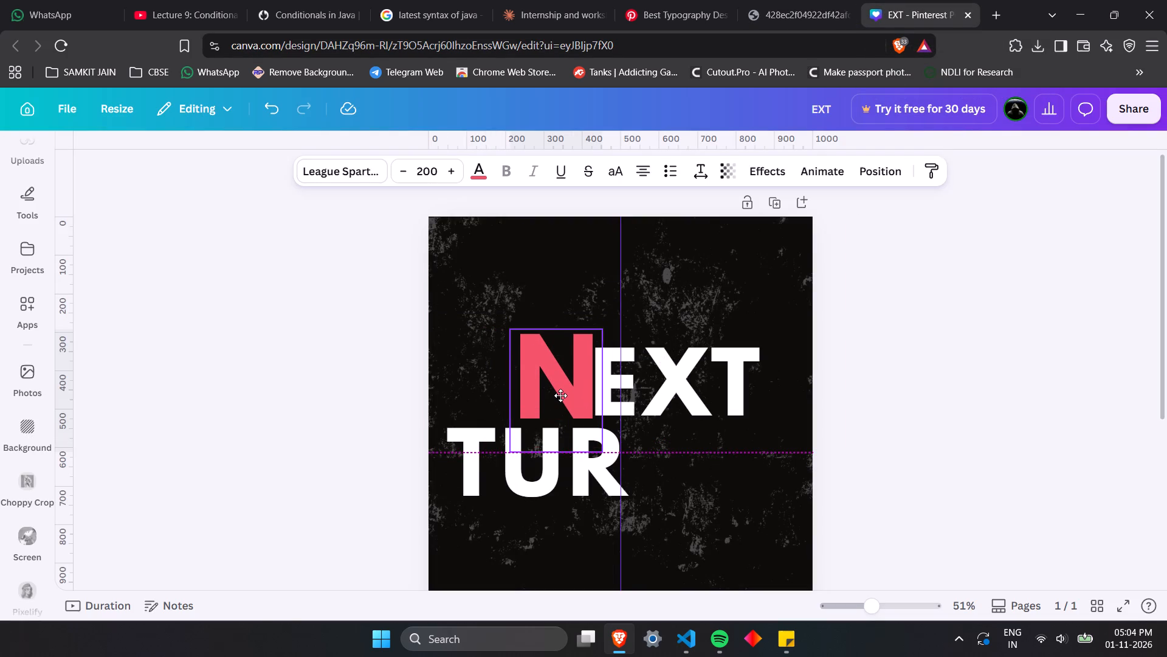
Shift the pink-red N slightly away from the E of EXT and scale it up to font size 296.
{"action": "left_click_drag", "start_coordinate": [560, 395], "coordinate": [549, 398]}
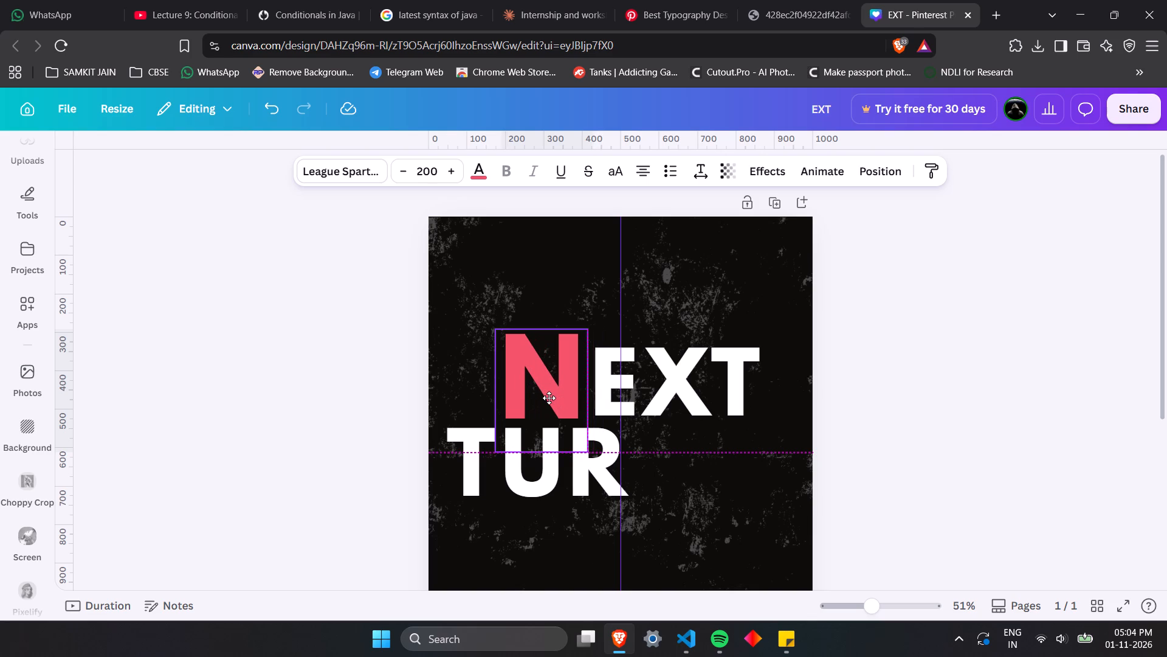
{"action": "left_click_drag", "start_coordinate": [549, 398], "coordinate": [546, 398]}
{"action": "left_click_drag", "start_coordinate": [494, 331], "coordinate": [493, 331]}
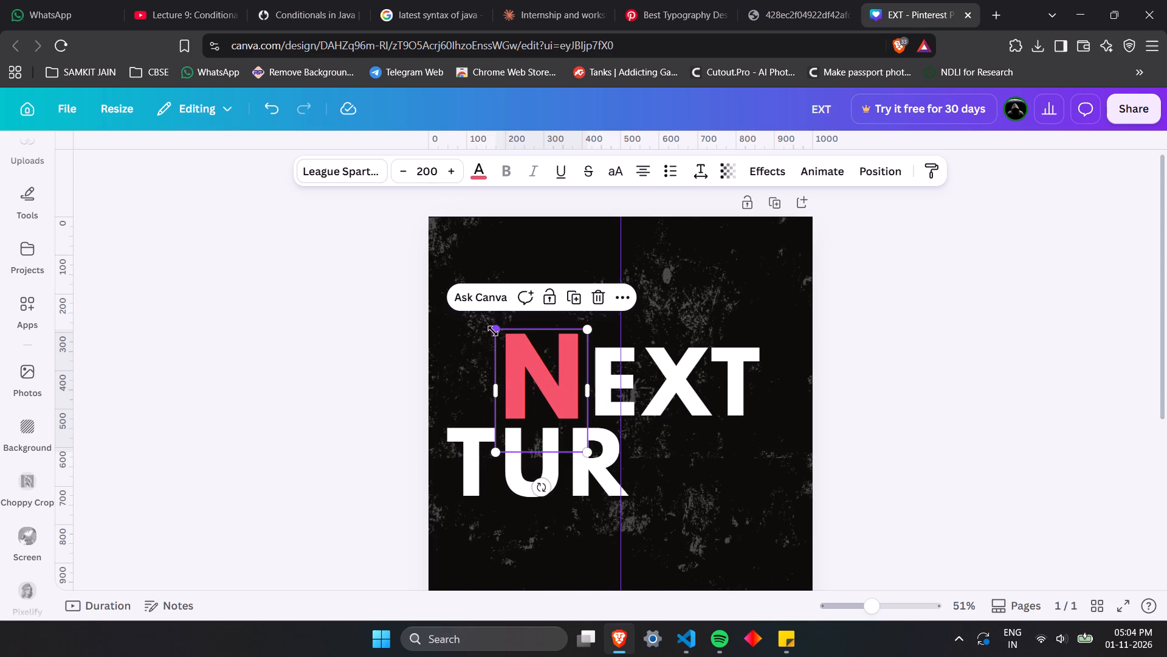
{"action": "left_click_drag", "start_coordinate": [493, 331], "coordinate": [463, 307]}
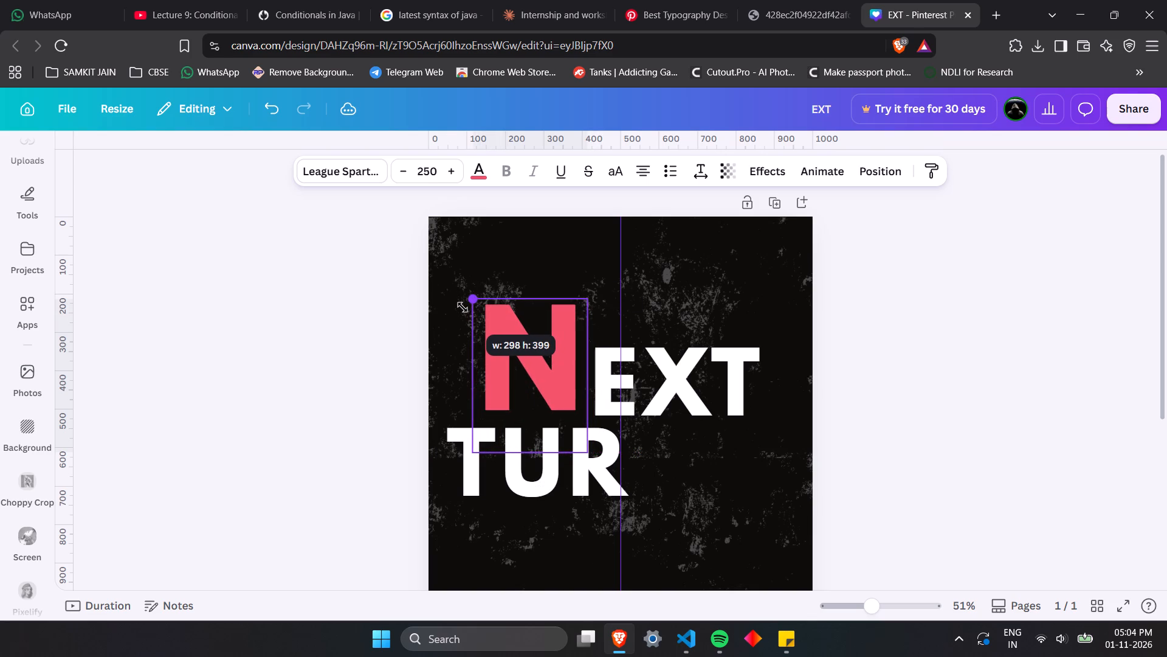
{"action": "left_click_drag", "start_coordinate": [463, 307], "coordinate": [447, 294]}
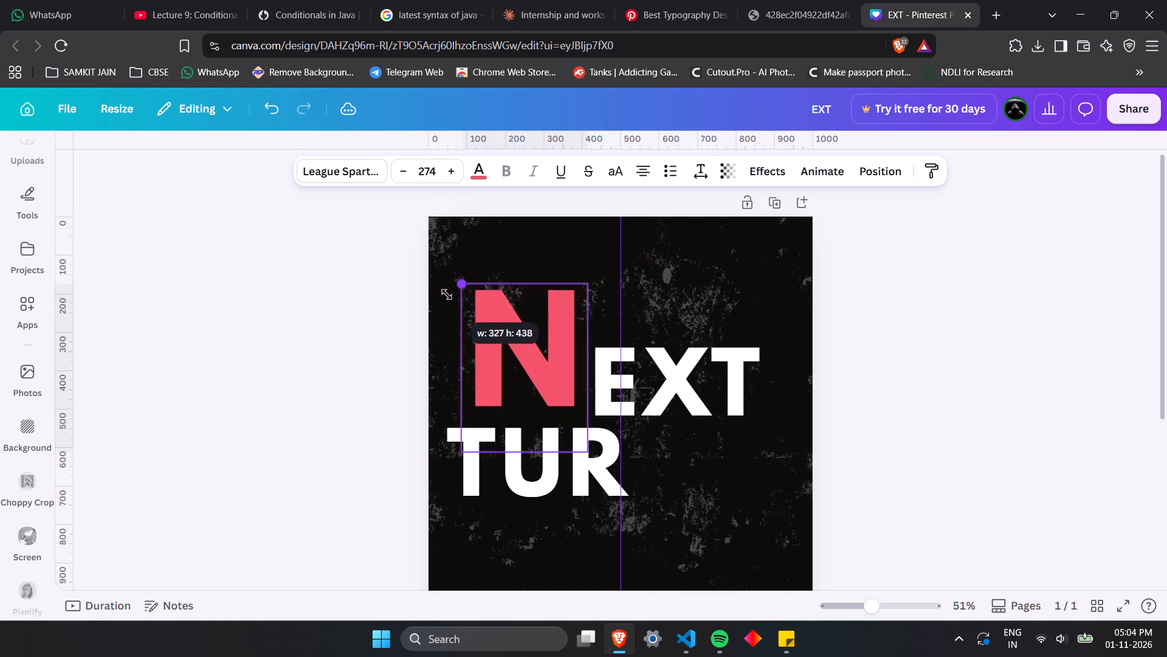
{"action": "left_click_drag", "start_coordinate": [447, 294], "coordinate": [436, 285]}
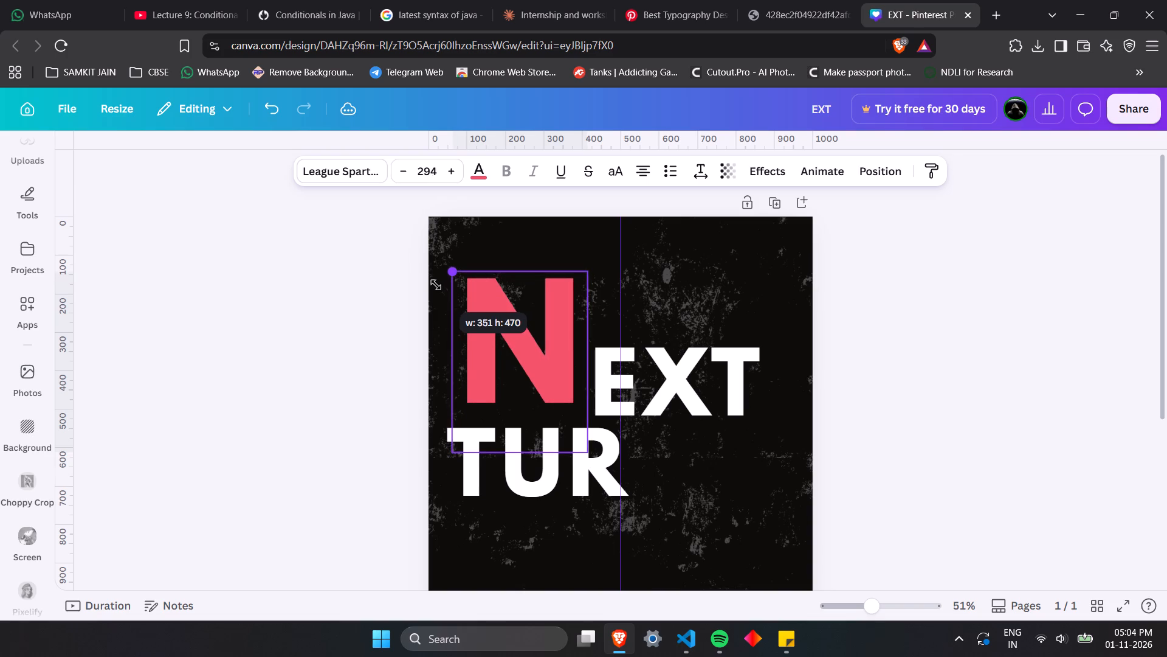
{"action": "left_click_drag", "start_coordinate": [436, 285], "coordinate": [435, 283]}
Check the reference poster, set the pink-red N's font size to 250, and move it down closer to TUR.
{"action": "left_click", "coordinate": [773, 0]}
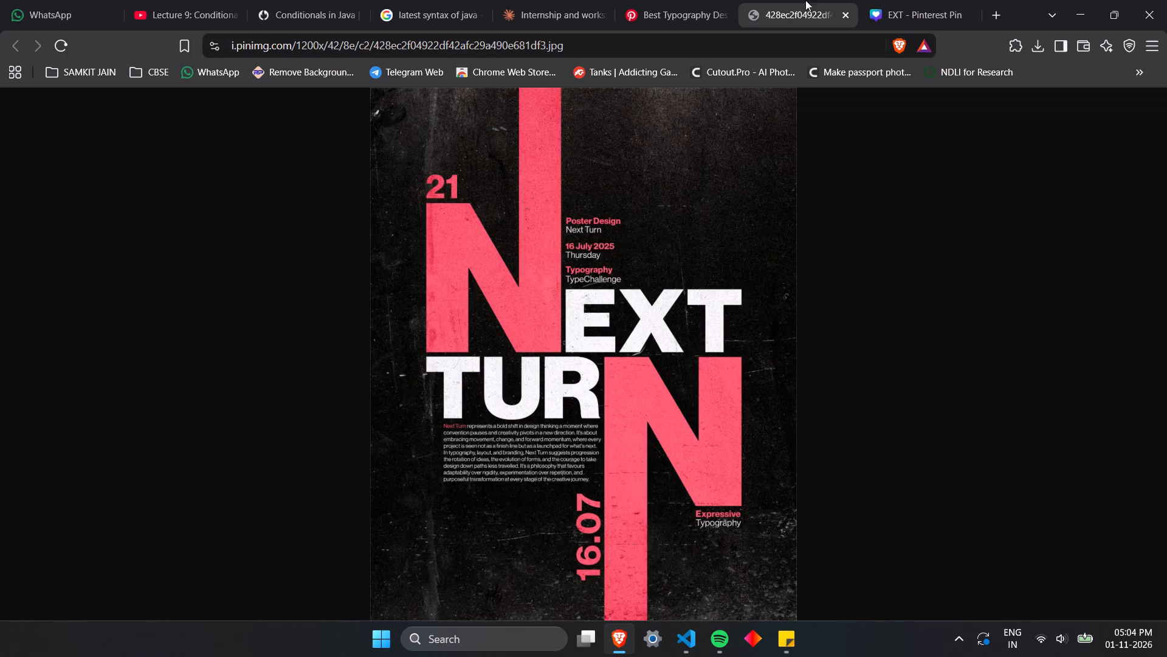
{"action": "left_click", "coordinate": [895, 0]}
{"action": "left_click", "coordinate": [436, 164]}
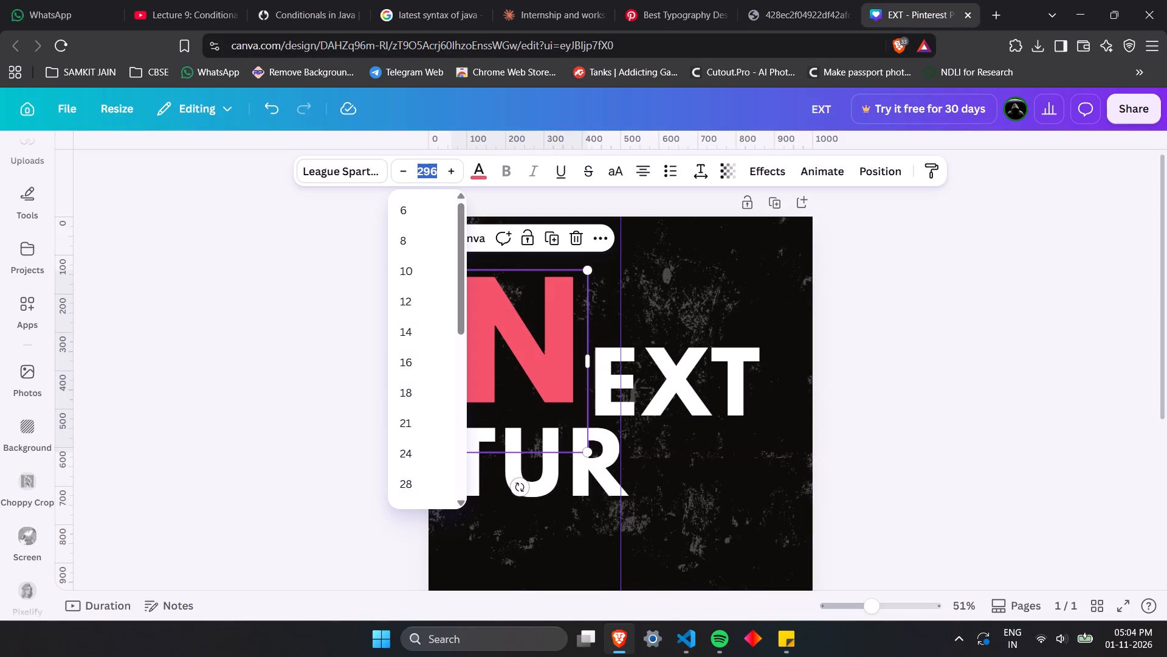
{"action": "type", "text": "250"}
{"action": "key", "text": "Return"}
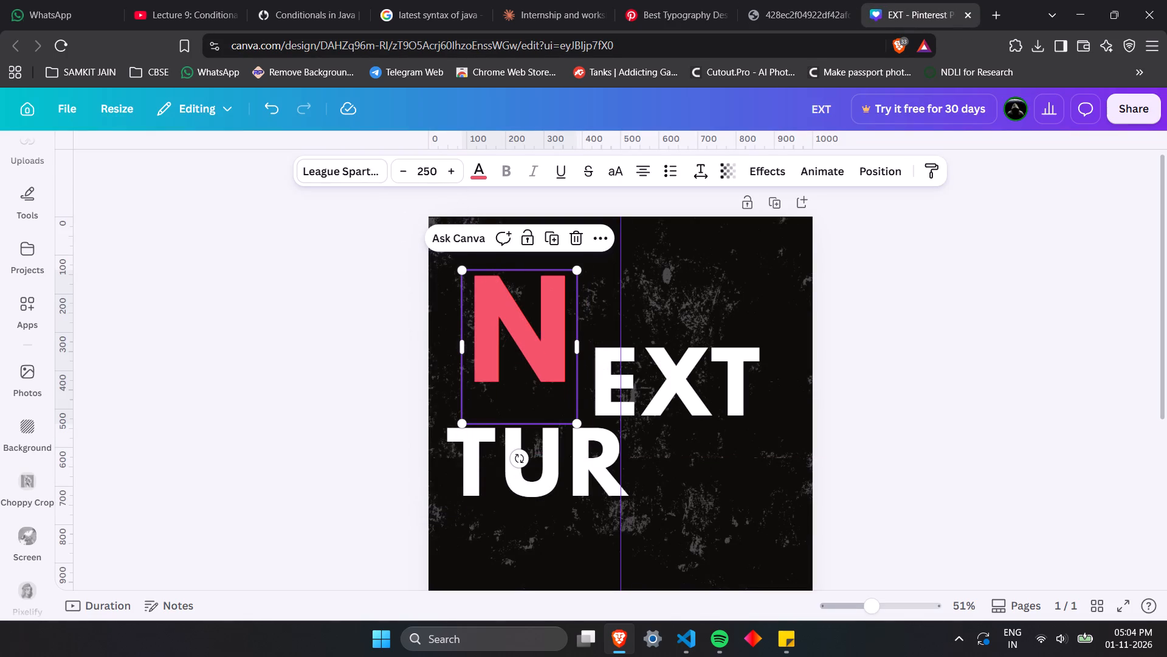
{"action": "left_click_drag", "start_coordinate": [511, 342], "coordinate": [516, 363]}
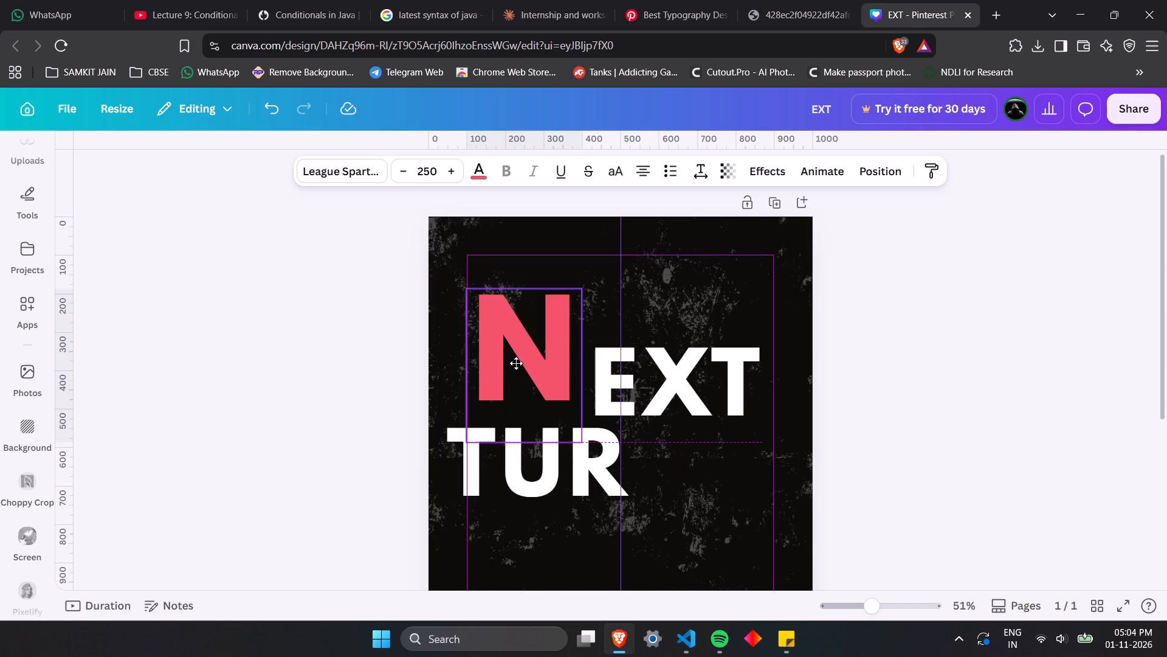
{"action": "left_click_drag", "start_coordinate": [516, 363], "coordinate": [518, 366]}
Try the text box anchor options on the pink-red N and set its anchor to middle.
{"action": "double_click", "coordinate": [522, 356]}
{"action": "left_click", "coordinate": [704, 171]}
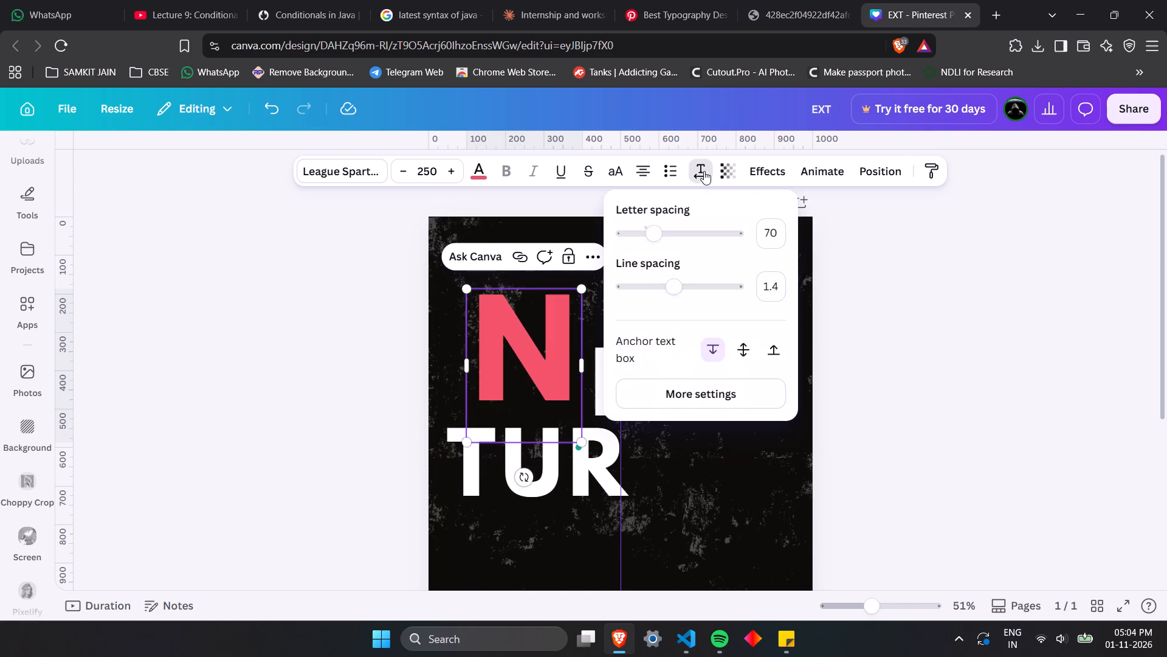
{"action": "left_click", "coordinate": [744, 353]}
{"action": "double_click", "coordinate": [570, 352]}
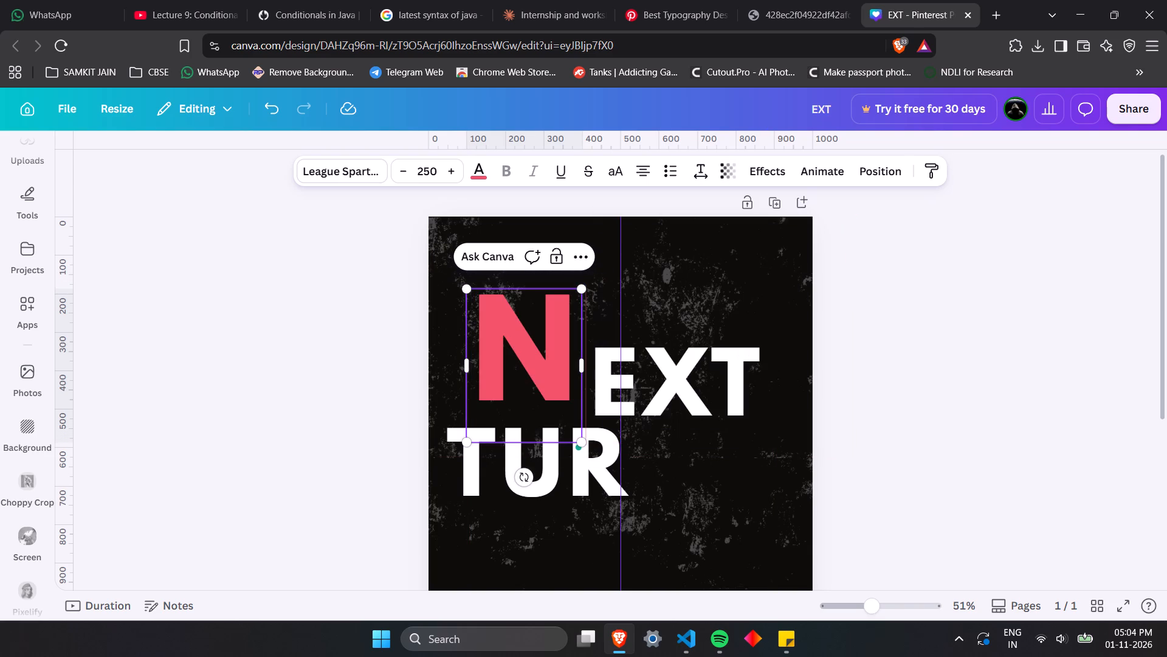
{"action": "left_click", "coordinate": [552, 351]}
{"action": "double_click", "coordinate": [537, 343]}
{"action": "left_click_drag", "start_coordinate": [501, 329], "coordinate": [540, 333]}
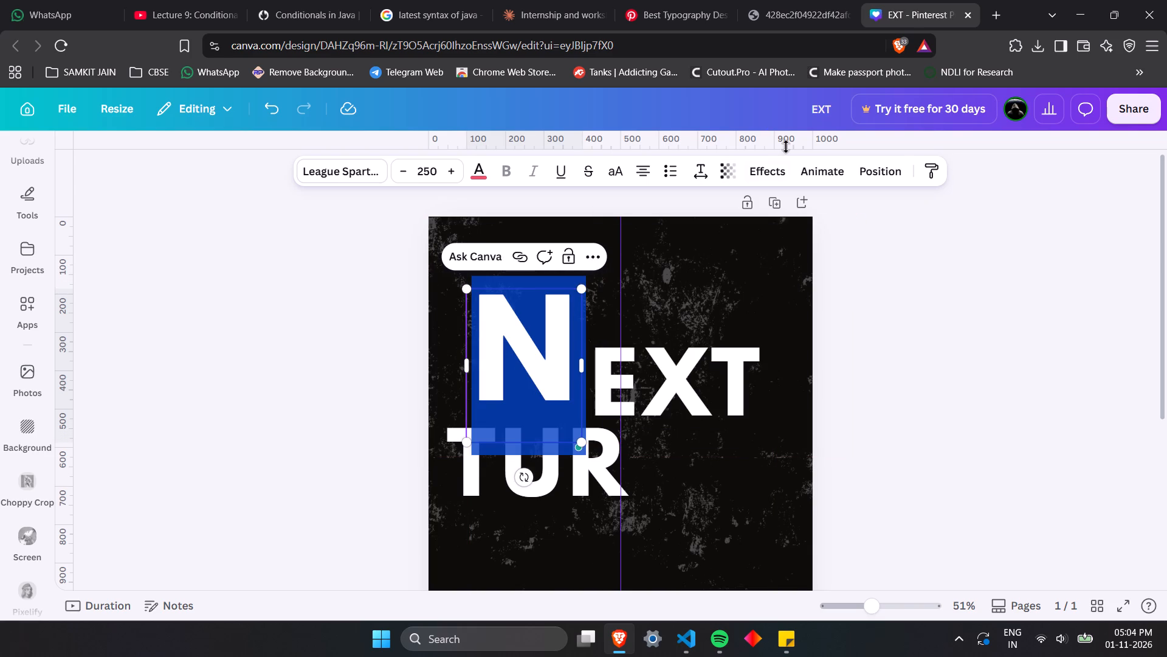
{"action": "left_click", "coordinate": [700, 172]}
{"action": "left_click", "coordinate": [770, 353]}
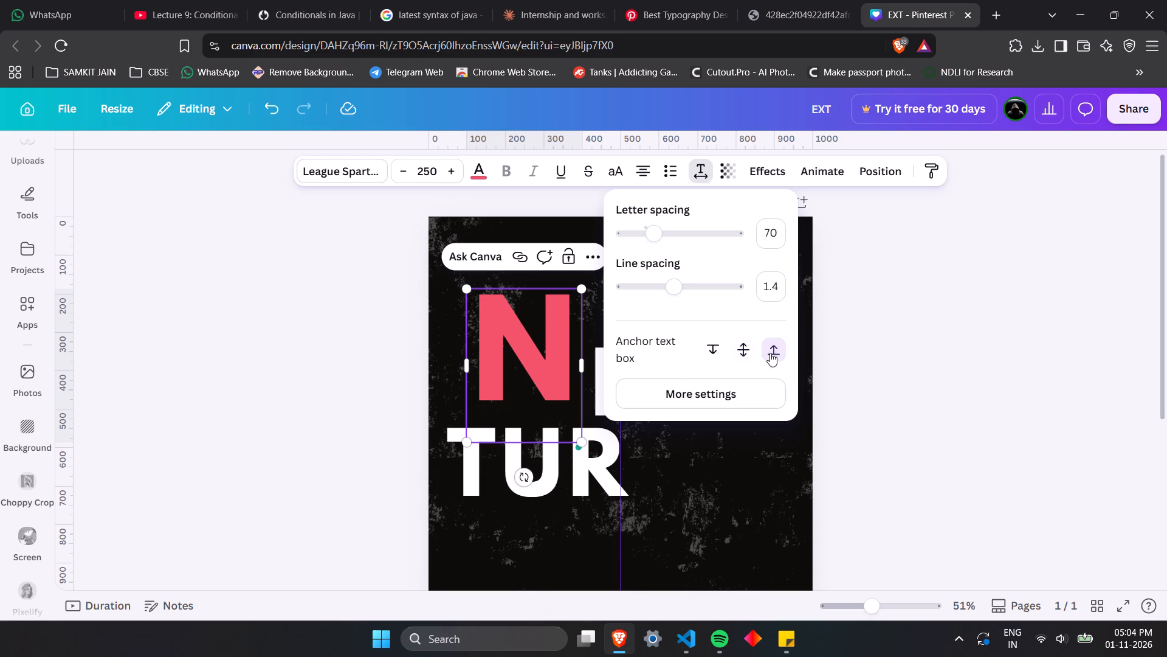
{"action": "left_click", "coordinate": [711, 350]}
{"action": "left_click", "coordinate": [745, 350]}
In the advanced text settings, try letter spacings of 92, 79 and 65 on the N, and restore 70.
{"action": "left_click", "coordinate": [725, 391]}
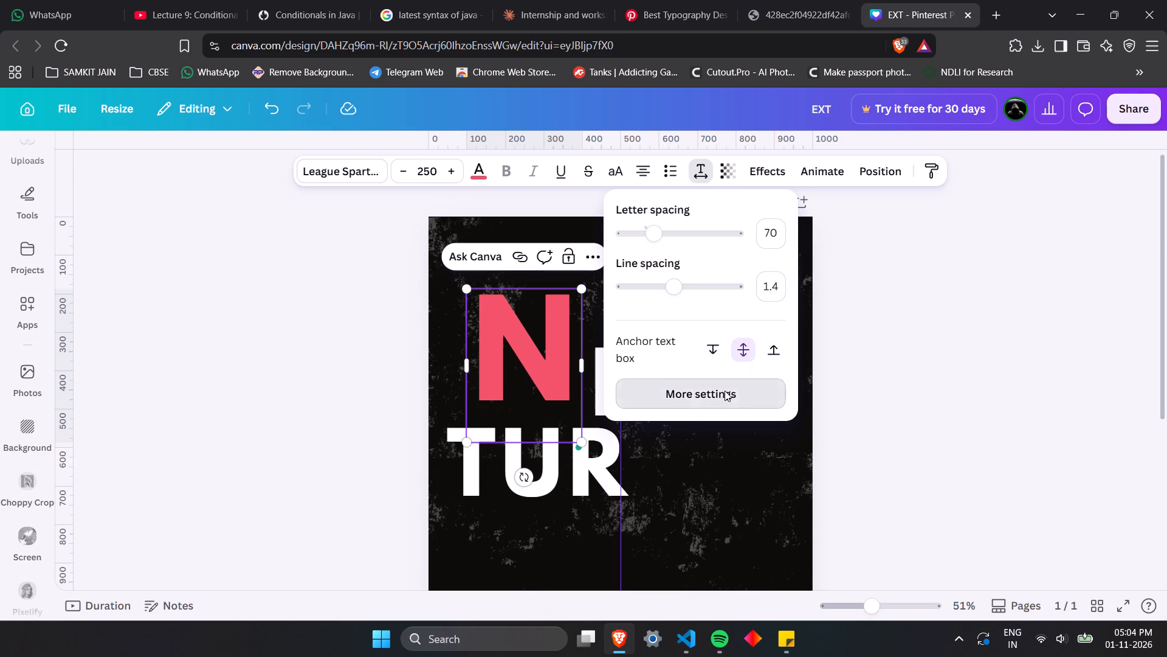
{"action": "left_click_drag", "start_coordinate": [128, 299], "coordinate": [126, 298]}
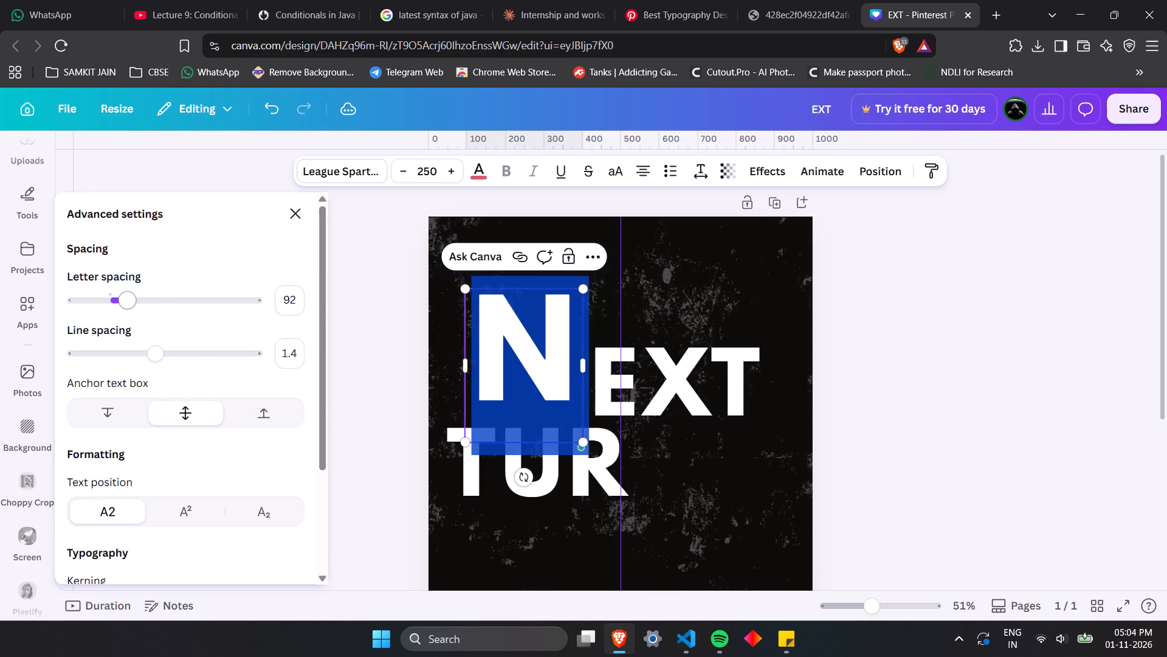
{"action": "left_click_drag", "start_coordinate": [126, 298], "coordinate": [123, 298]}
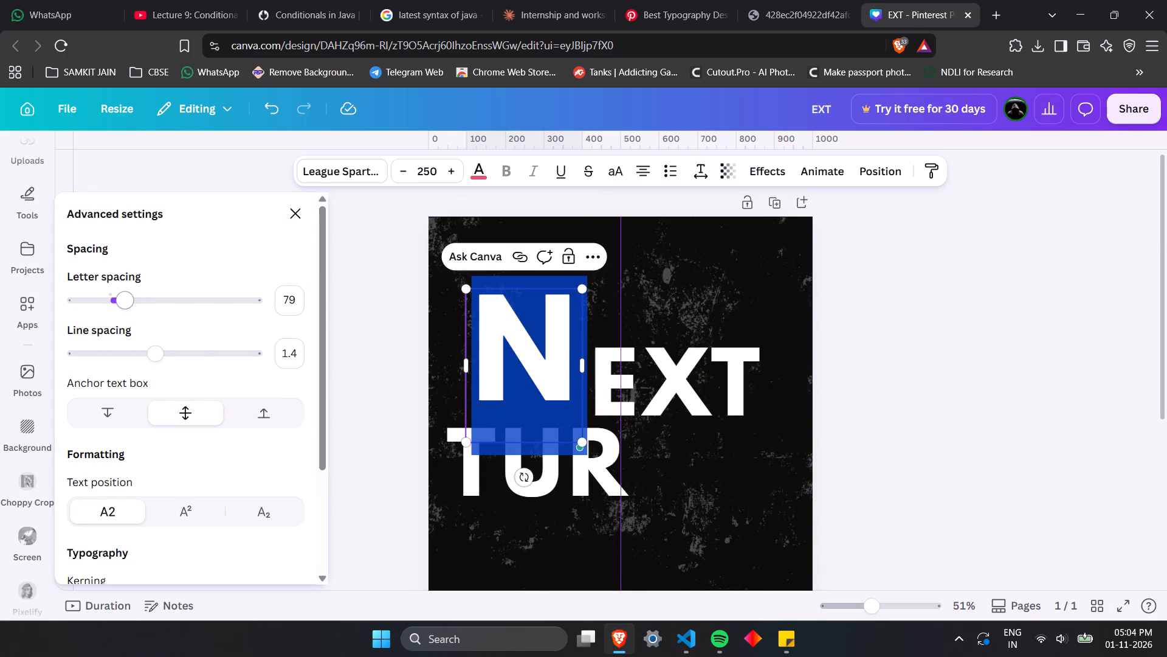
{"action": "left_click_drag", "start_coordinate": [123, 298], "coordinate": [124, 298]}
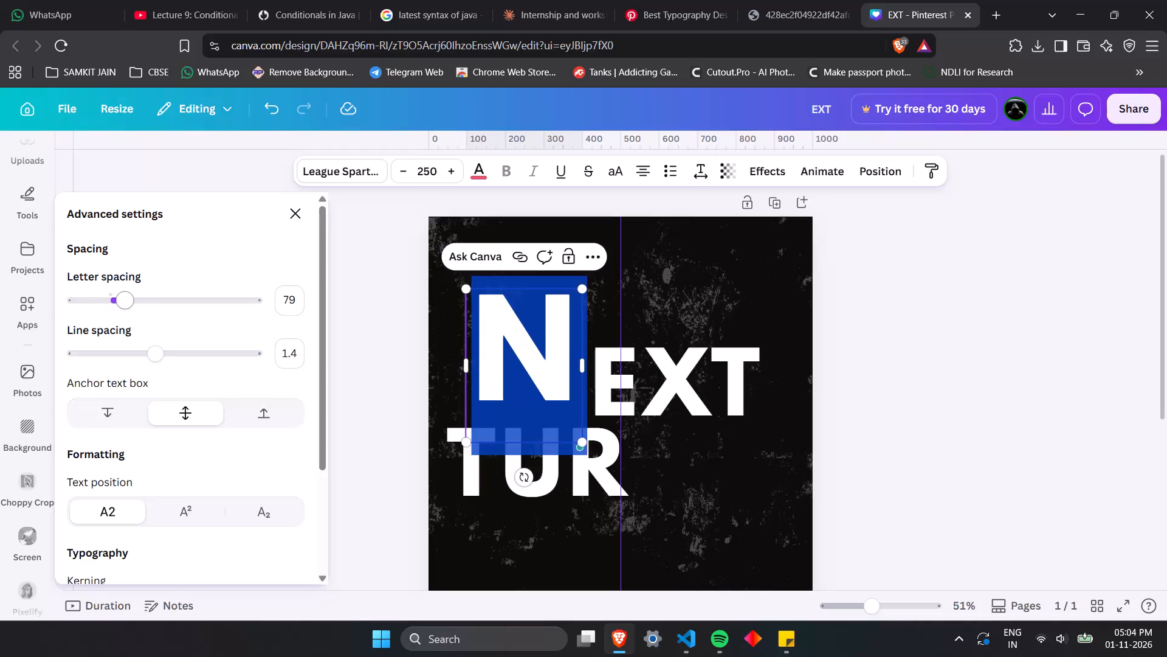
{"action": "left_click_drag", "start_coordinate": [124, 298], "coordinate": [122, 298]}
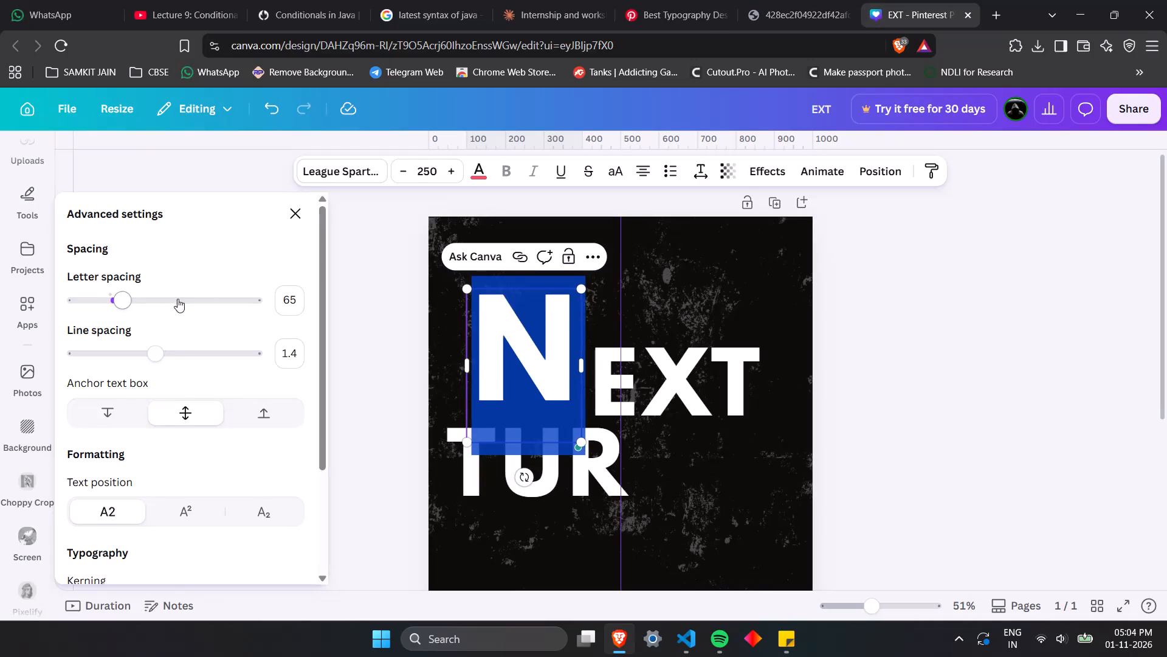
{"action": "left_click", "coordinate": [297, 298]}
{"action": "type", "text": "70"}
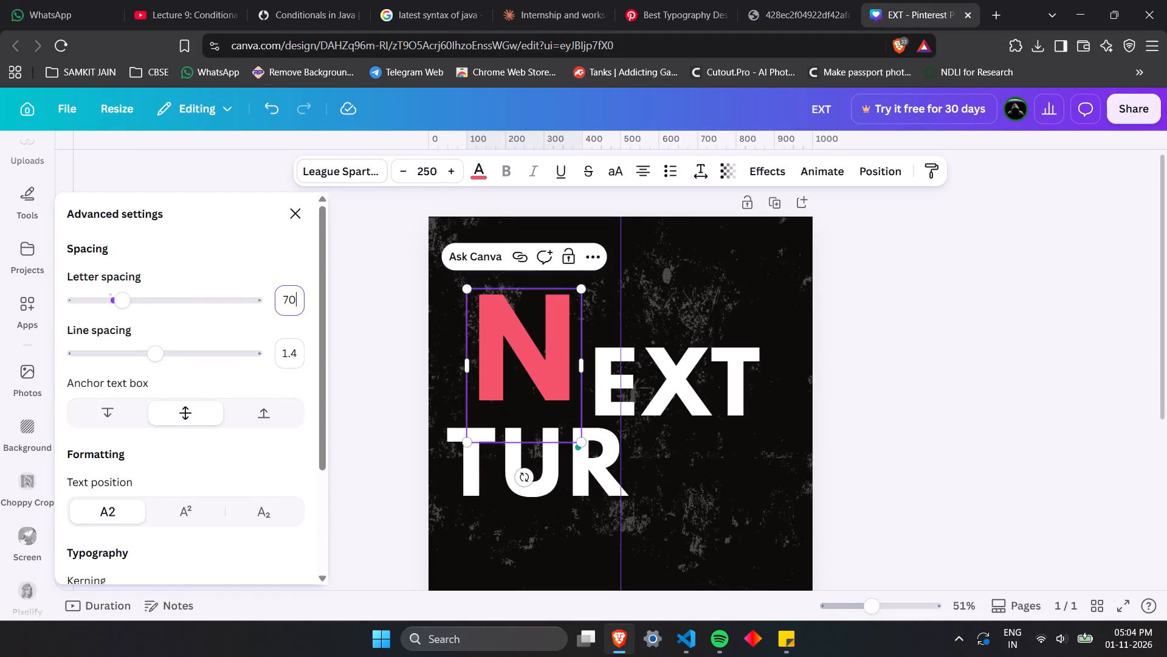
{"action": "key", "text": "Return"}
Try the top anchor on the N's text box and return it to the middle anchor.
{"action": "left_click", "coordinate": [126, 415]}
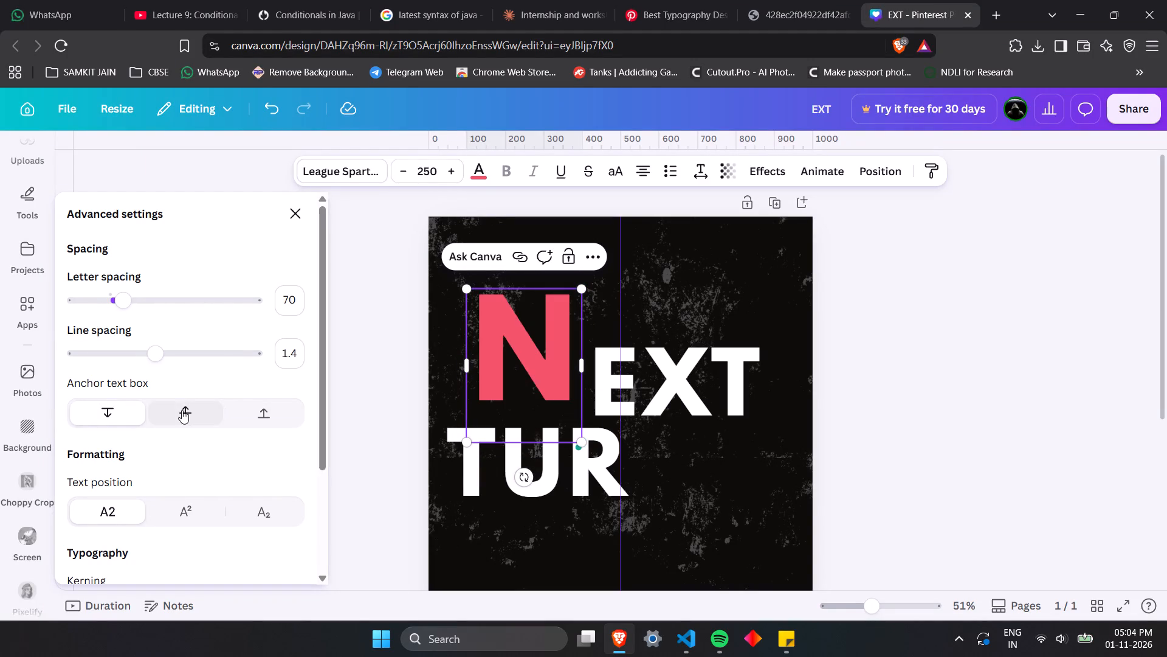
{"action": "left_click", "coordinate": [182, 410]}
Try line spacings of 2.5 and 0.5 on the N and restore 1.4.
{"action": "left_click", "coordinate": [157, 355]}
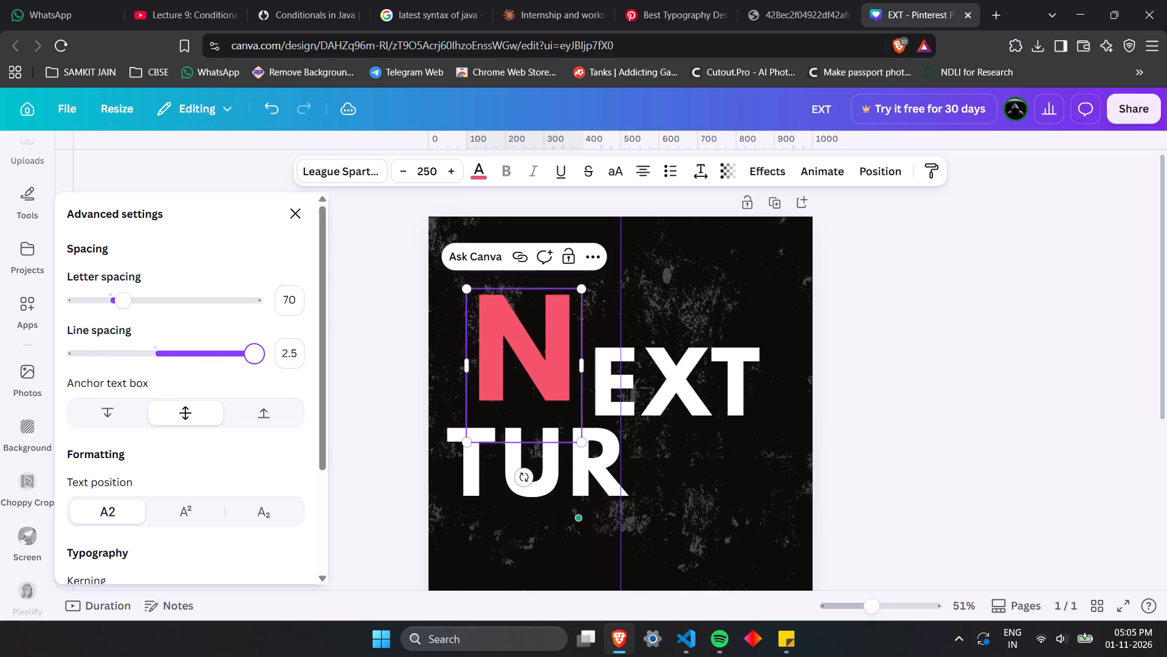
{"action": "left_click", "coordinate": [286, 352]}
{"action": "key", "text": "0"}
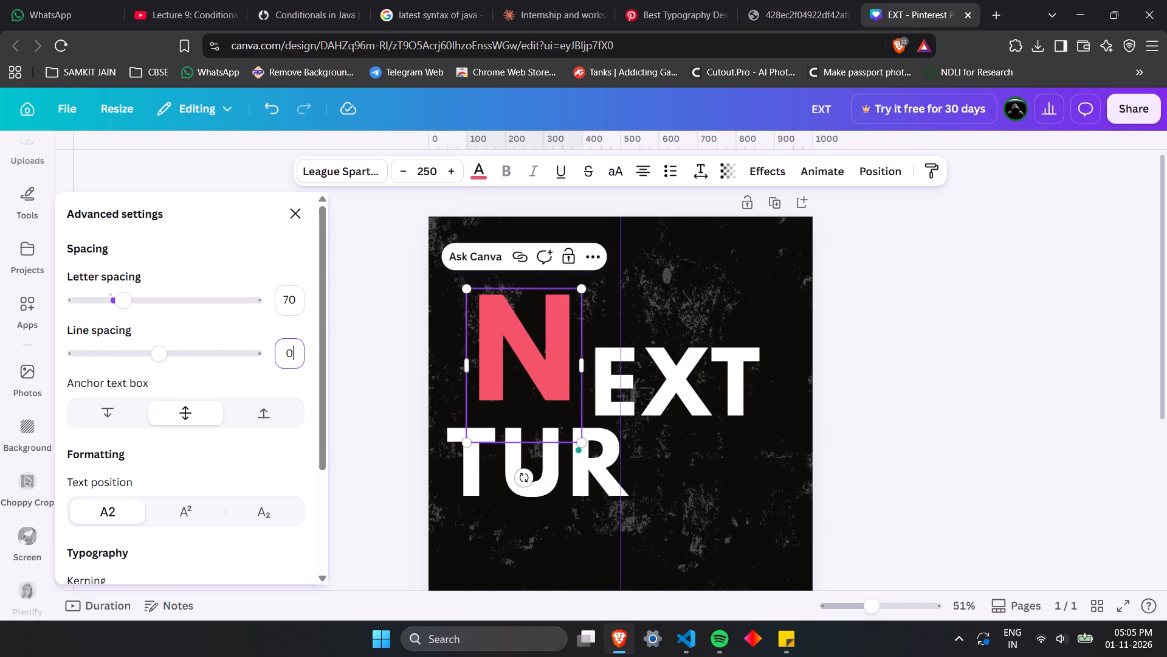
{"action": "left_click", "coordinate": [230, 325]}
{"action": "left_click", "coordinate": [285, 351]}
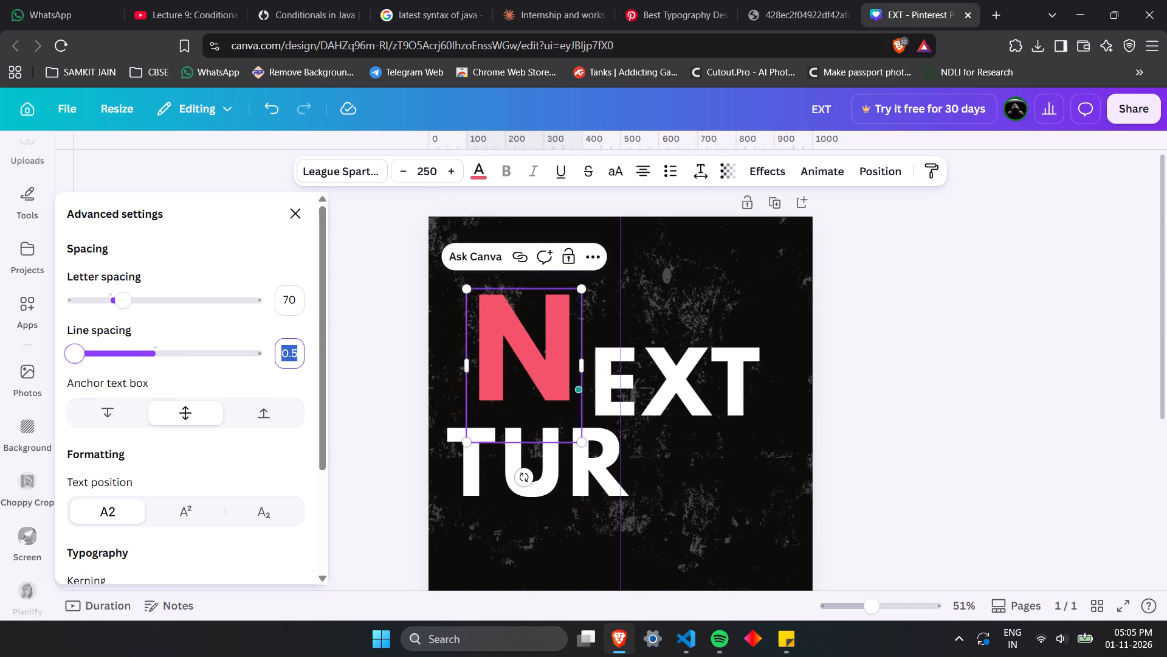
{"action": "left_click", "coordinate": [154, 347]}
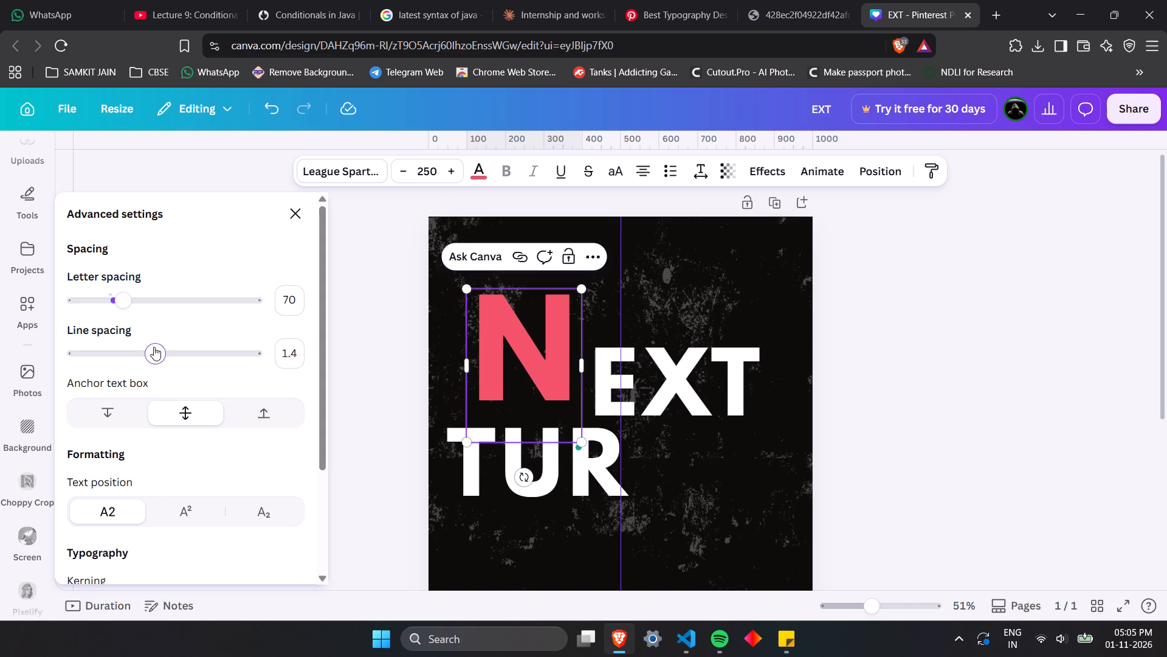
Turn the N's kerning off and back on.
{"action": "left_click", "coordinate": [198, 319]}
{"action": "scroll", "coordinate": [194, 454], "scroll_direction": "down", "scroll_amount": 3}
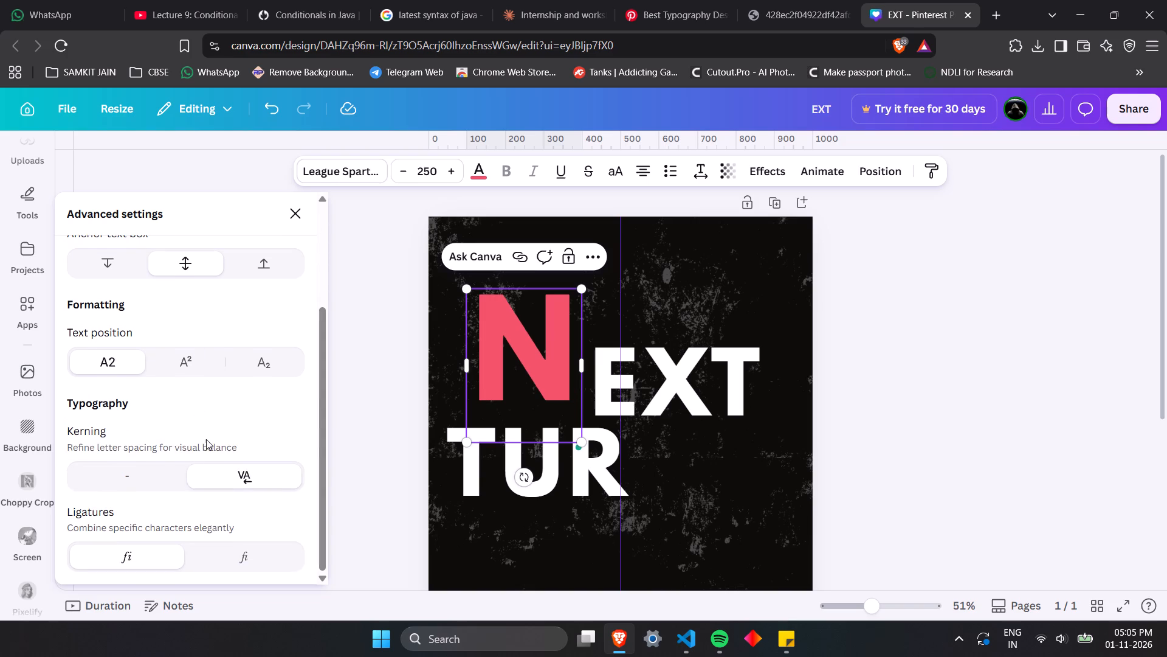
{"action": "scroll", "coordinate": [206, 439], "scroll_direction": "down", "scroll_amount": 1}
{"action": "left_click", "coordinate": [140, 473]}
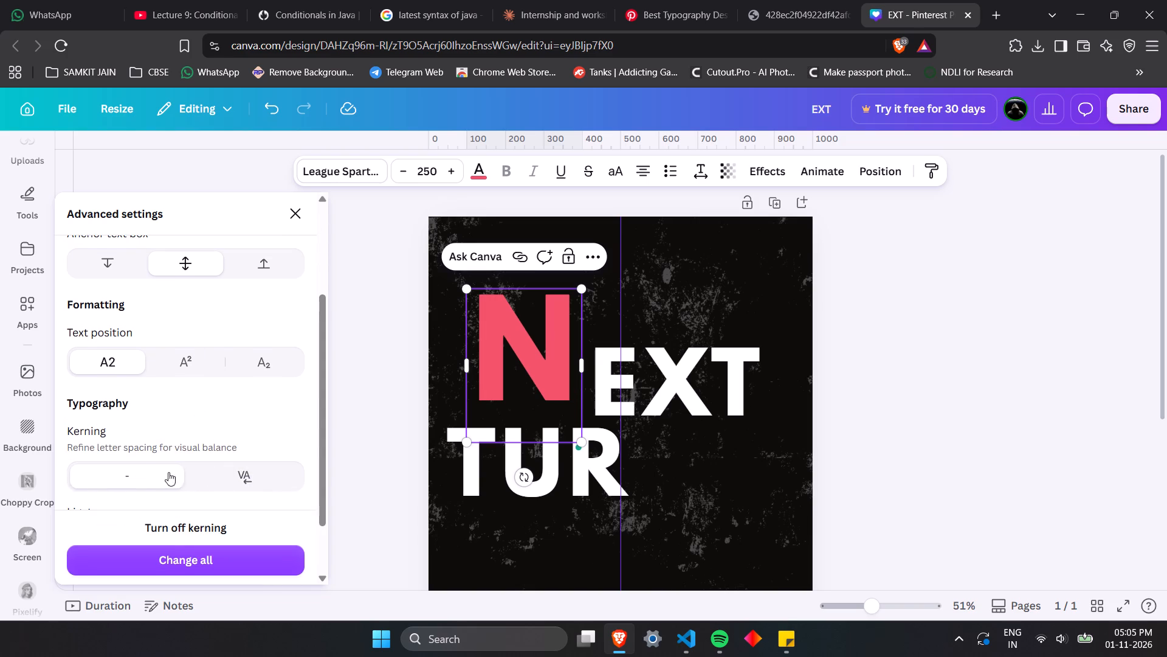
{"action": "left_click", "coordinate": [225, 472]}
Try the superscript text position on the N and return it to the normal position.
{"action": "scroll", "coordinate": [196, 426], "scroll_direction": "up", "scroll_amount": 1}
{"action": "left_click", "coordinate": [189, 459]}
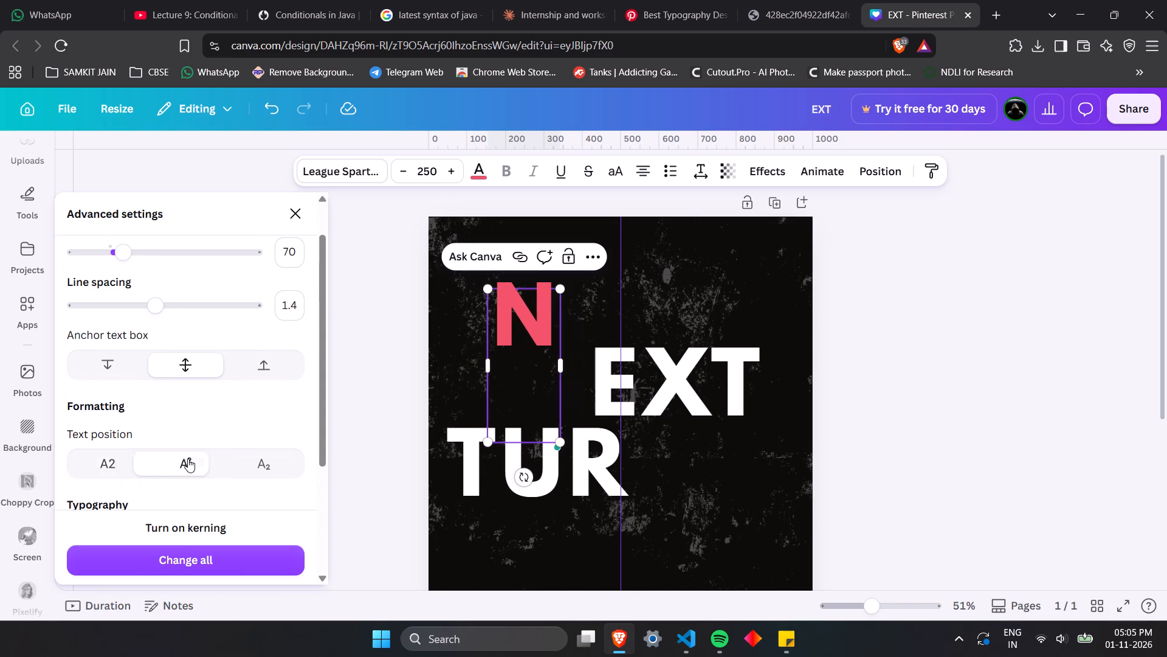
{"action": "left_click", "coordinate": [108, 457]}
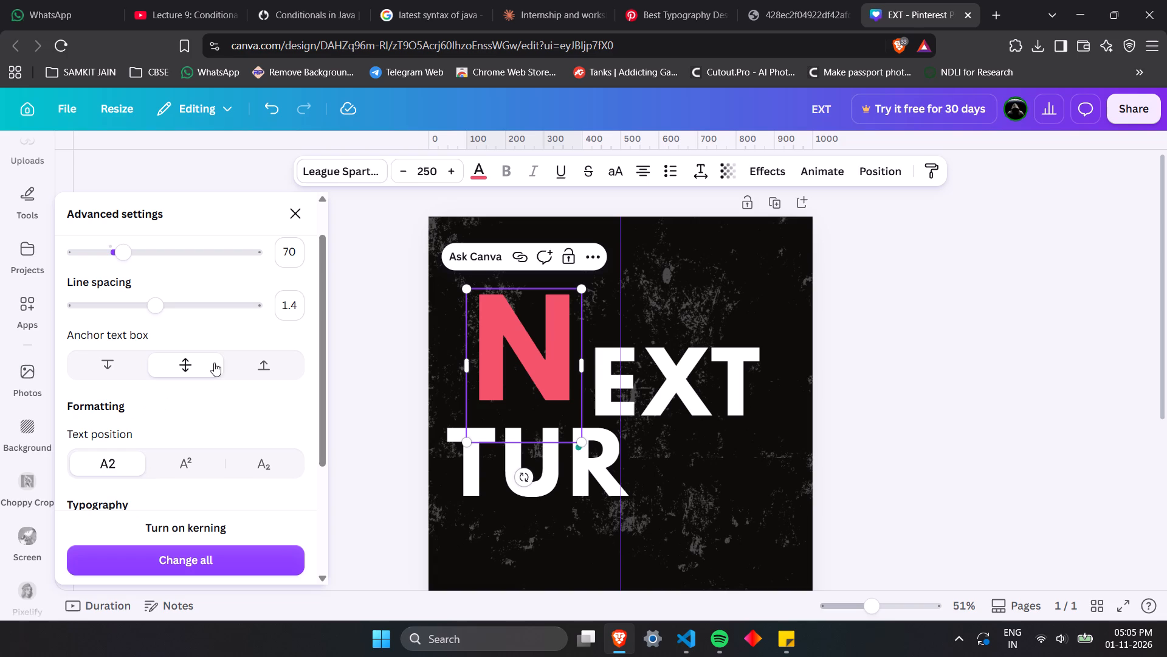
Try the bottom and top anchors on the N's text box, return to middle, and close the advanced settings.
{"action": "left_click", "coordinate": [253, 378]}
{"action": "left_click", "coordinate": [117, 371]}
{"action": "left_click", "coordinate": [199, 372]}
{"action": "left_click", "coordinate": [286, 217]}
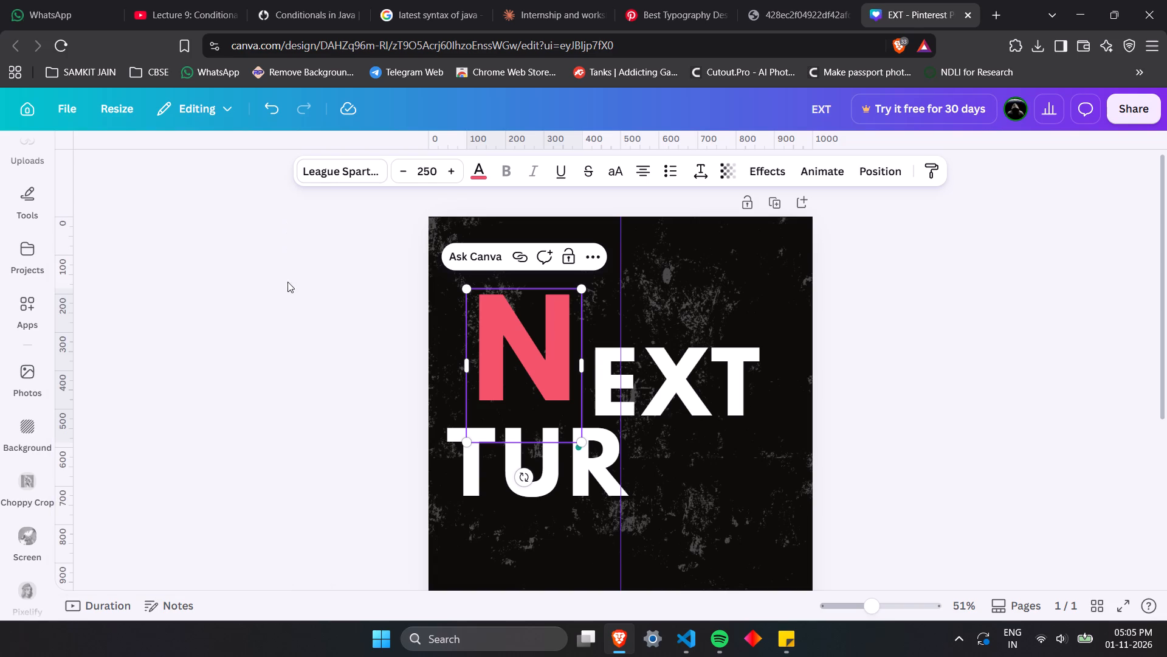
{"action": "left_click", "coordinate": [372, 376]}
Move the pink-red N level with the base of EXT, leaving a small gap before the E, and compare with the reference poster.
{"action": "left_click", "coordinate": [538, 346]}
{"action": "left_click_drag", "start_coordinate": [537, 346], "coordinate": [538, 347]}
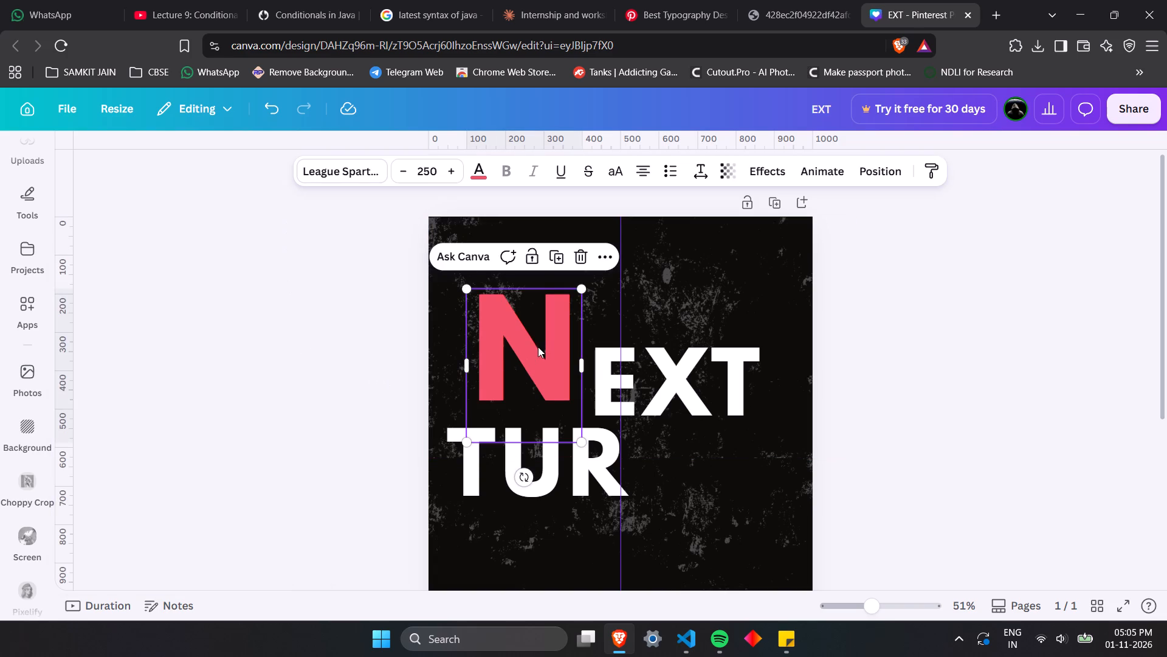
{"action": "left_click_drag", "start_coordinate": [538, 347], "coordinate": [551, 360]}
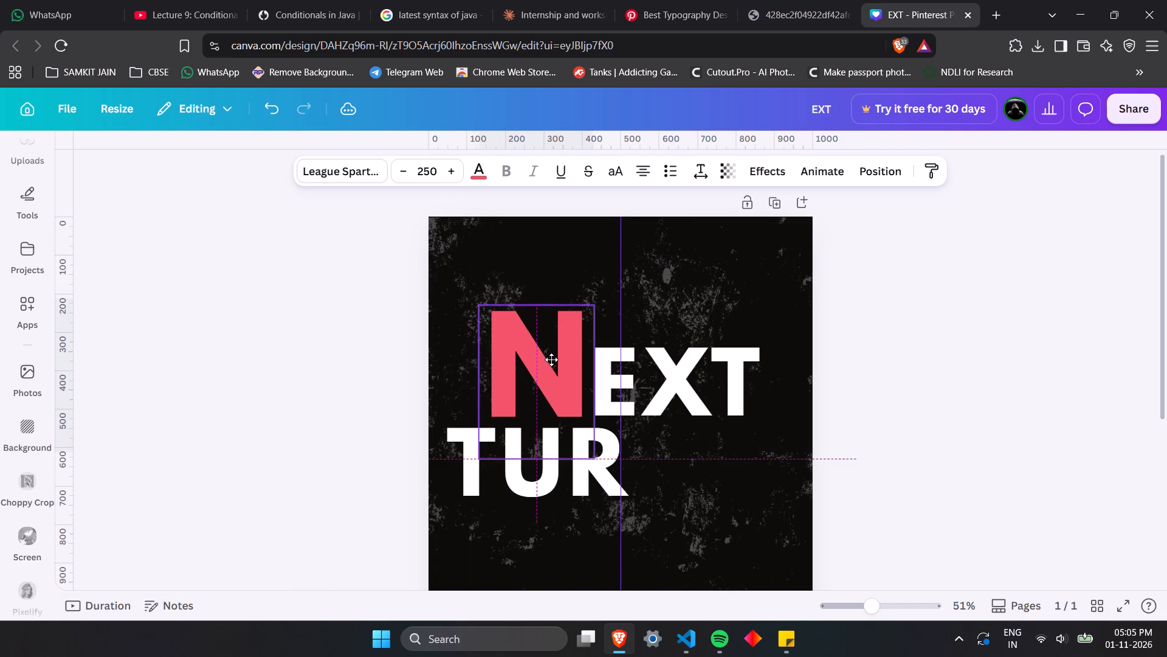
{"action": "left_click_drag", "start_coordinate": [551, 360], "coordinate": [559, 360]}
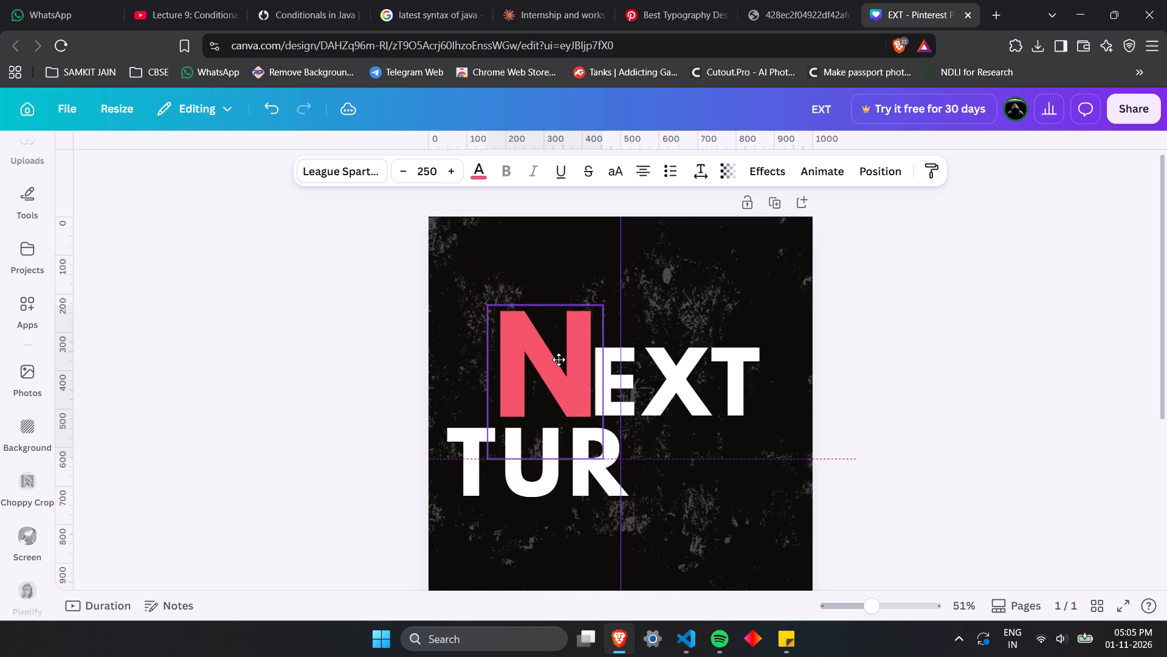
{"action": "left_click_drag", "start_coordinate": [559, 360], "coordinate": [552, 360]}
{"action": "left_click", "coordinate": [283, 338]}
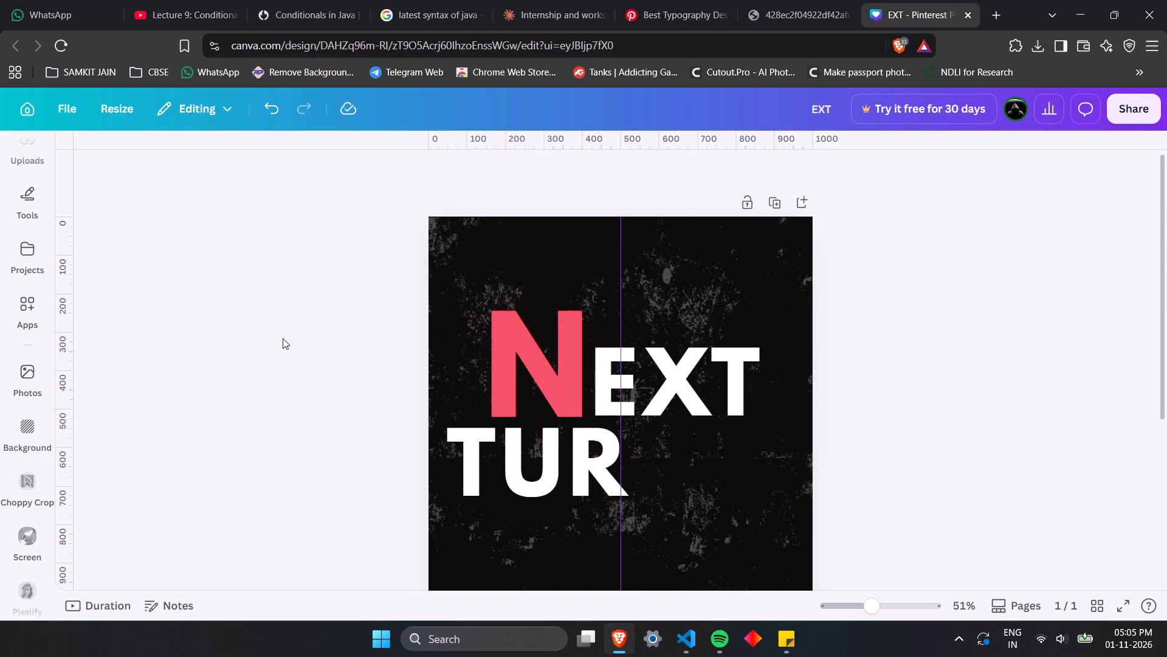
{"action": "left_click", "coordinate": [806, 0]}
{"action": "left_click", "coordinate": [938, 0]}
Nudge the pink-red N closer to the E of EXT, leaving a narrow gap, and compare with the reference poster.
{"action": "left_click", "coordinate": [546, 338]}
{"action": "left_click_drag", "start_coordinate": [542, 347], "coordinate": [552, 348]}
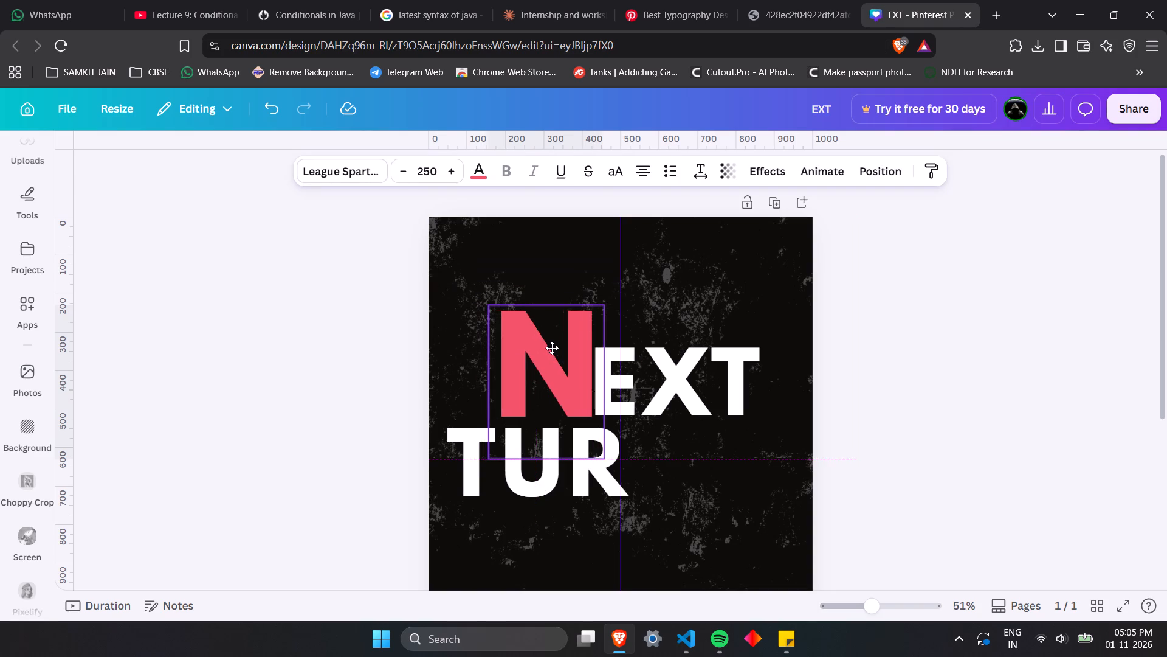
{"action": "left_click_drag", "start_coordinate": [552, 348], "coordinate": [548, 349]}
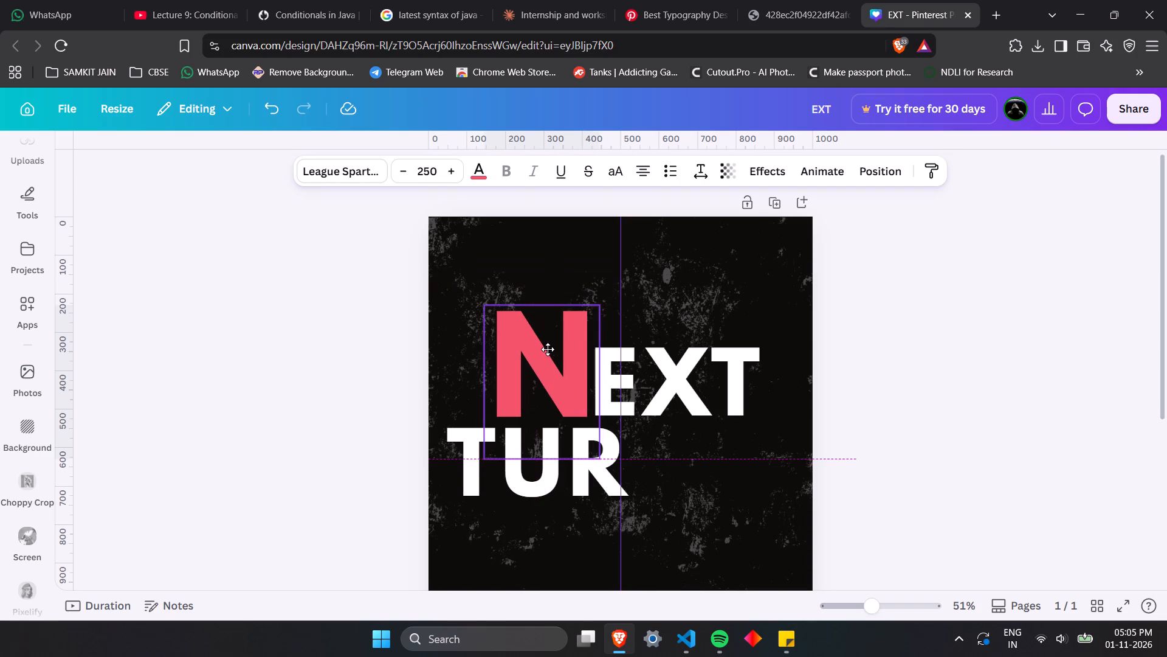
{"action": "left_click_drag", "start_coordinate": [548, 349], "coordinate": [549, 350]}
{"action": "left_click", "coordinate": [318, 343]}
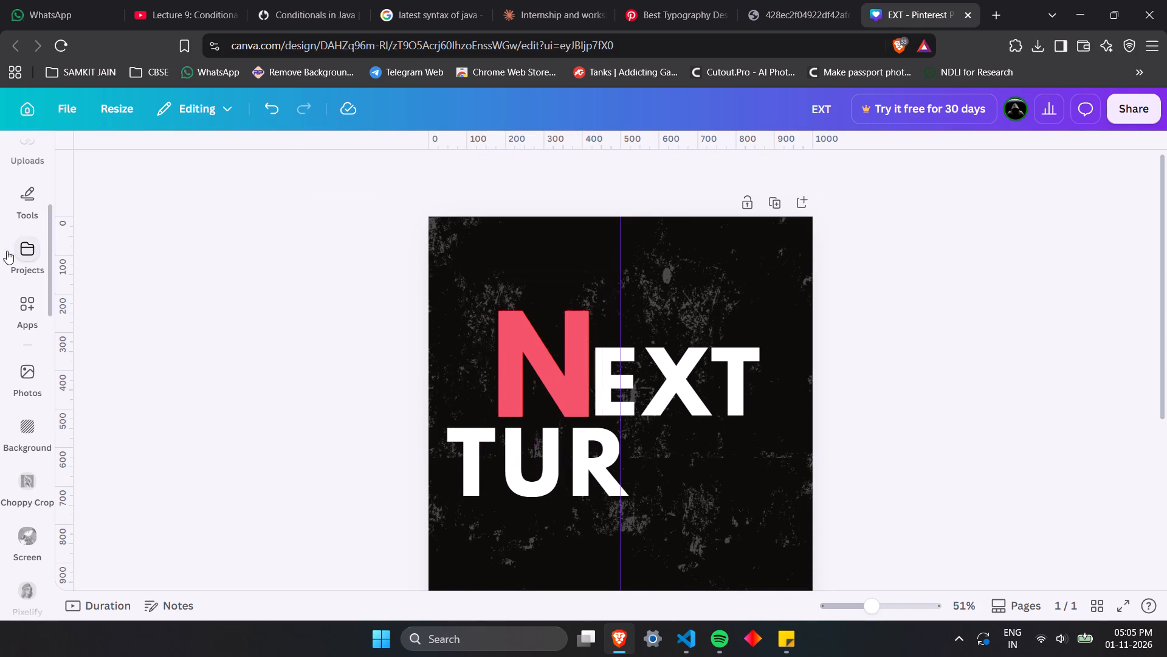
{"action": "scroll", "coordinate": [21, 254], "scroll_direction": "up", "scroll_amount": 4}
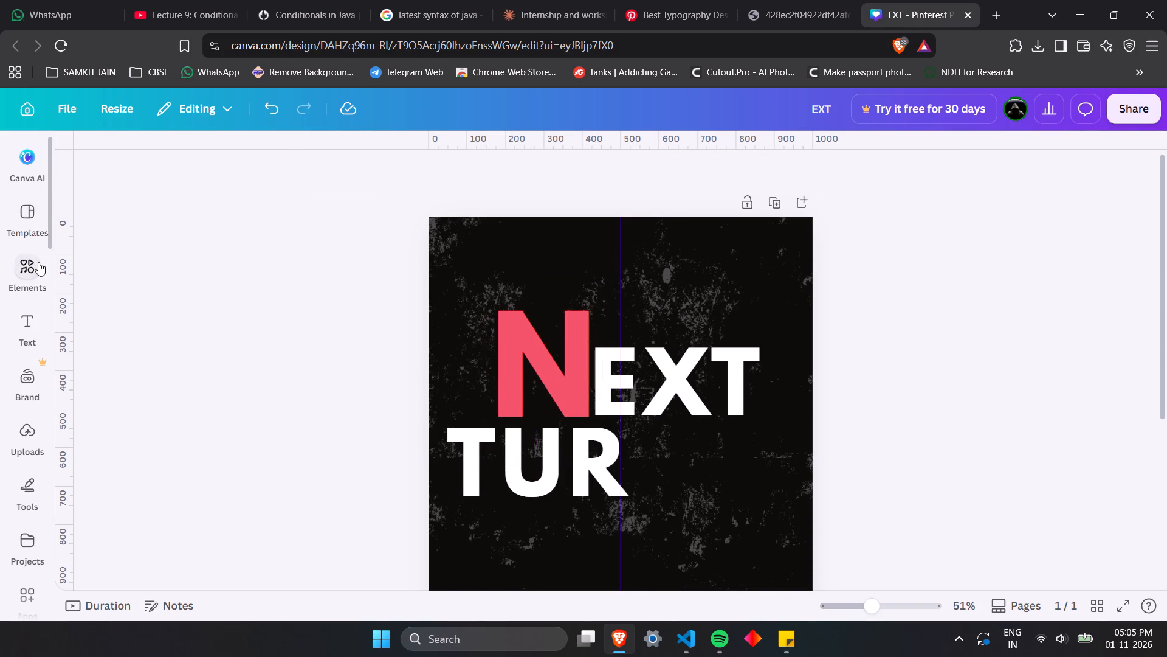
{"action": "left_click", "coordinate": [831, 0]}
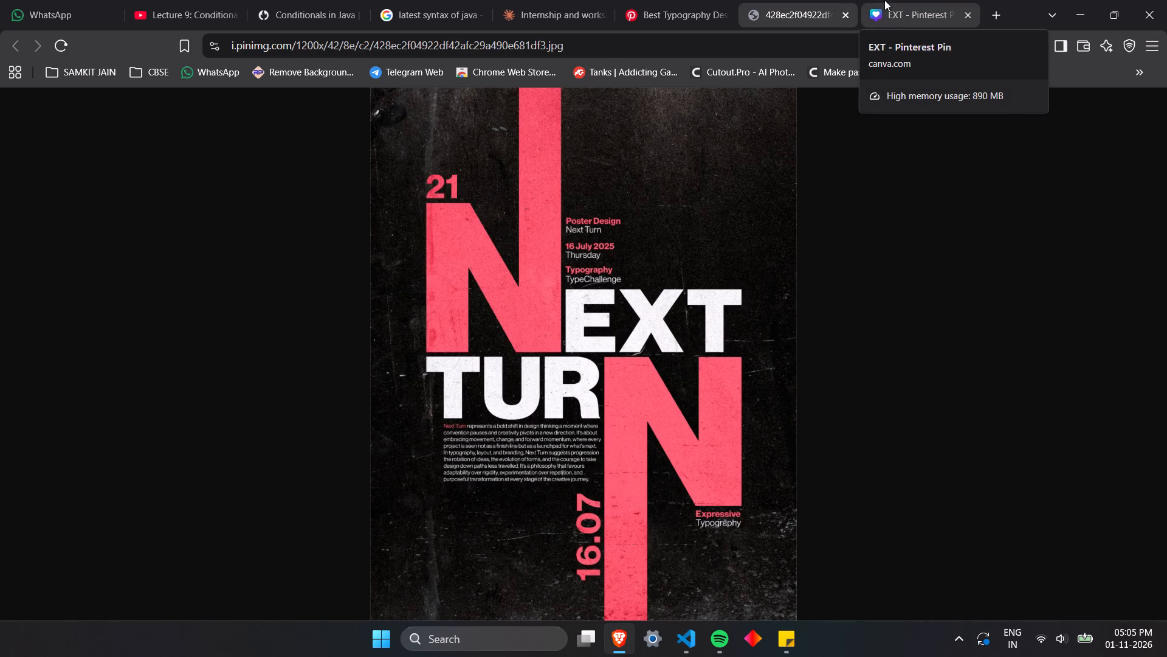
{"action": "left_click", "coordinate": [884, 0]}
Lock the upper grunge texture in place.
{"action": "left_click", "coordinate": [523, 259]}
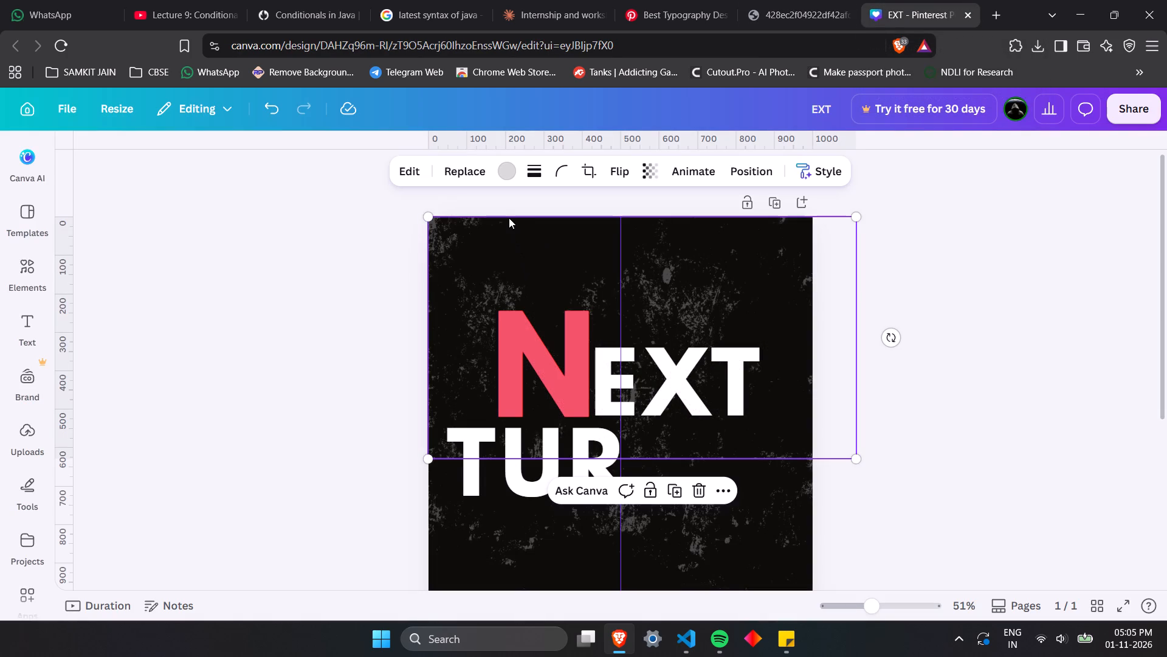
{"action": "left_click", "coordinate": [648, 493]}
Enlarge the lower grunge texture so it extends past the page's left edge.
{"action": "scroll", "coordinate": [723, 495], "scroll_direction": "down", "scroll_amount": 1}
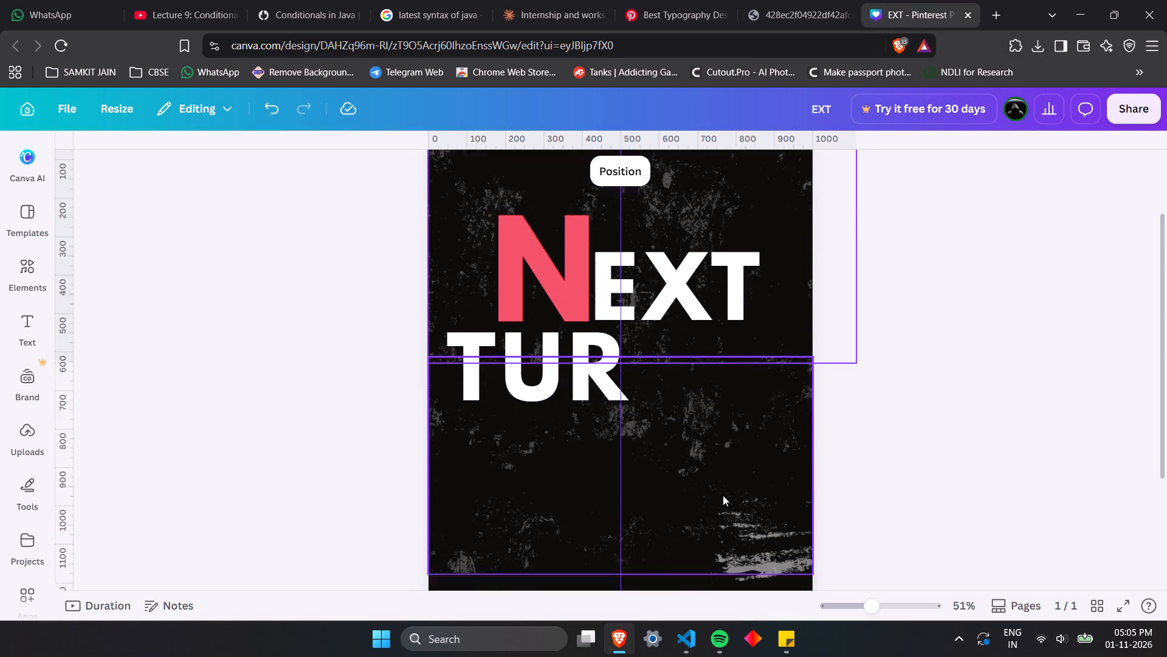
{"action": "left_click", "coordinate": [753, 483]}
{"action": "left_click", "coordinate": [787, 439]}
{"action": "left_click", "coordinate": [663, 384]}
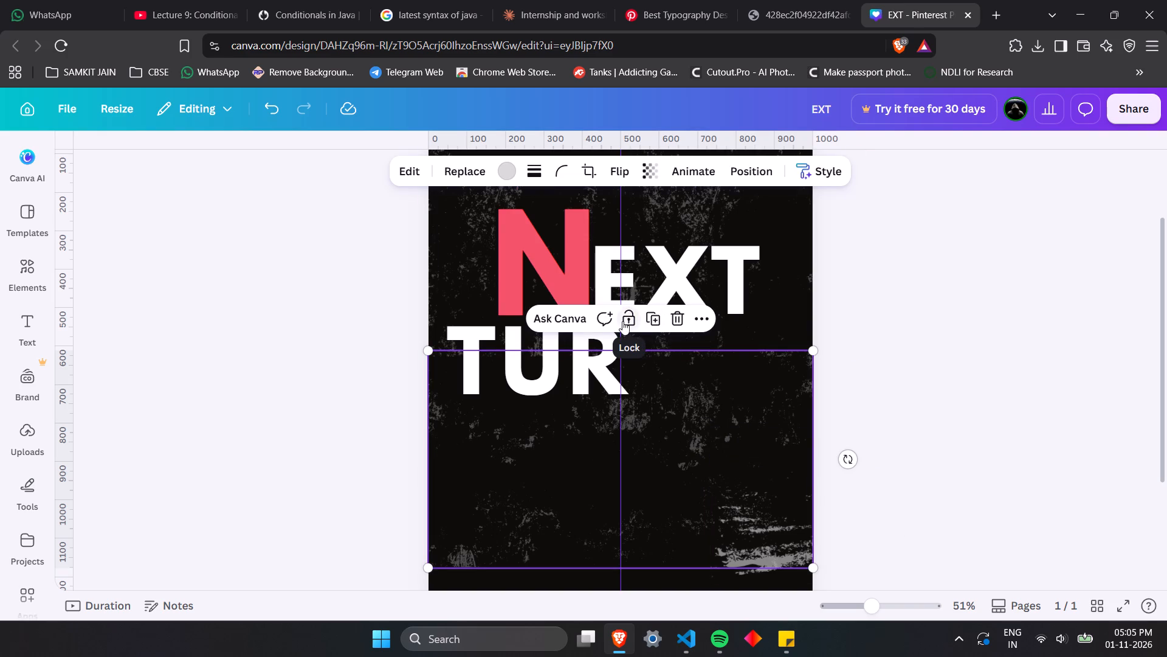
{"action": "left_click_drag", "start_coordinate": [431, 568], "coordinate": [430, 575]}
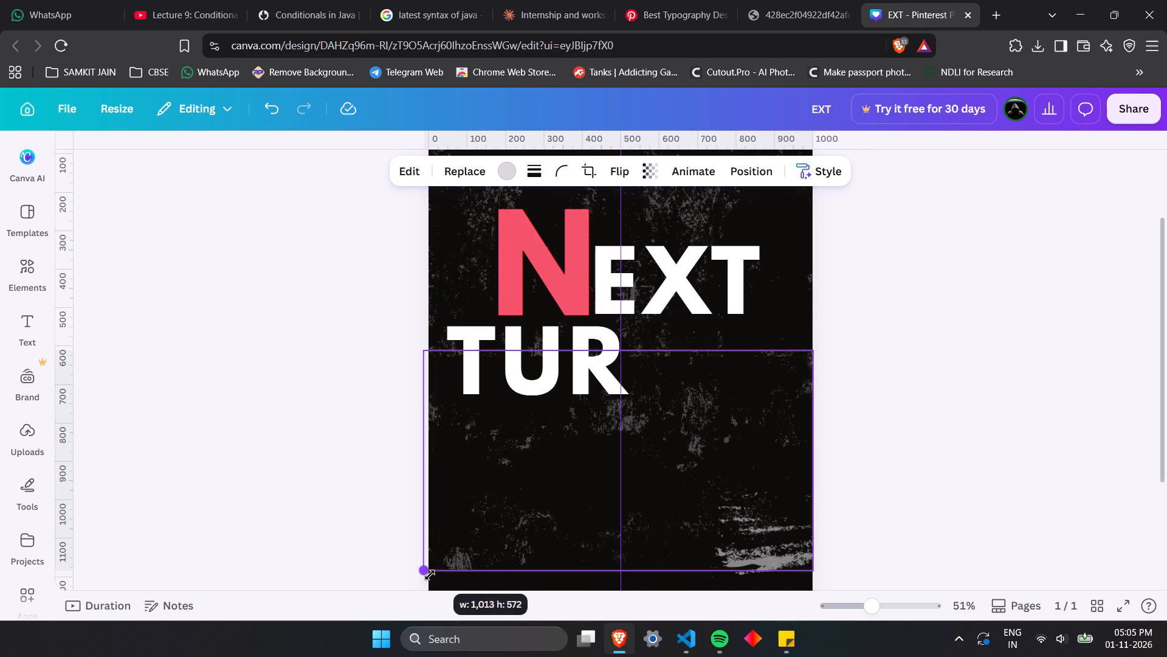
{"action": "left_click_drag", "start_coordinate": [430, 575], "coordinate": [402, 607]}
Move the lower grunge texture down to the page's bottom edge and enlarge it past the page's right edge.
{"action": "scroll", "coordinate": [296, 465], "scroll_direction": "down", "scroll_amount": 1}
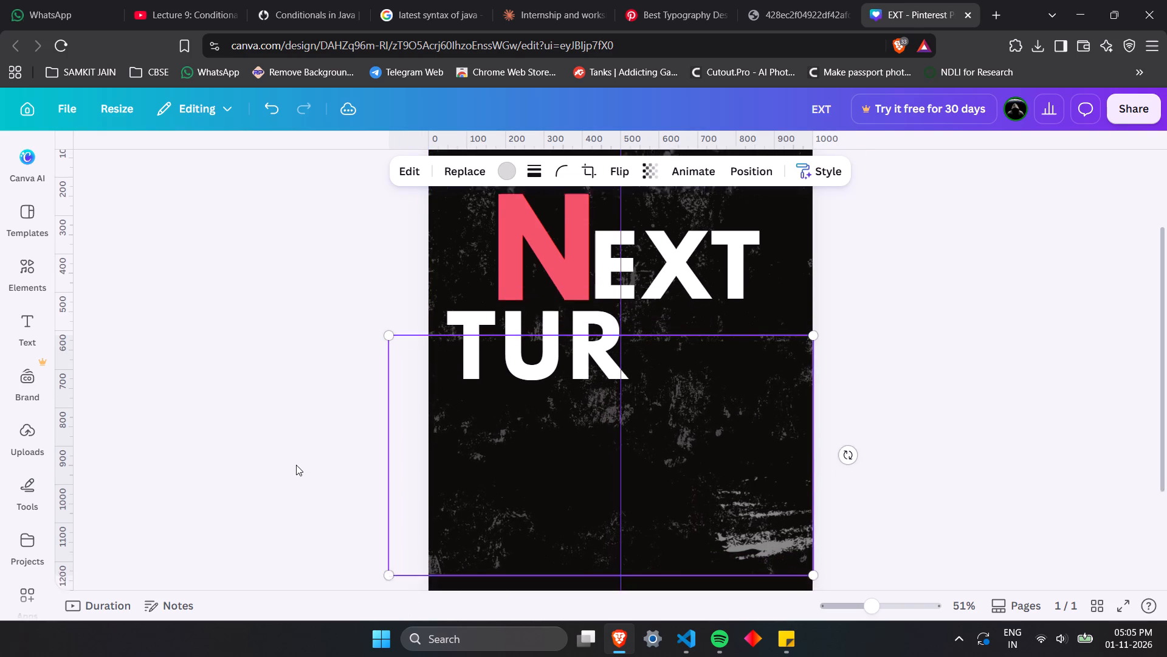
{"action": "scroll", "coordinate": [296, 465], "scroll_direction": "down", "scroll_amount": 2}
{"action": "scroll", "coordinate": [296, 465], "scroll_direction": "up", "scroll_amount": 3}
{"action": "scroll", "coordinate": [296, 465], "scroll_direction": "down", "scroll_amount": 3}
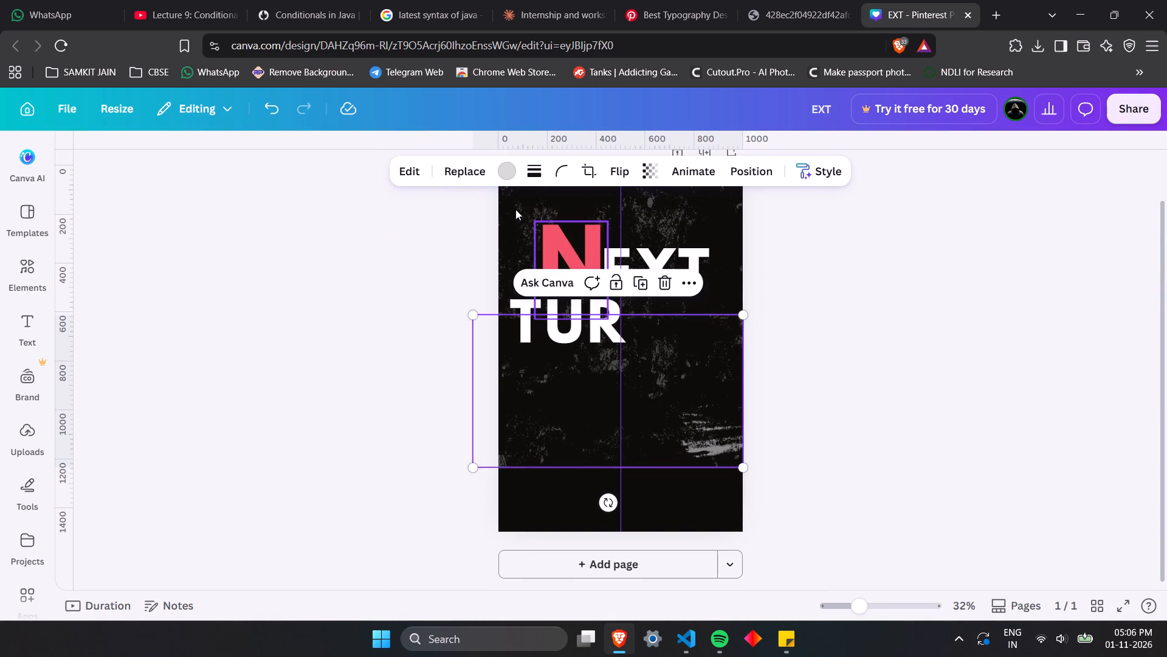
{"action": "left_click", "coordinate": [515, 209]}
{"action": "left_click", "coordinate": [542, 408]}
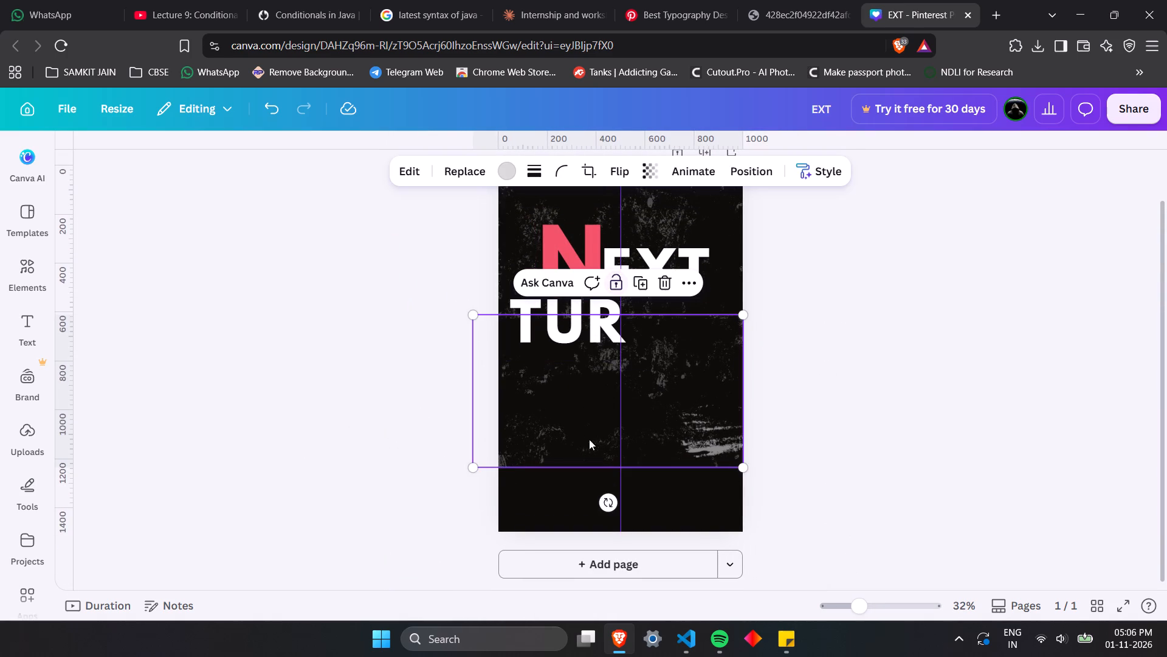
{"action": "left_click_drag", "start_coordinate": [577, 426], "coordinate": [576, 487]}
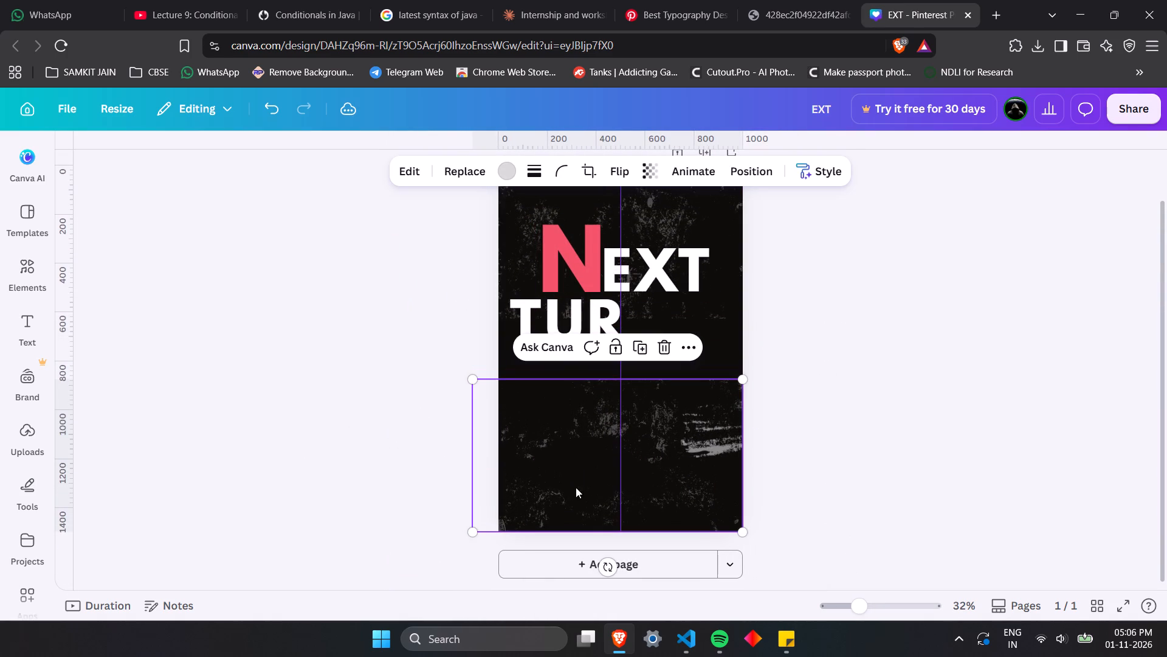
{"action": "left_click_drag", "start_coordinate": [741, 381], "coordinate": [810, 352]}
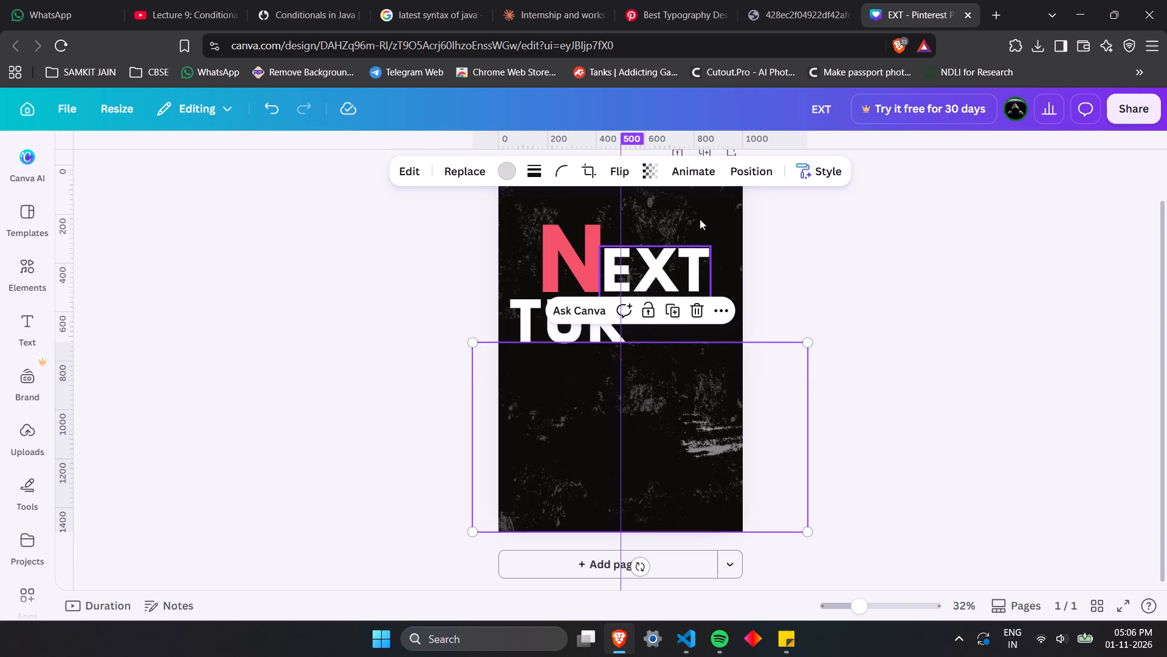
Unlock the upper grunge texture and enlarge it down and to the right until it overlaps the lower texture.
{"action": "left_click", "coordinate": [700, 218]}
{"action": "left_click", "coordinate": [647, 208]}
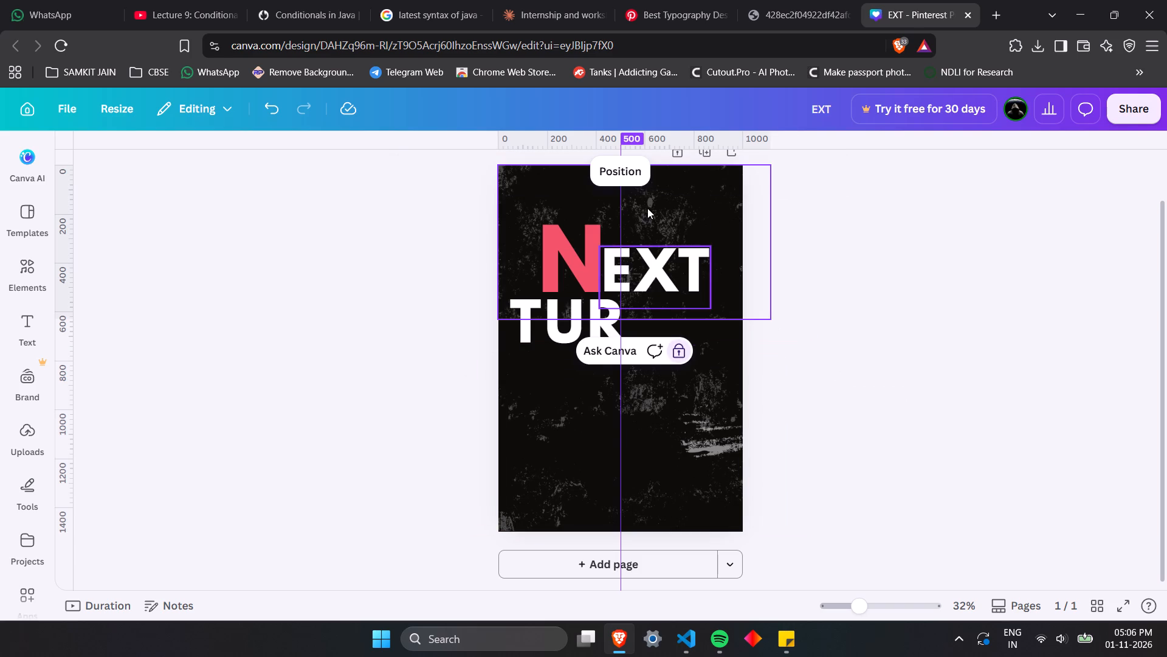
{"action": "scroll", "coordinate": [653, 225], "scroll_direction": "up", "scroll_amount": 1}
{"action": "left_click", "coordinate": [666, 268]}
{"action": "left_click", "coordinate": [658, 249]}
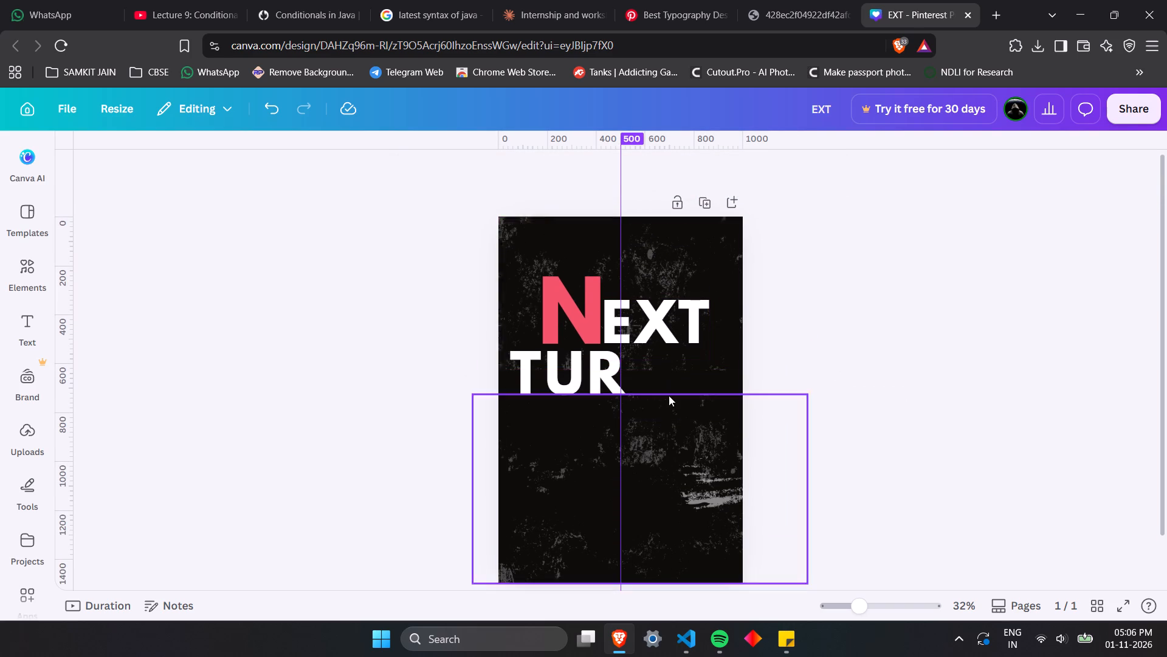
{"action": "left_click", "coordinate": [690, 248]}
{"action": "left_click", "coordinate": [679, 407]}
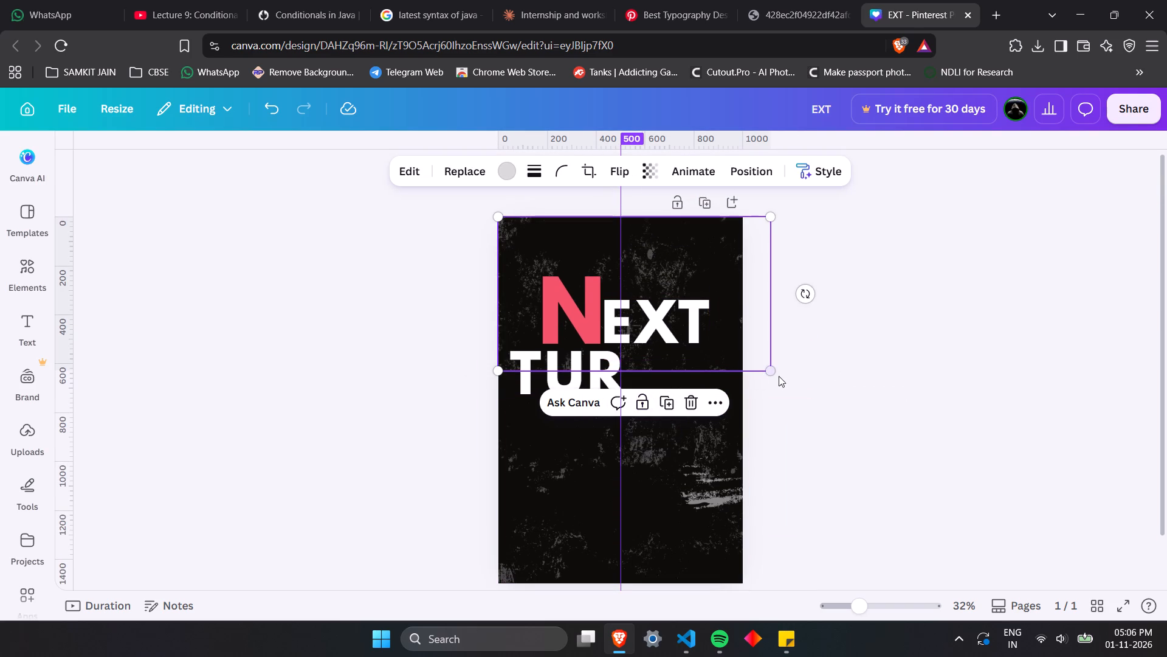
{"action": "left_click_drag", "start_coordinate": [769, 371], "coordinate": [845, 434]}
{"action": "left_click", "coordinate": [845, 453]}
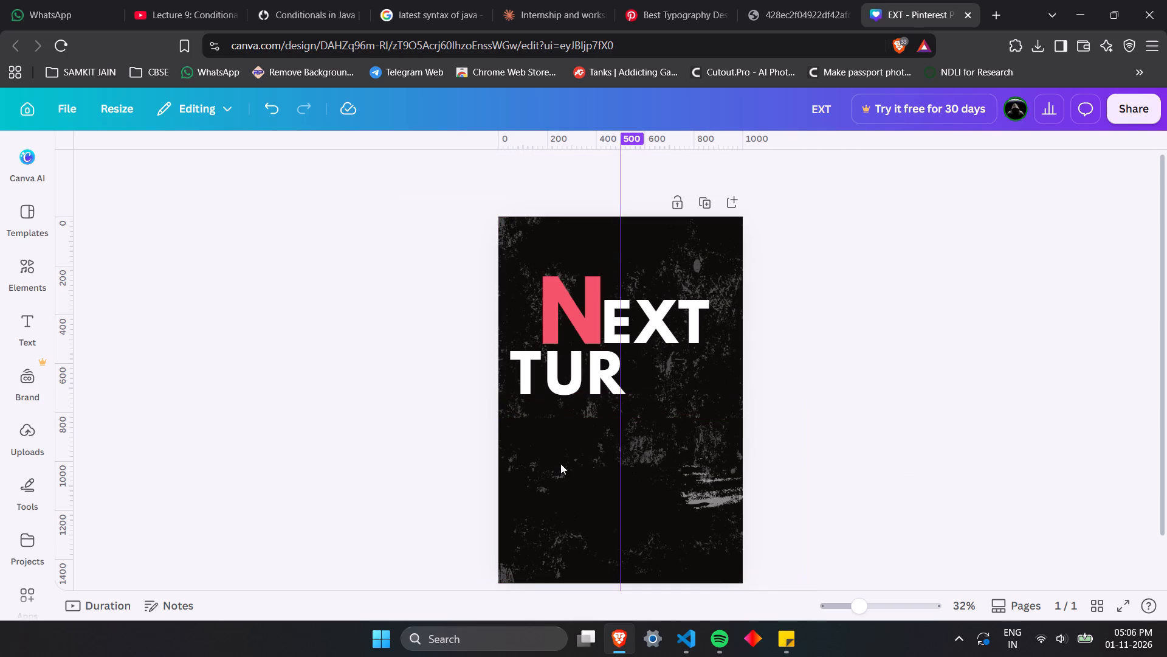
Lock the enlarged lower grunge texture in place.
{"action": "left_click", "coordinate": [560, 464]}
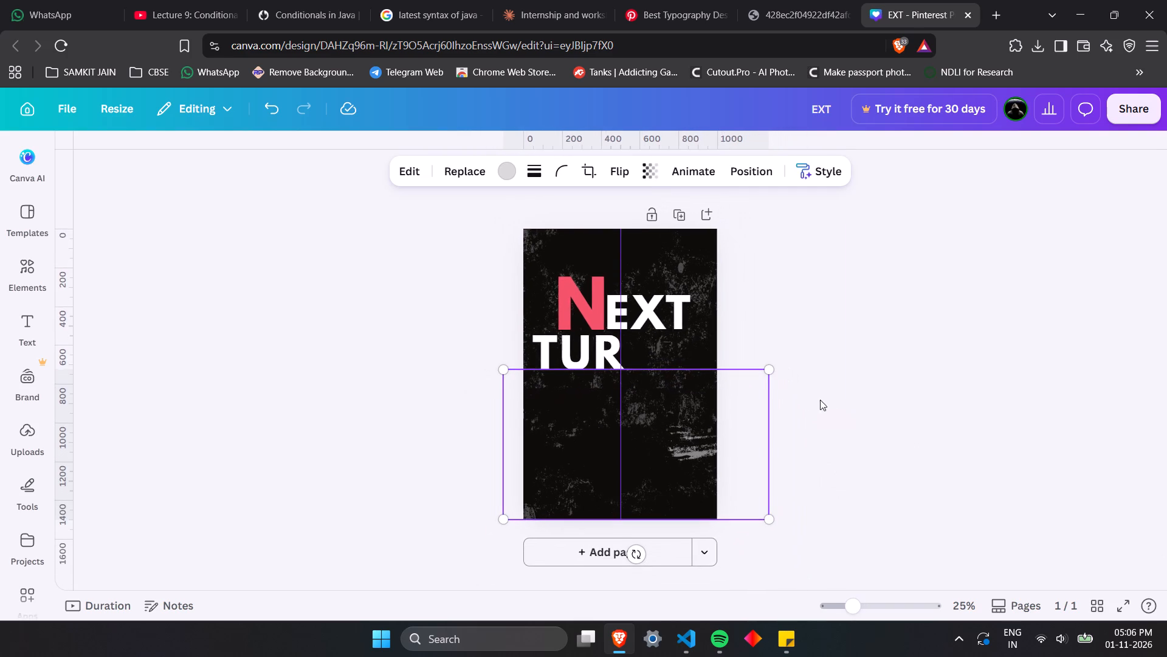
{"action": "left_click", "coordinate": [641, 341]}
Unlock the white brush-stroke texture and move it down into the page's bottom-right corner.
{"action": "left_click", "coordinate": [683, 434]}
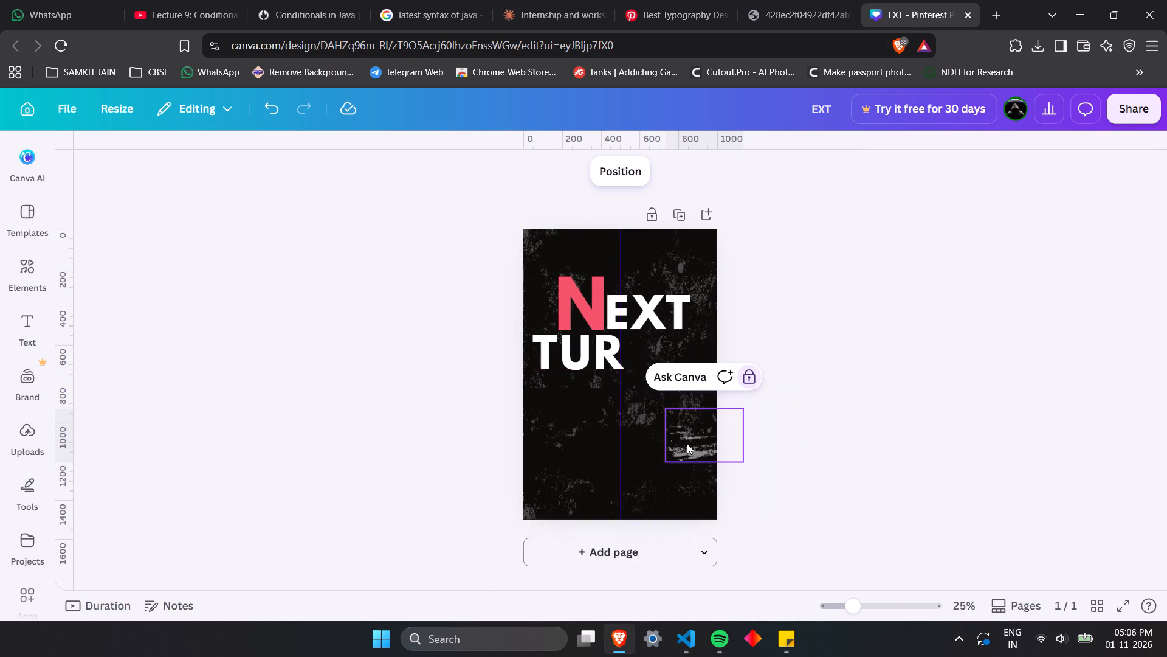
{"action": "left_click_drag", "start_coordinate": [687, 444], "coordinate": [690, 471]}
{"action": "left_click", "coordinate": [703, 440]}
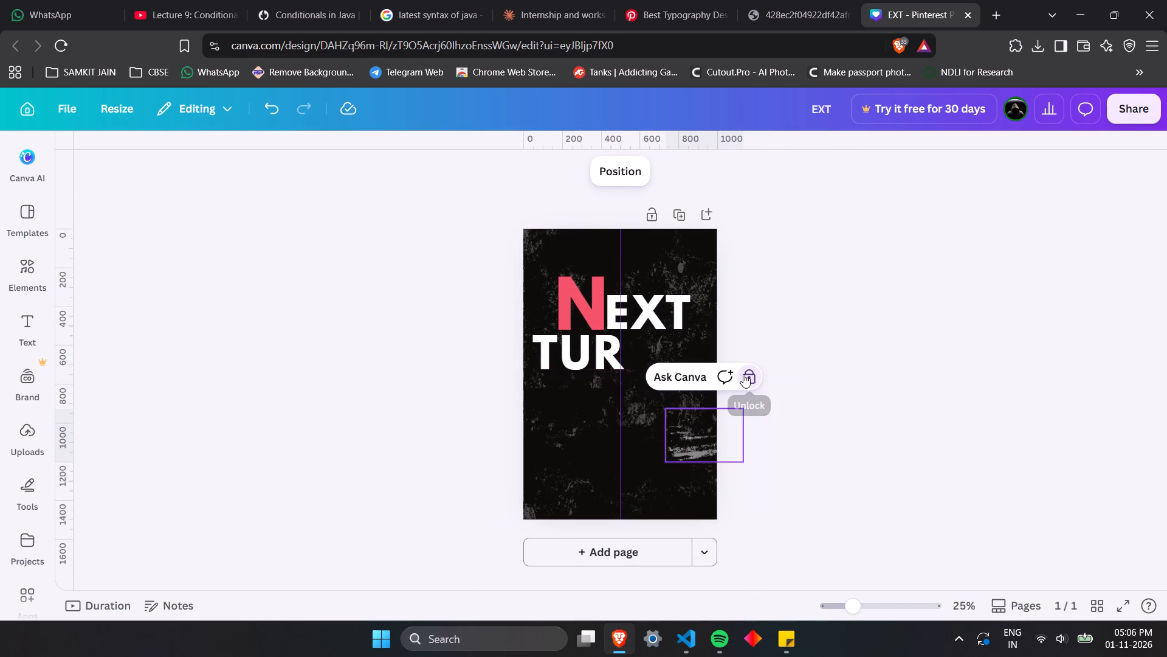
{"action": "left_click", "coordinate": [743, 374]}
{"action": "left_click_drag", "start_coordinate": [690, 445], "coordinate": [692, 502]}
{"action": "left_click", "coordinate": [857, 391]}
Lock the enlarged upper grunge texture in place.
{"action": "left_click", "coordinate": [678, 266]}
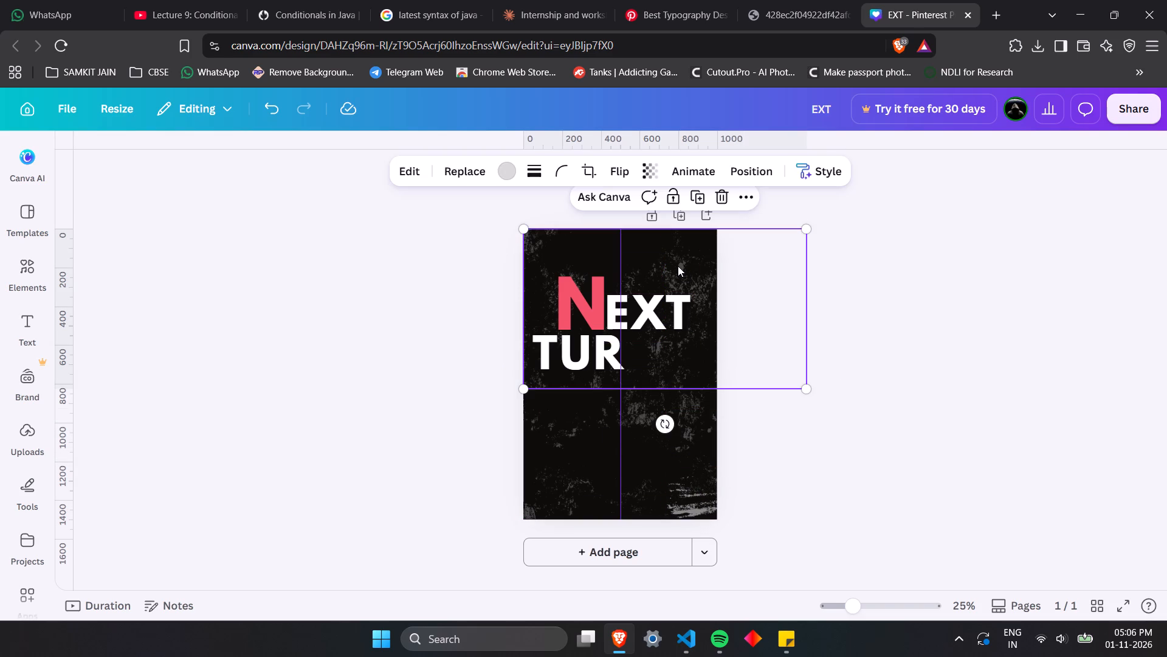
{"action": "scroll", "coordinate": [678, 266], "scroll_direction": "up", "scroll_amount": 1}
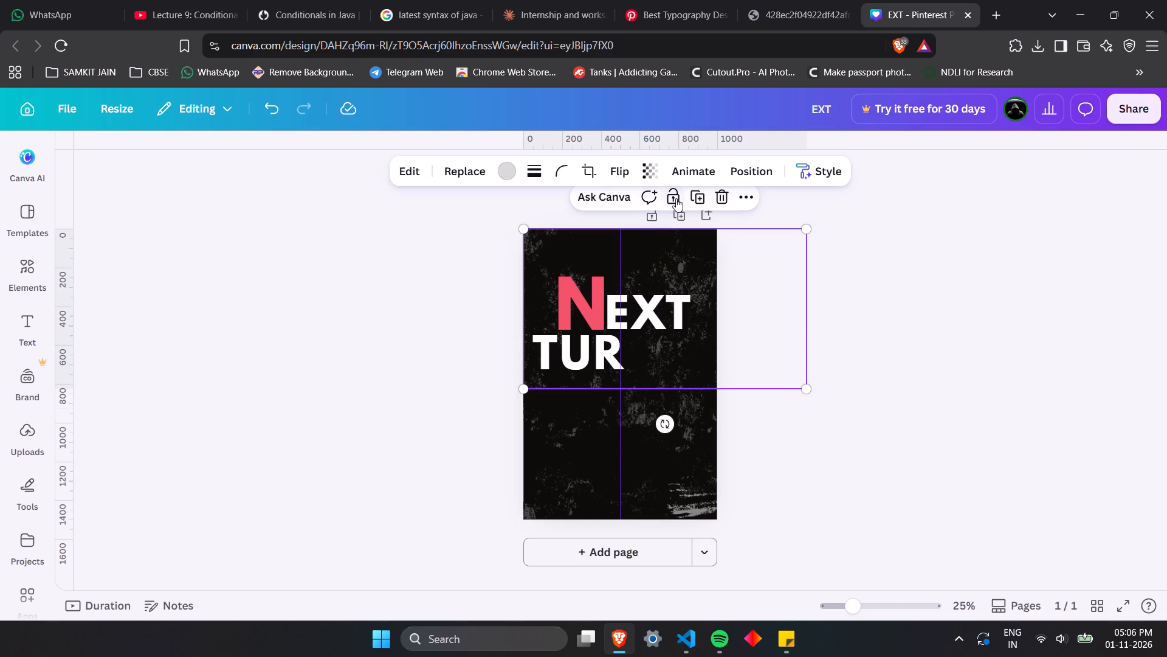
{"action": "left_click", "coordinate": [676, 198]}
{"action": "left_click", "coordinate": [418, 306]}
Move the N, EXT and TUR text boxes down together to around the vertical middle of the page.
{"action": "left_click_drag", "start_coordinate": [540, 282], "coordinate": [572, 320]}
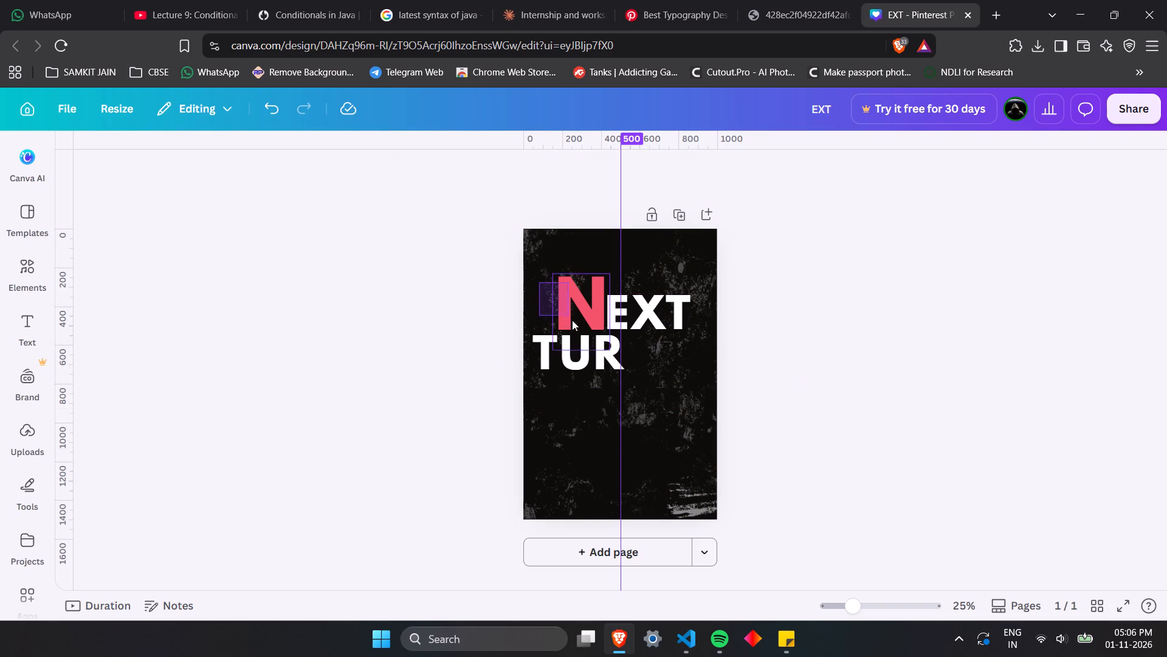
{"action": "left_click_drag", "start_coordinate": [572, 320], "coordinate": [656, 369]}
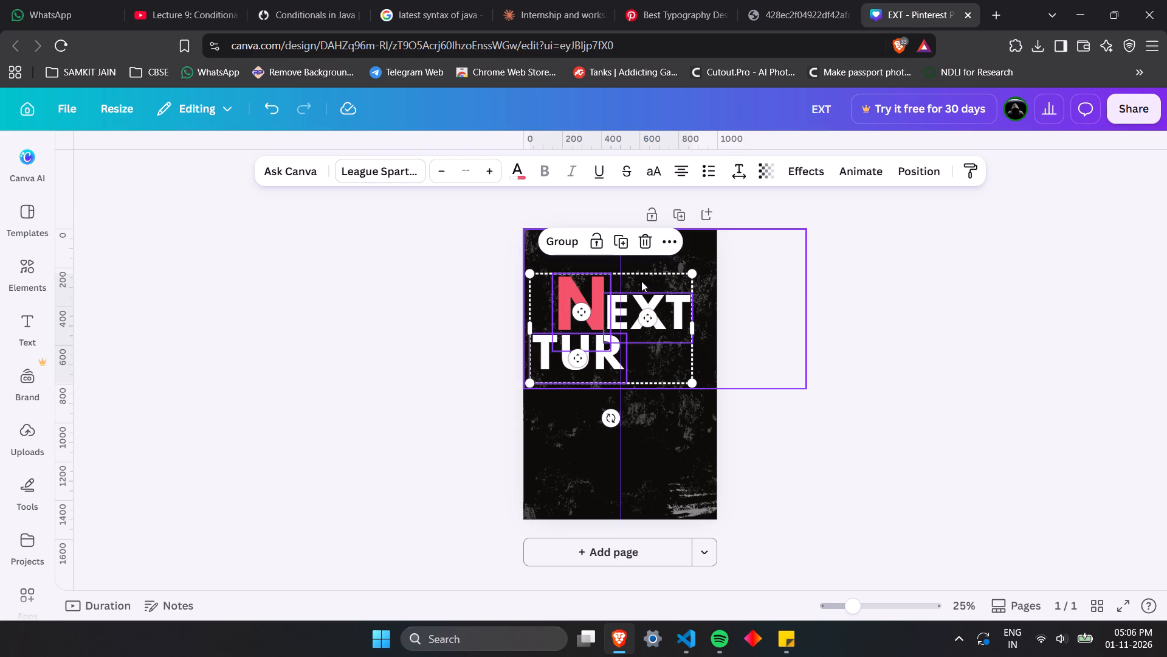
{"action": "left_click", "coordinate": [645, 316]}
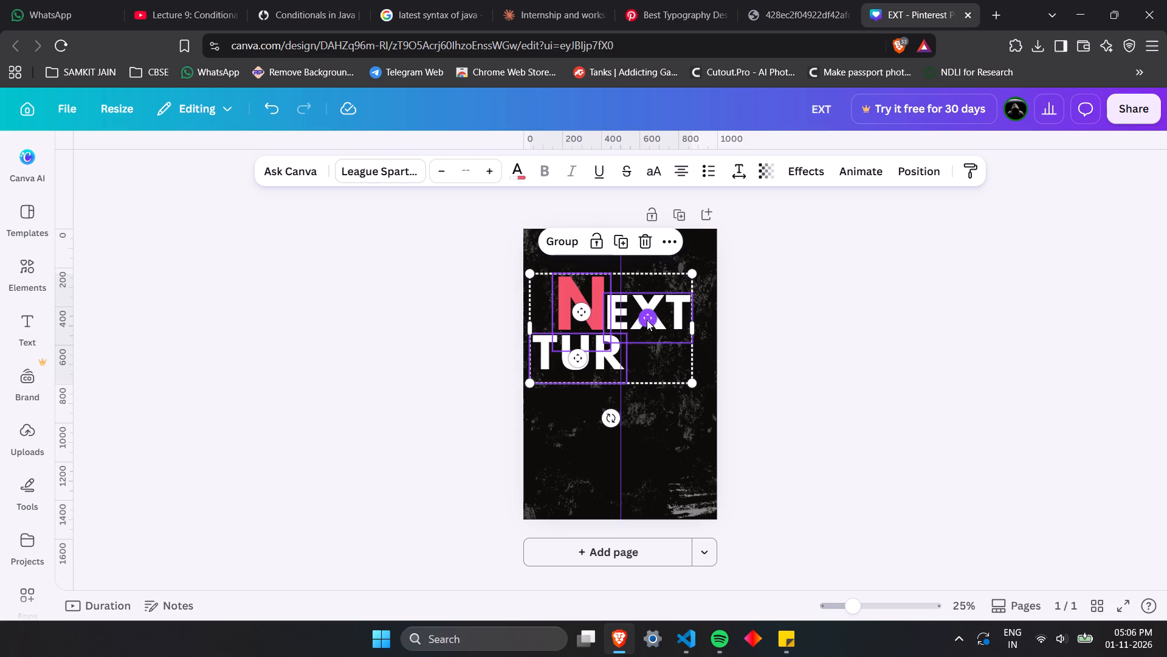
{"action": "key", "text": "ctrl+z"}
{"action": "key", "text": "ctrl+z"}
{"action": "left_click_drag", "start_coordinate": [647, 283], "coordinate": [647, 305]}
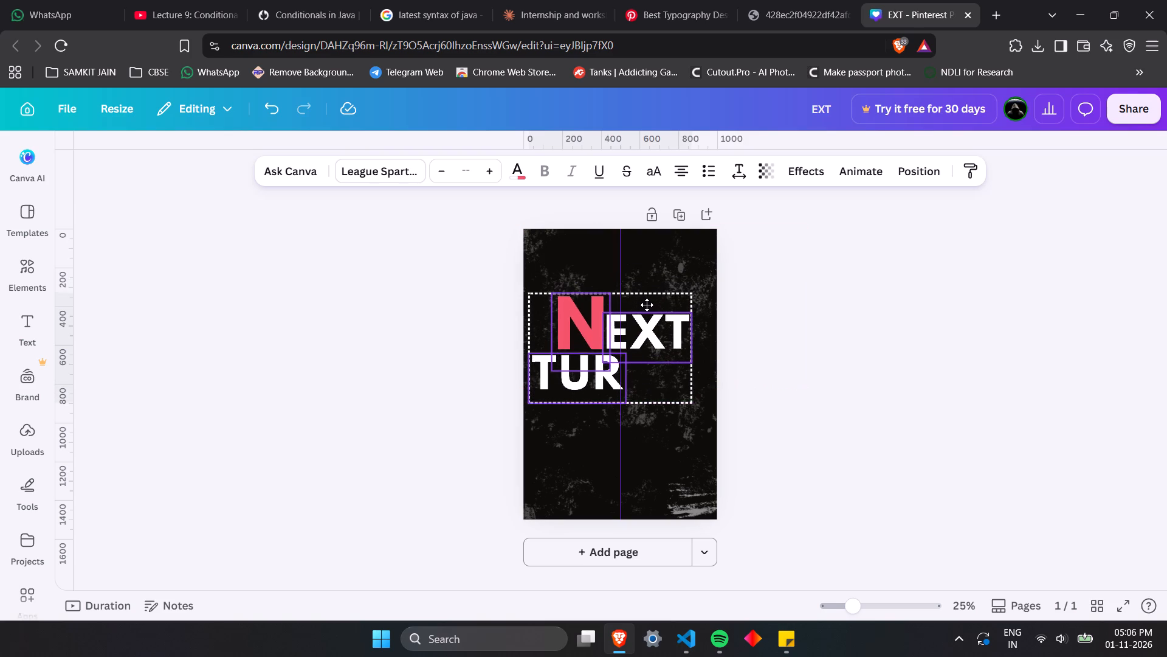
{"action": "left_click_drag", "start_coordinate": [647, 305], "coordinate": [647, 324]}
{"action": "left_click", "coordinate": [399, 322]}
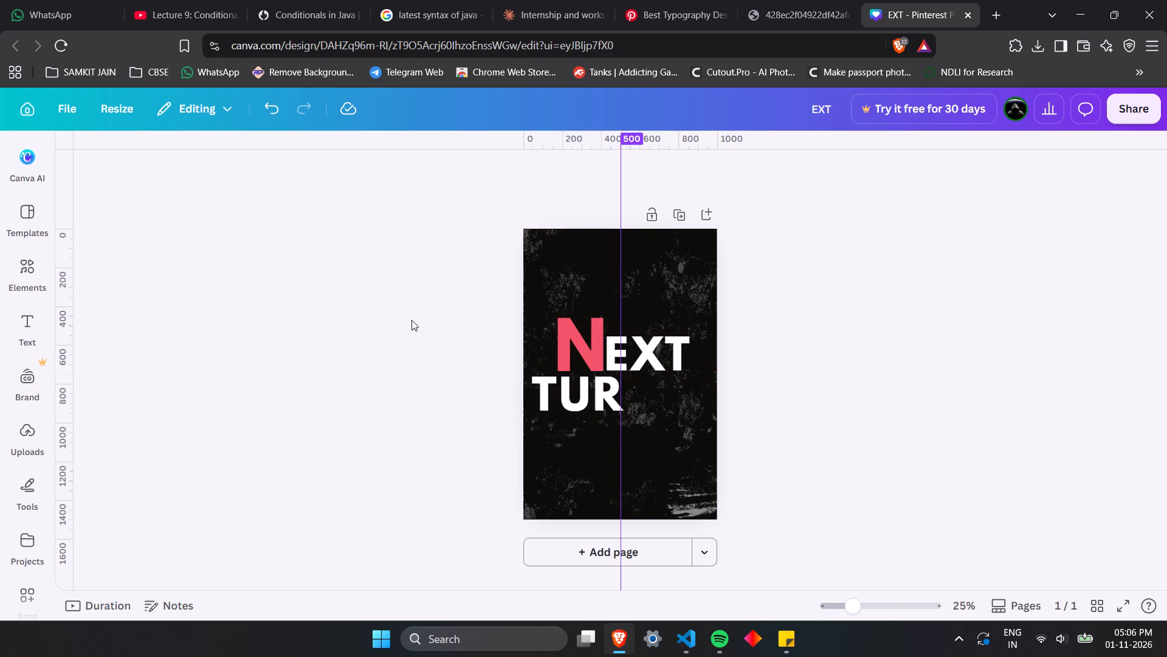
Check the reference poster, search the elements for "square" and add a square shape to the page.
{"action": "left_click", "coordinate": [841, 0]}
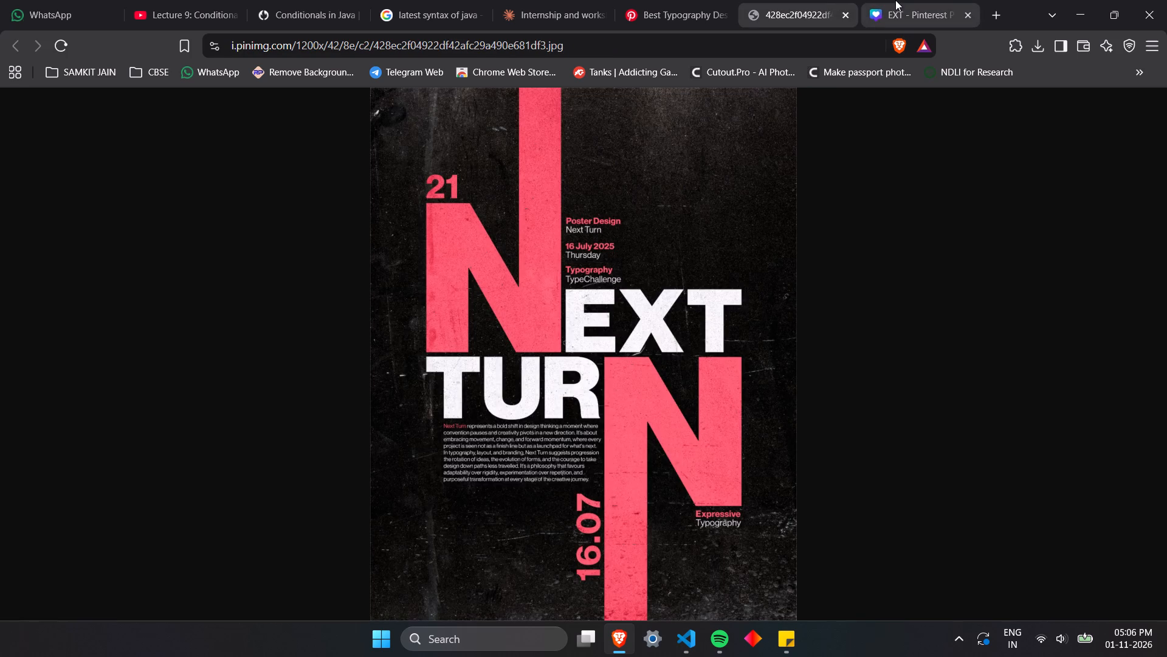
{"action": "scroll", "coordinate": [729, 367], "scroll_direction": "down", "scroll_amount": 1}
{"action": "left_click", "coordinate": [878, 0]}
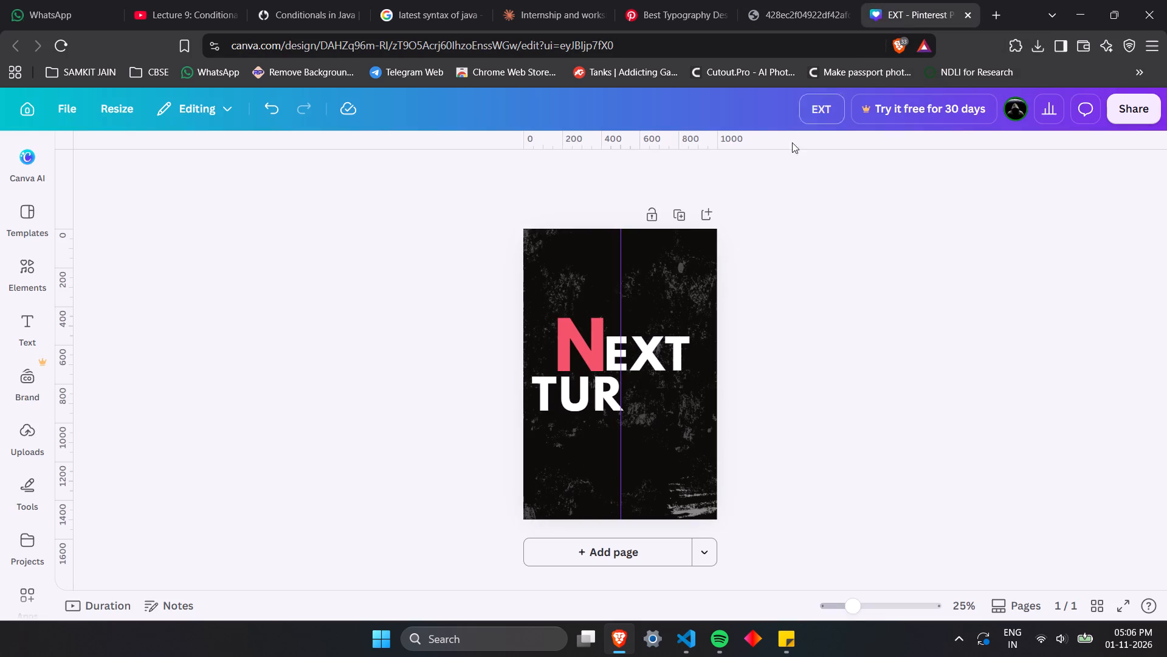
{"action": "left_click", "coordinate": [578, 328]}
{"action": "left_click", "coordinate": [282, 330]}
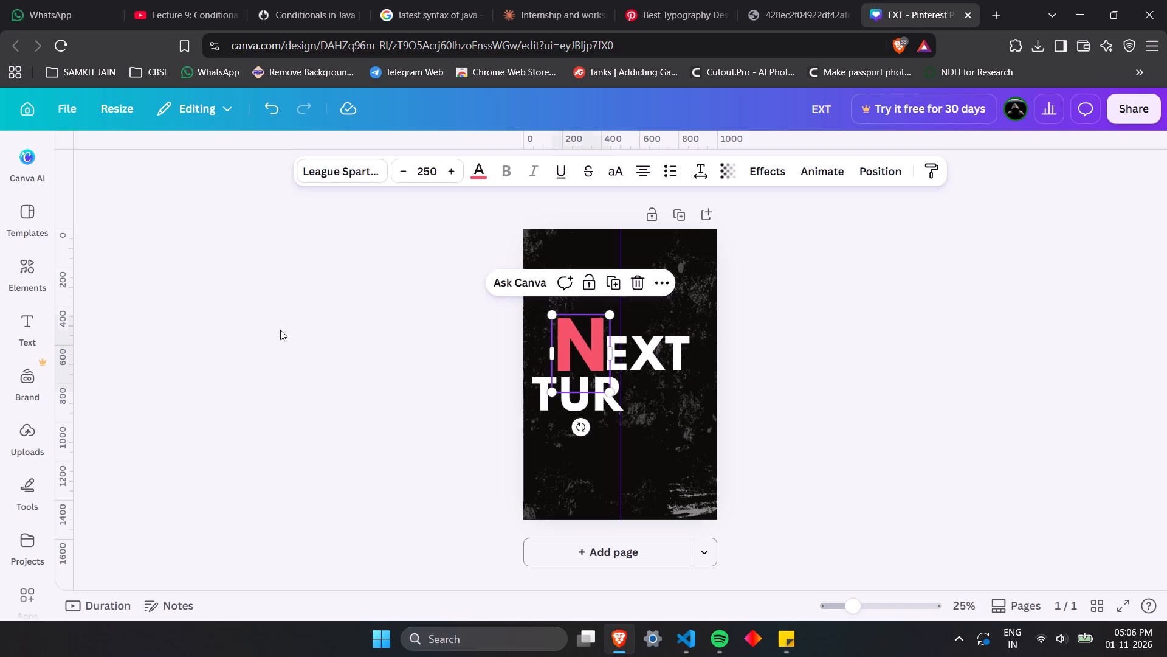
{"action": "left_click", "coordinate": [24, 280]}
{"action": "left_click_drag", "start_coordinate": [191, 172], "coordinate": [71, 173]}
{"action": "key", "text": "s"}
{"action": "type", "text": "quare"}
{"action": "left_click", "coordinate": [116, 287]}
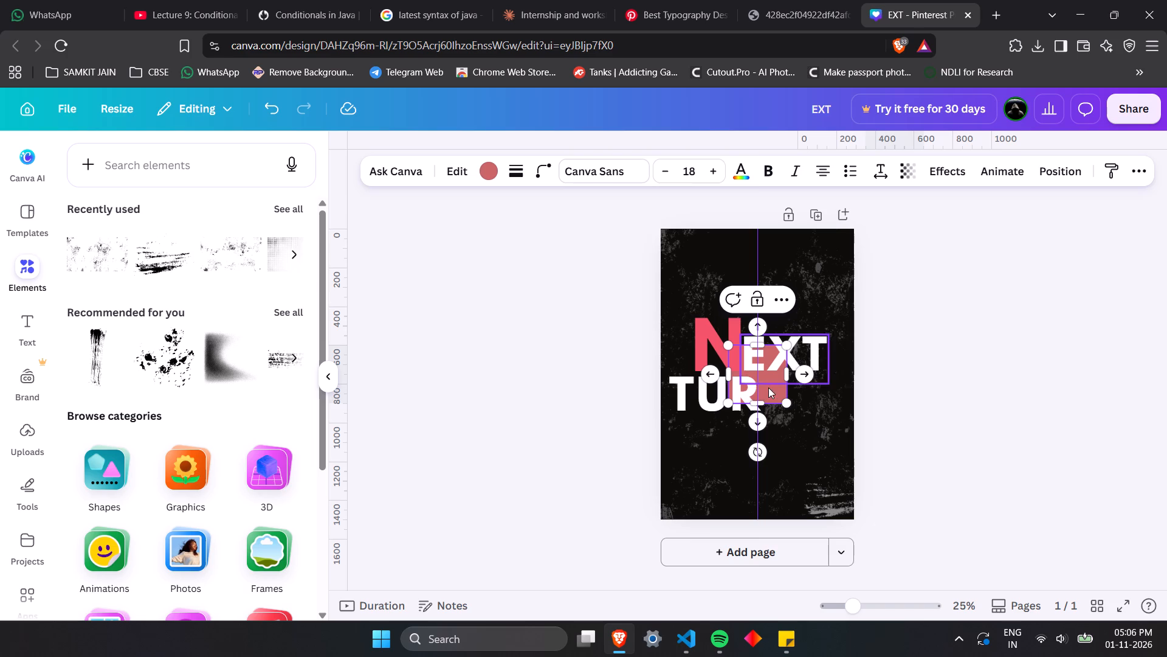
Move the reddish square up off the lettering into the space just above the N and E.
{"action": "left_click_drag", "start_coordinate": [768, 392], "coordinate": [796, 307]}
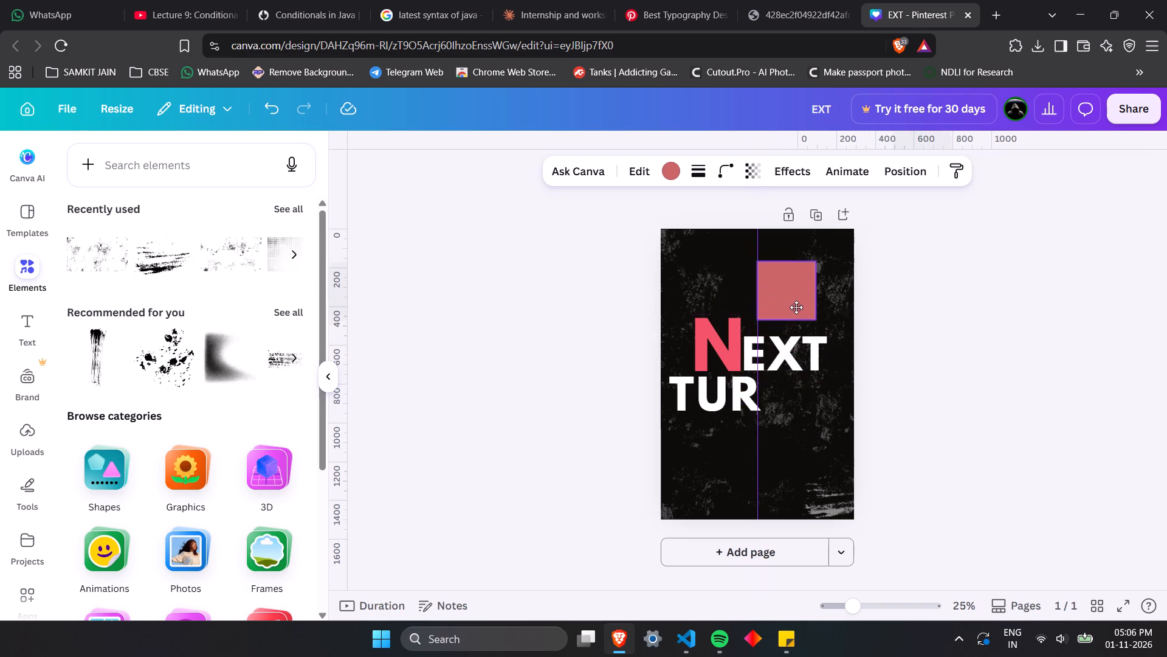
{"action": "left_click_drag", "start_coordinate": [796, 307], "coordinate": [777, 303]}
{"action": "left_click", "coordinate": [850, 167]}
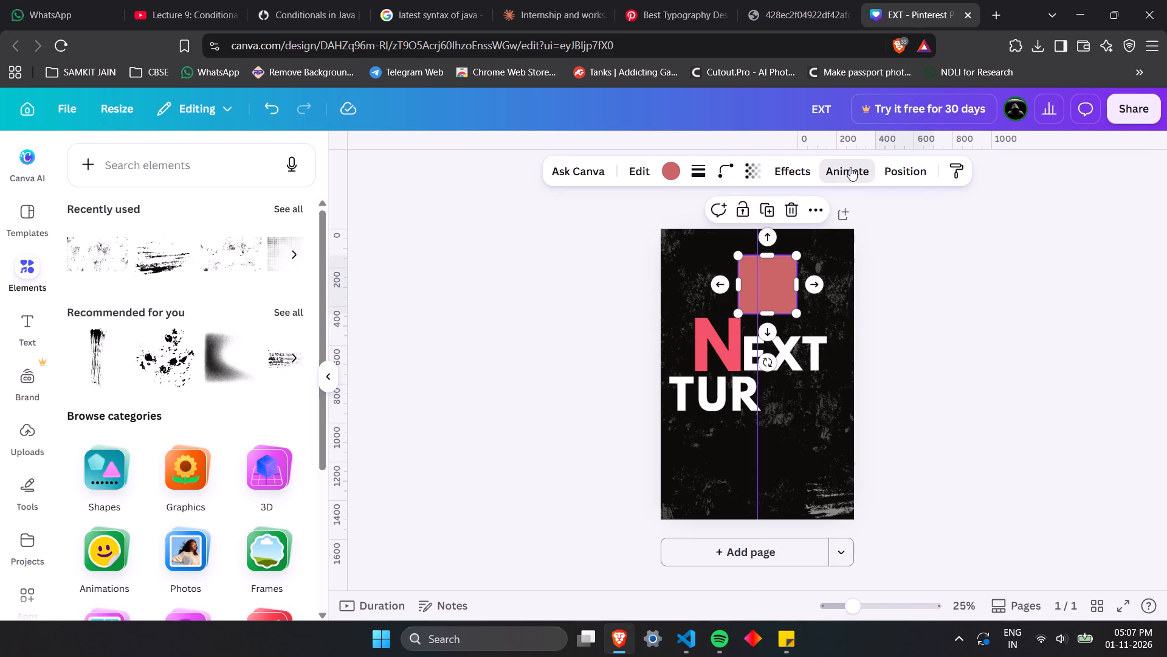
Recolour the square with the same pinkish red from the design's colours that the N uses.
{"action": "left_click", "coordinate": [765, 170]}
{"action": "left_click_drag", "start_coordinate": [784, 242], "coordinate": [627, 256]}
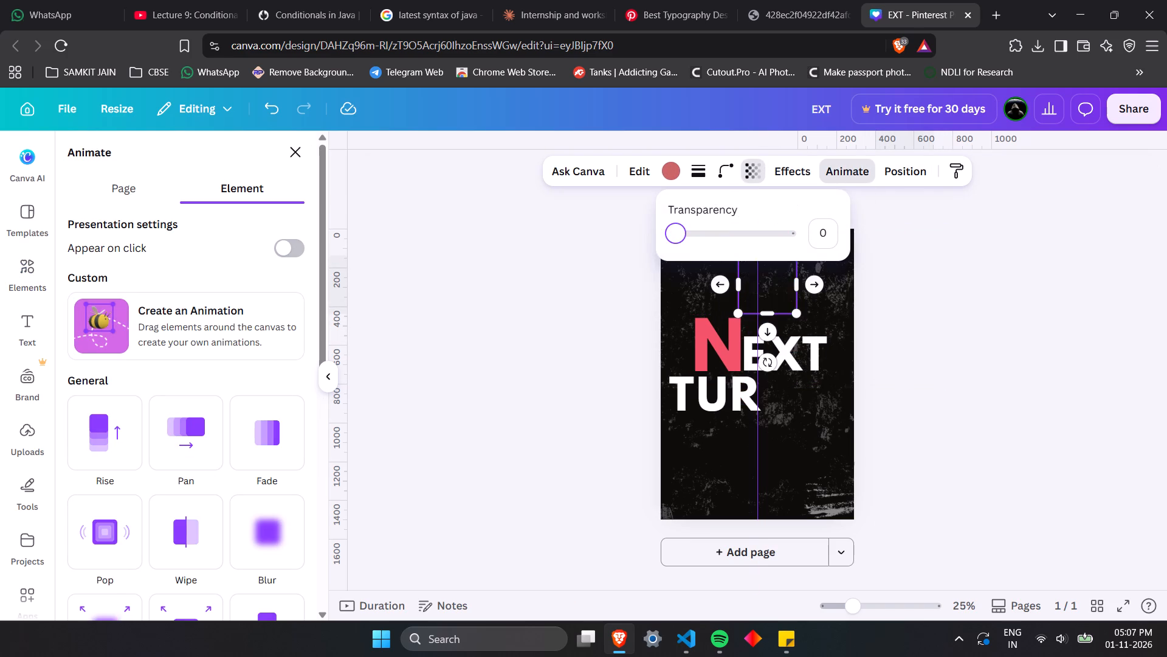
{"action": "left_click_drag", "start_coordinate": [627, 256], "coordinate": [847, 252]}
{"action": "left_click", "coordinate": [670, 174]}
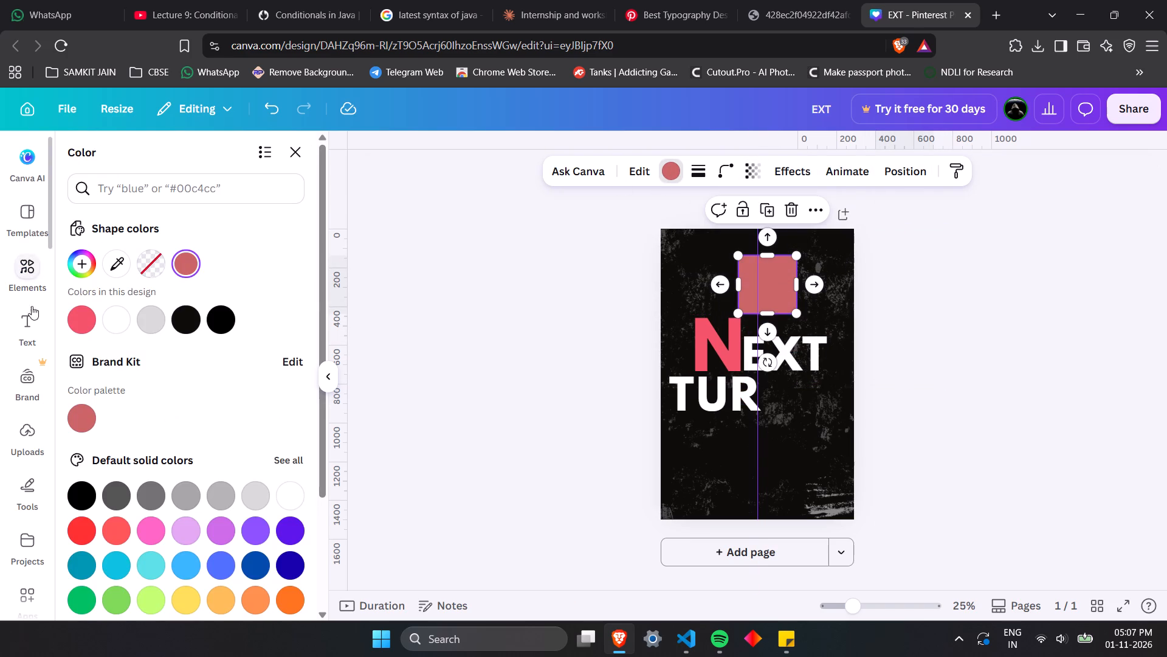
{"action": "left_click", "coordinate": [73, 313]}
{"action": "left_click", "coordinate": [475, 305]}
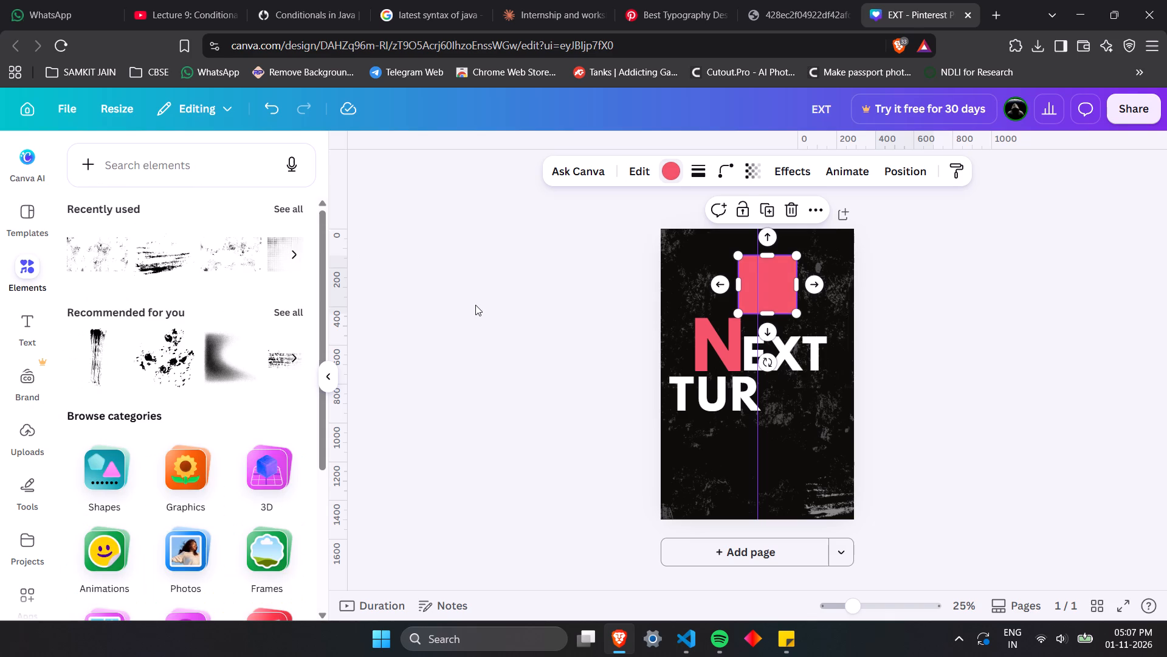
{"action": "left_click", "coordinate": [475, 305]}
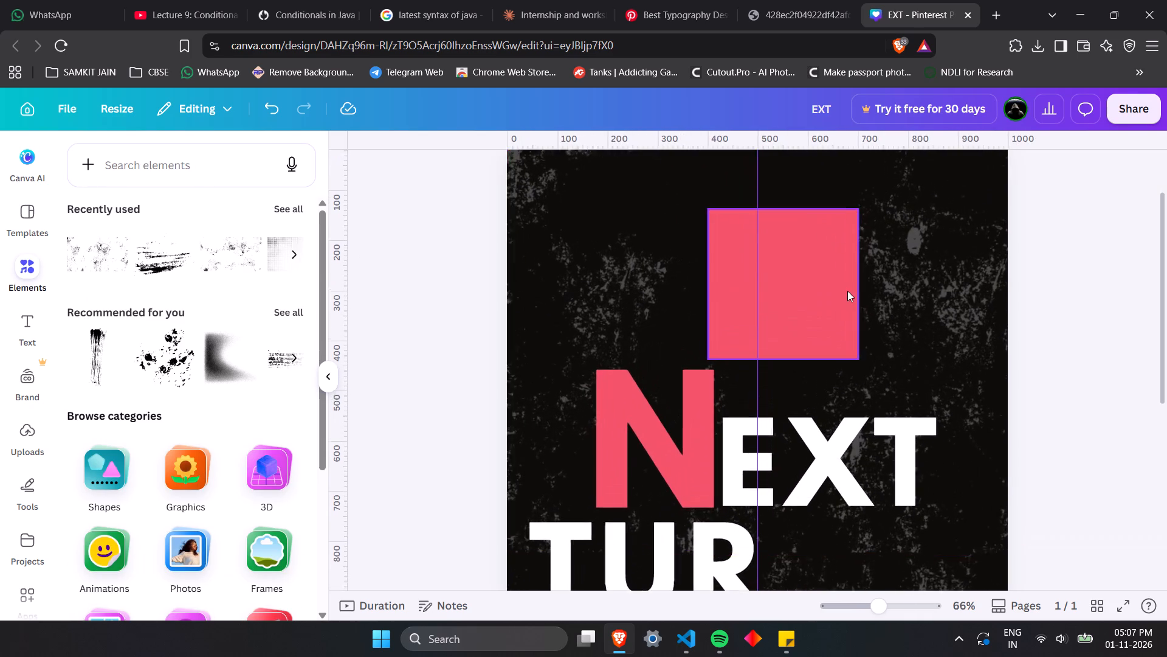
Narrow the square into a vertical bar as wide as the N's right stem and set it directly on top of that stem.
{"action": "left_click_drag", "start_coordinate": [824, 293], "coordinate": [800, 301]}
{"action": "left_click_drag", "start_coordinate": [835, 291], "coordinate": [720, 296]}
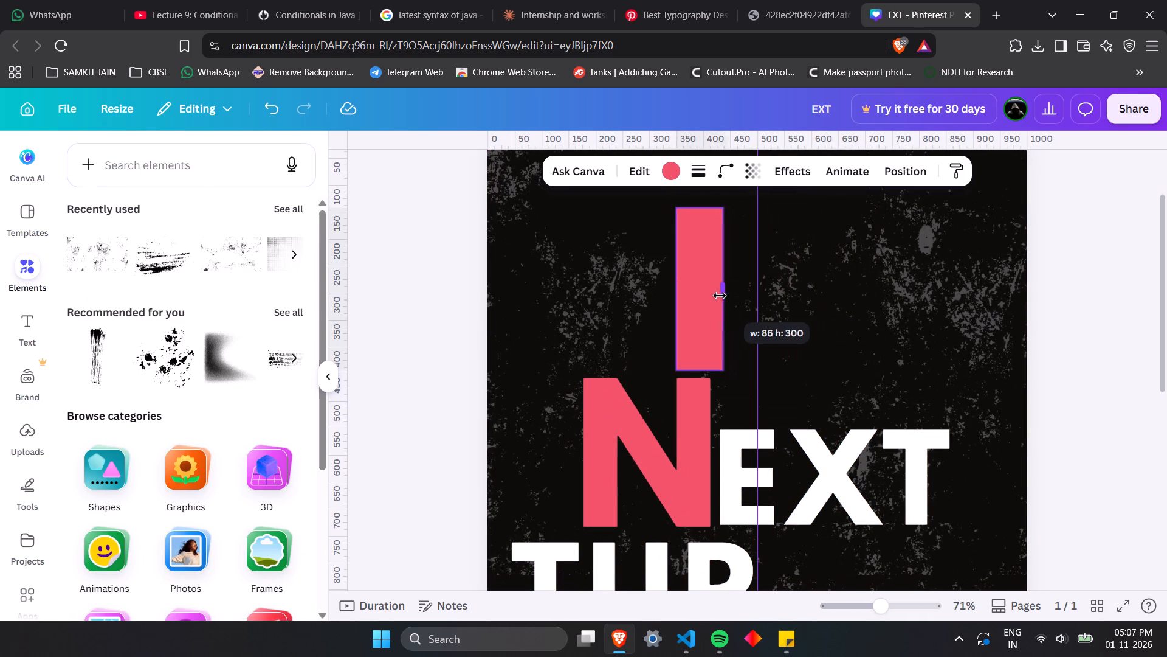
{"action": "left_click_drag", "start_coordinate": [720, 296], "coordinate": [707, 296]}
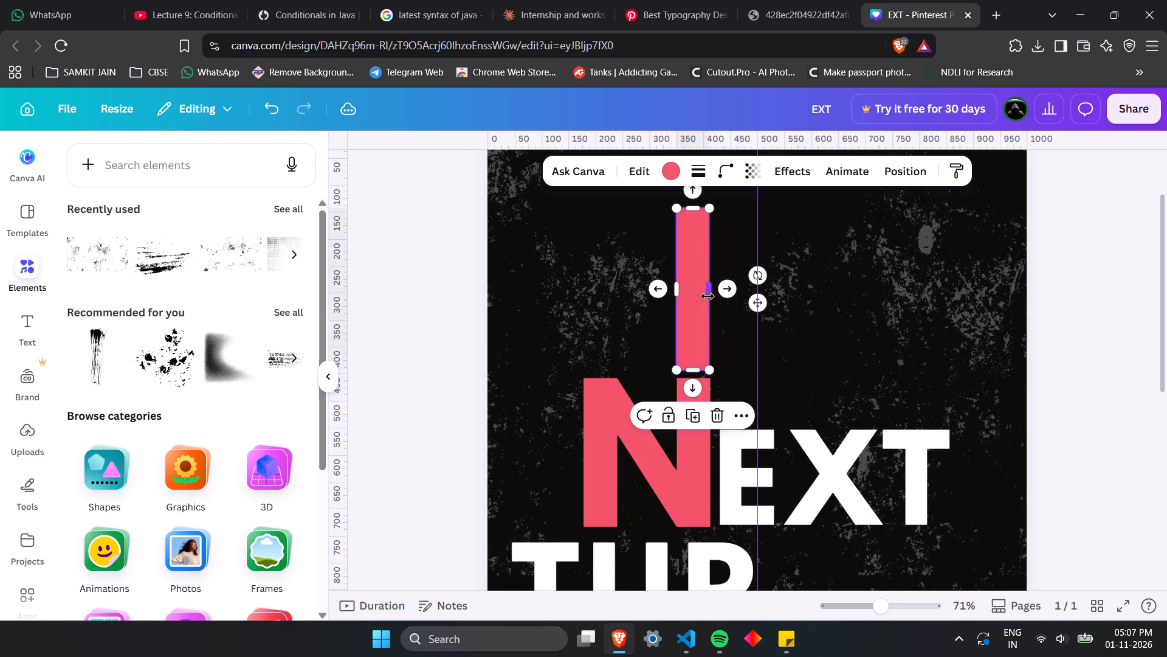
{"action": "left_click_drag", "start_coordinate": [696, 302], "coordinate": [696, 310]}
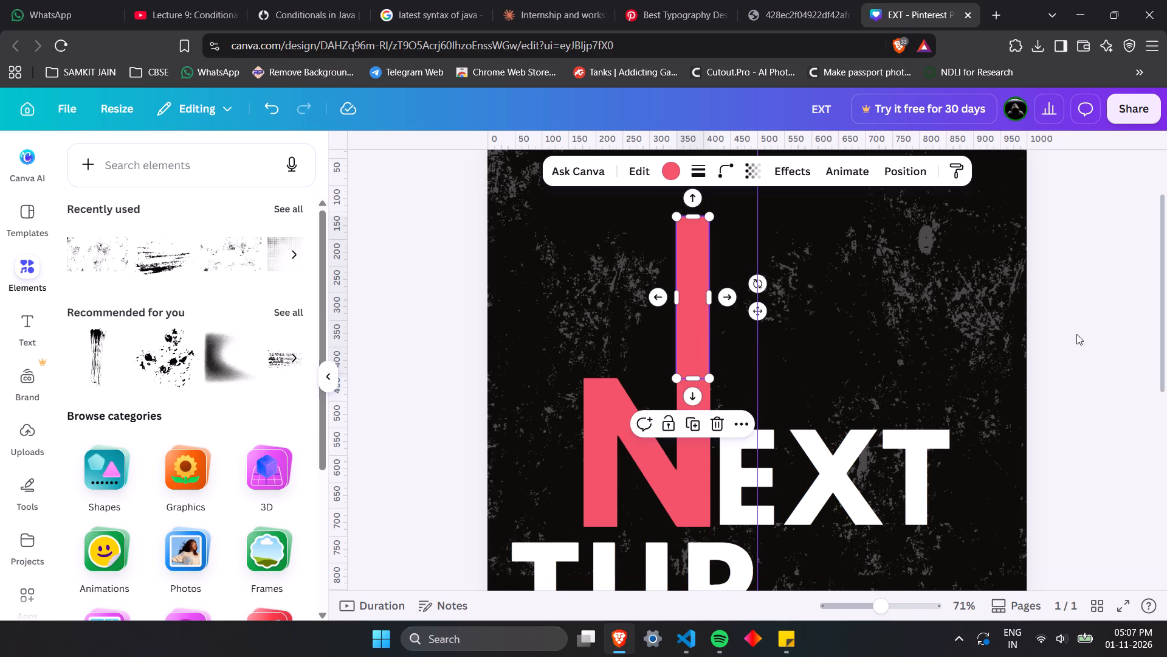
{"action": "left_click", "coordinate": [1085, 333]}
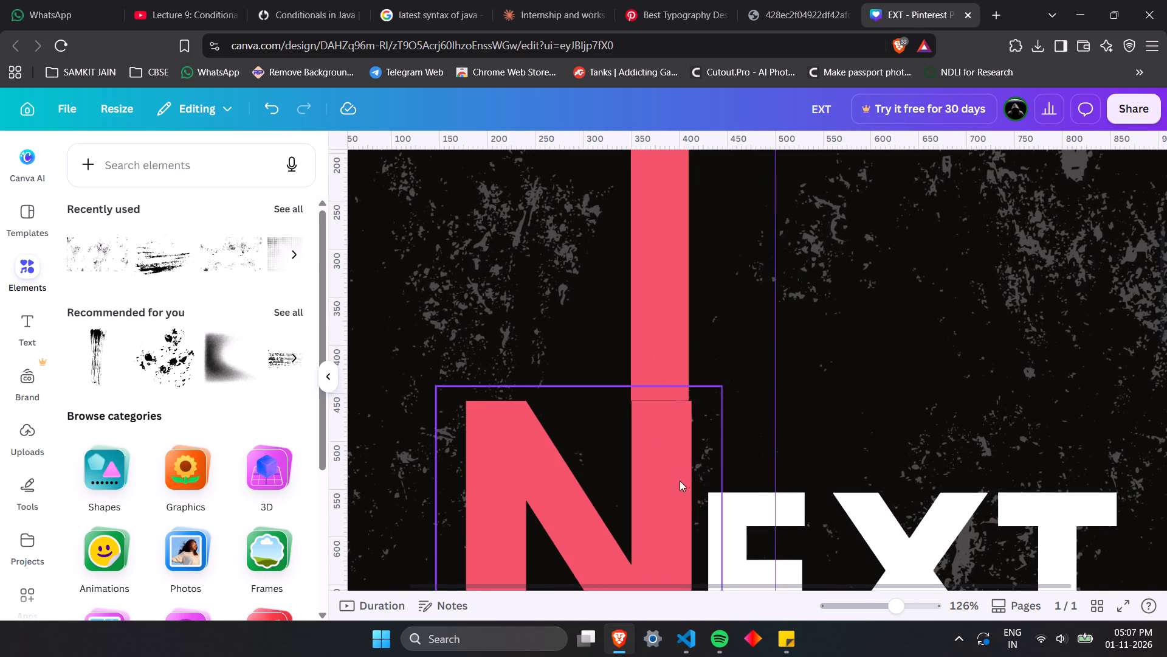
Nudge the bar down 2 px and slightly right to line it up with the N's right stem.
{"action": "left_click", "coordinate": [659, 333]}
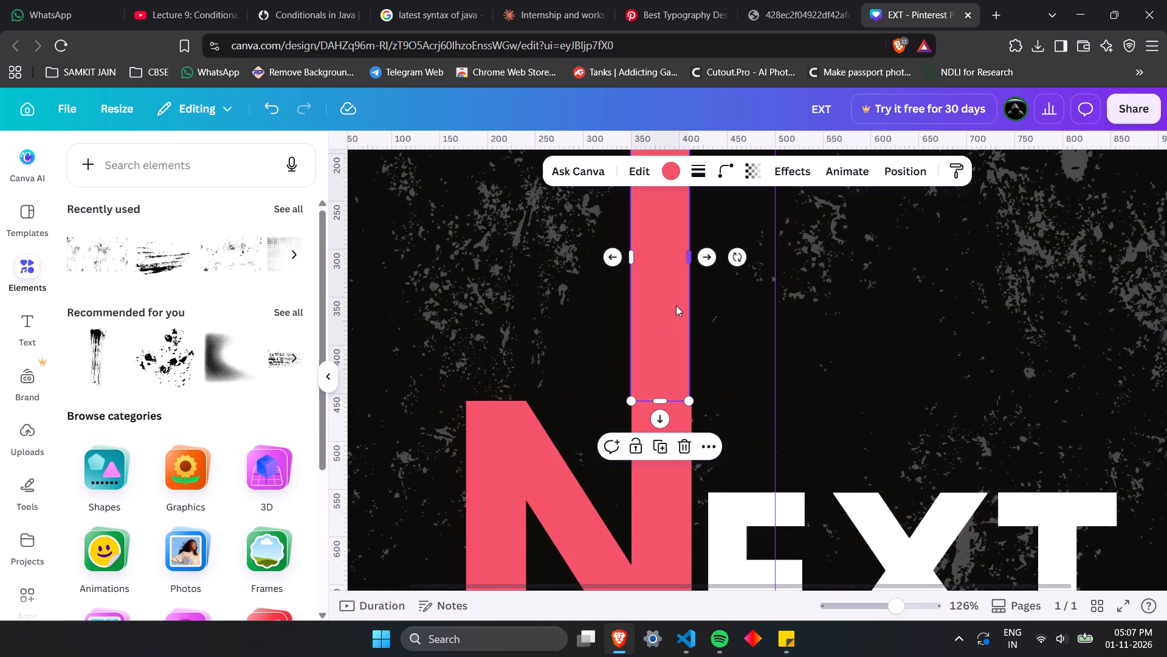
{"action": "key", "text": "Down"}
{"action": "key", "text": "Down"}
{"action": "key", "text": "Right"}
{"action": "key", "text": "Right"}
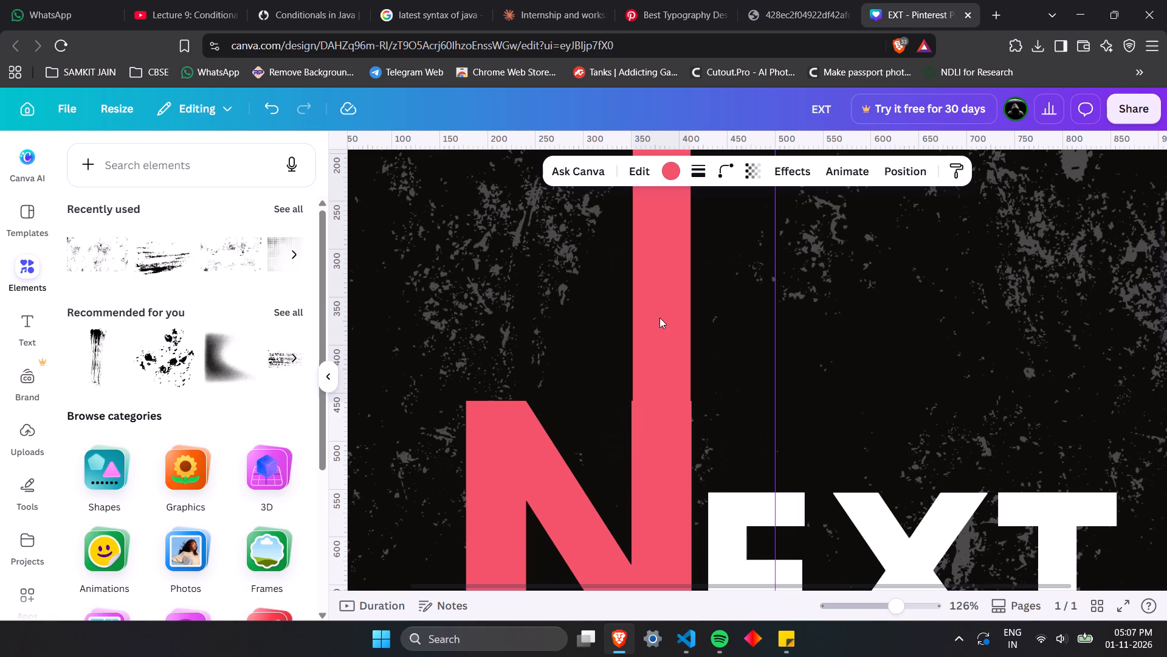
{"action": "key", "text": "Left"}
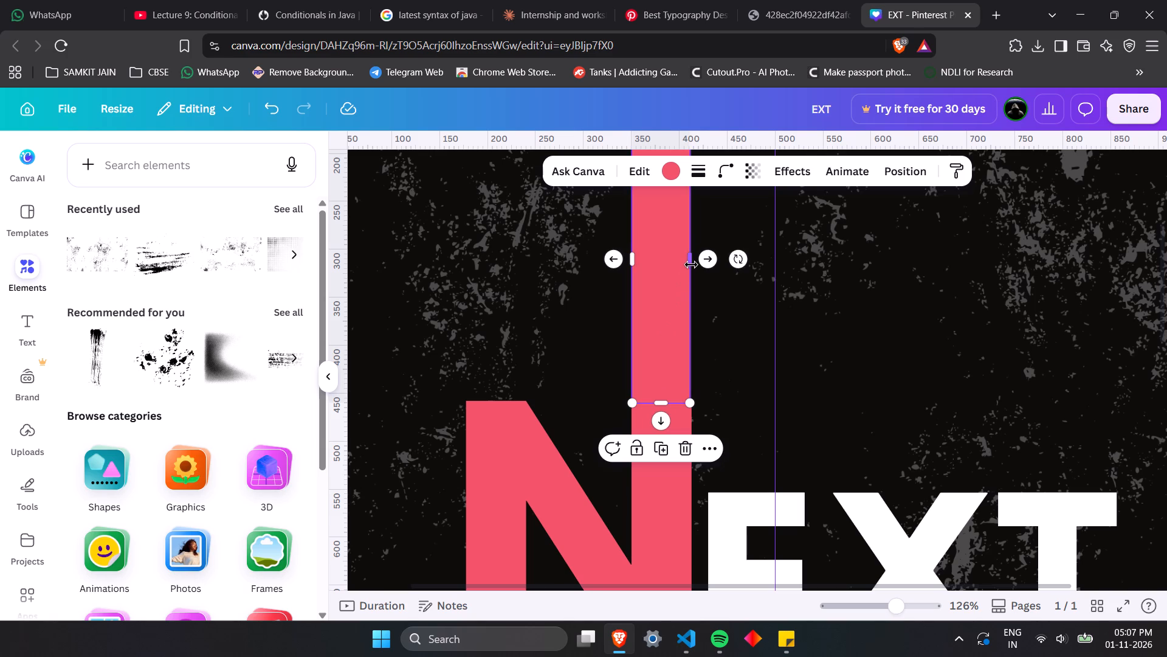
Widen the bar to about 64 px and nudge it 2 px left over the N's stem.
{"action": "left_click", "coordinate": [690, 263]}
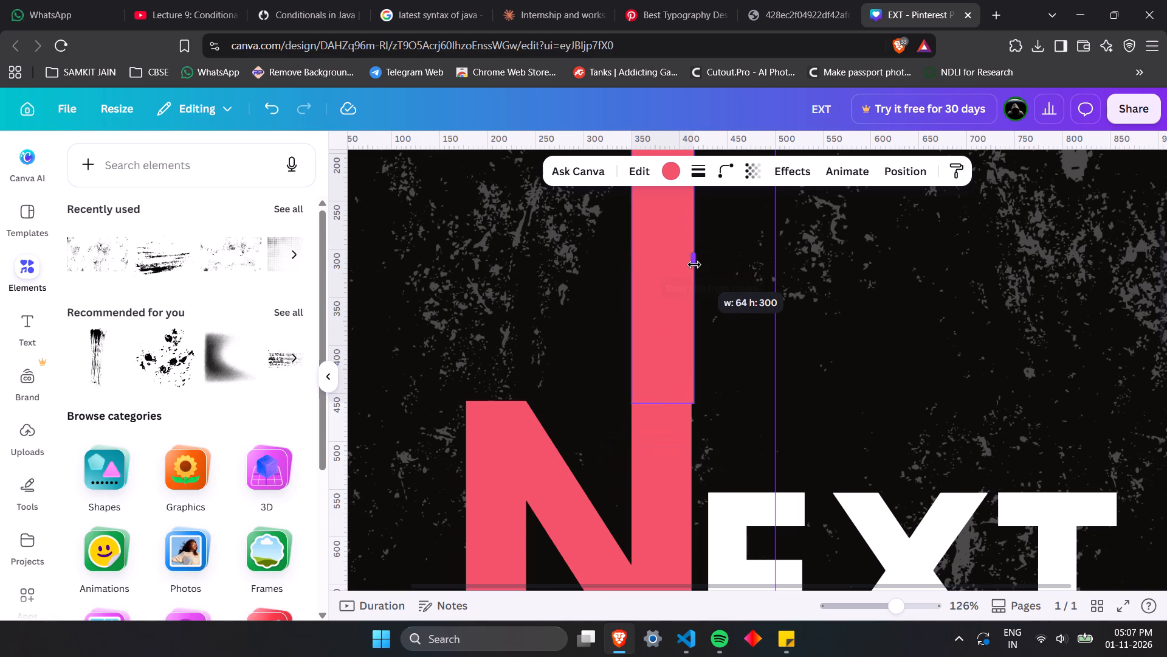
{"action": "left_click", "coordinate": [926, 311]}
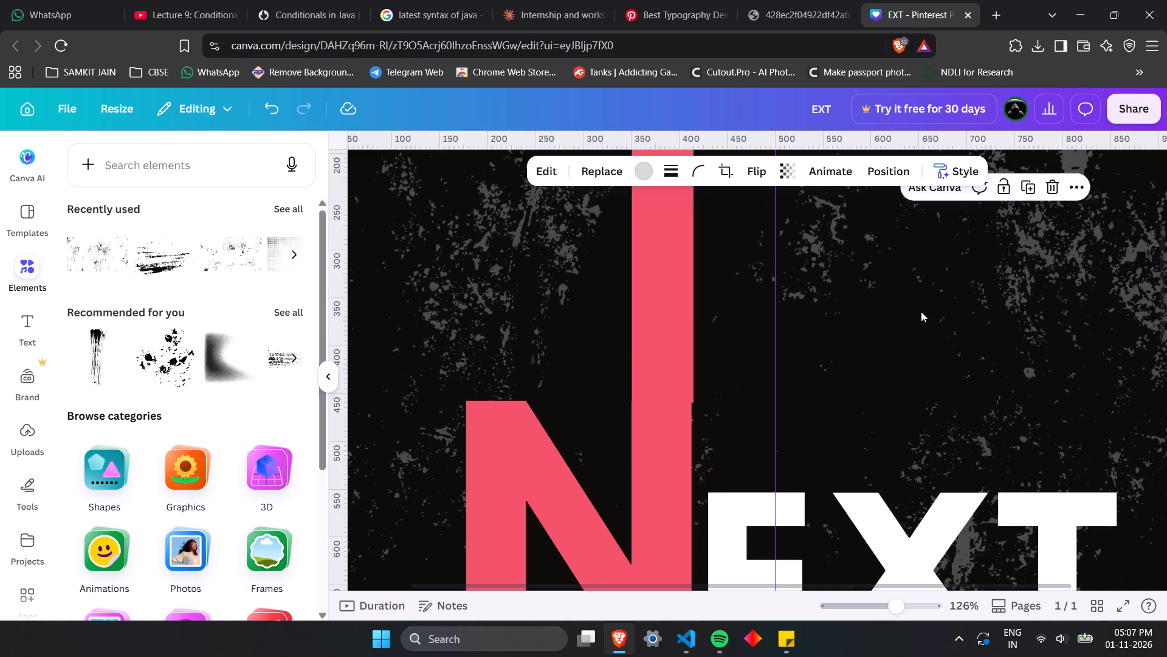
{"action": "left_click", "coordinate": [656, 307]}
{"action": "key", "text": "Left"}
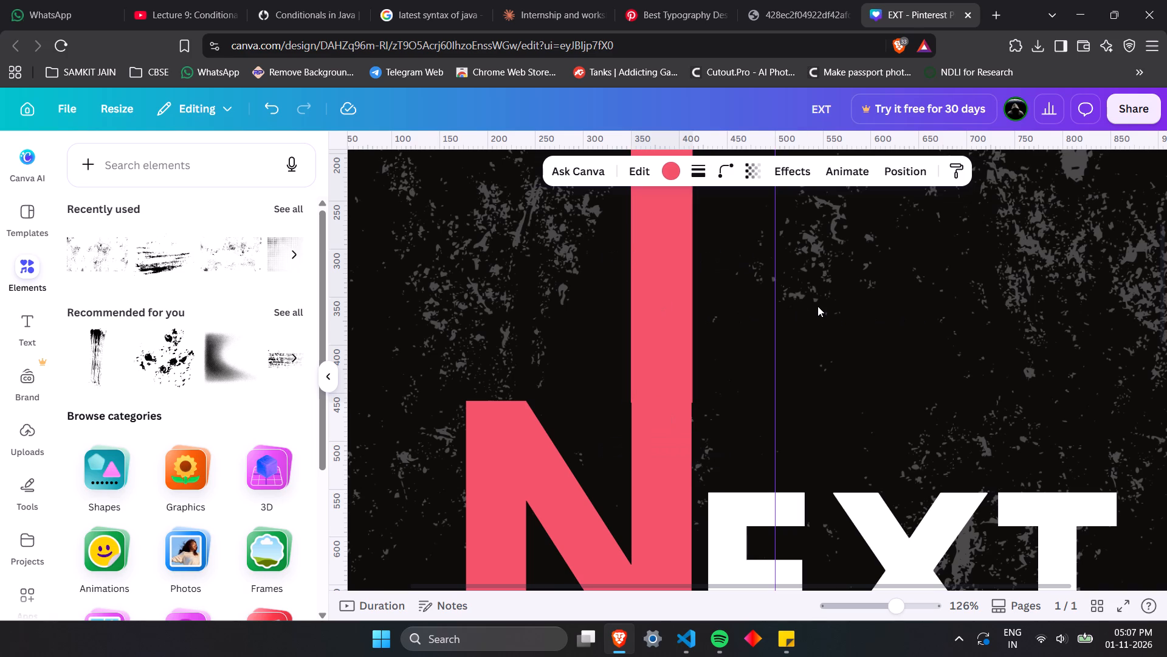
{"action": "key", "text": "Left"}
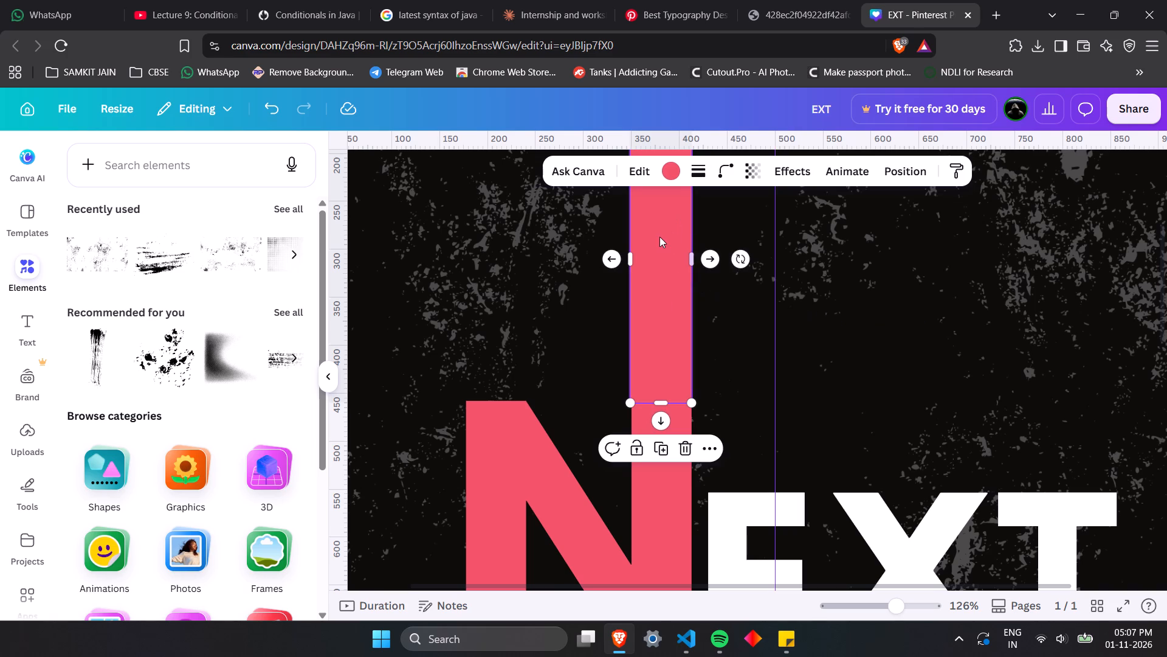
Set the bar's width to 62 px and nudge it right to X 351 px.
{"action": "left_click", "coordinate": [659, 237]}
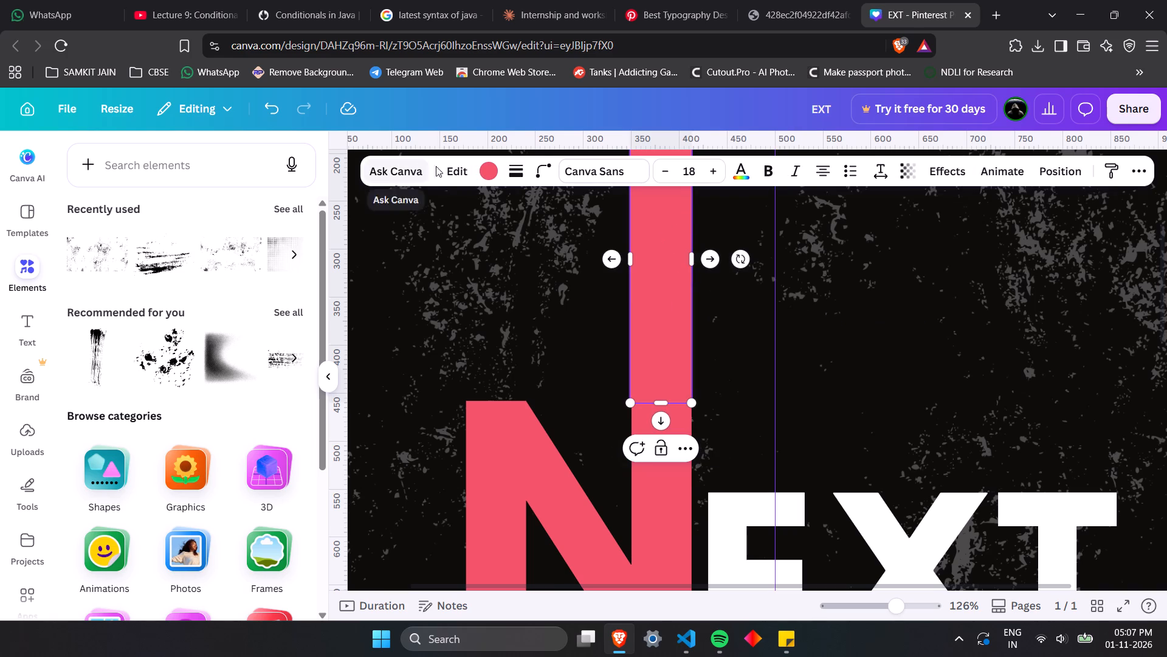
{"action": "left_click", "coordinate": [456, 166]}
{"action": "left_click", "coordinate": [294, 152]}
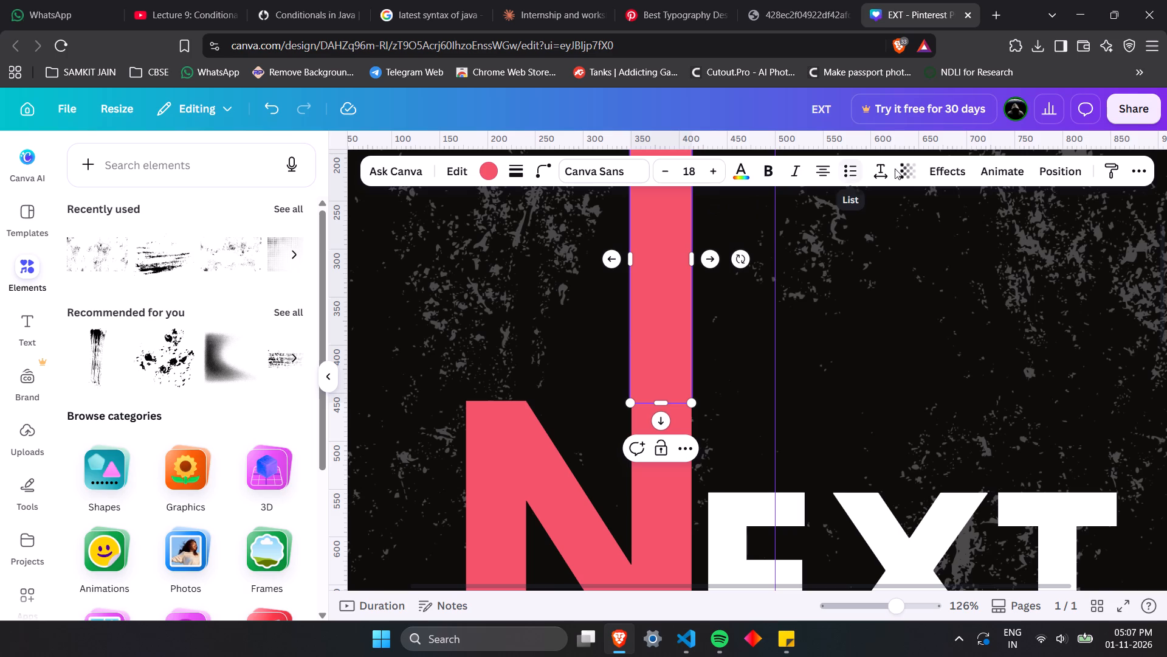
{"action": "left_click", "coordinate": [1035, 169]}
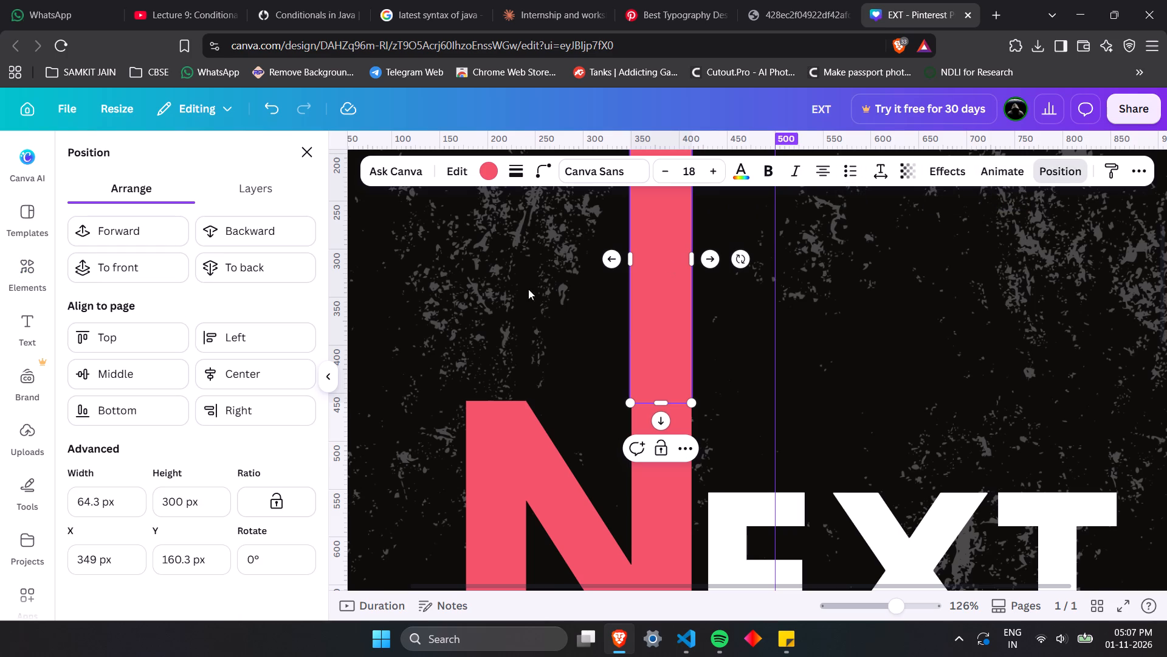
{"action": "scroll", "coordinate": [207, 375], "scroll_direction": "down", "scroll_amount": 3}
{"action": "left_click", "coordinate": [93, 499]}
{"action": "key", "text": "Right"}
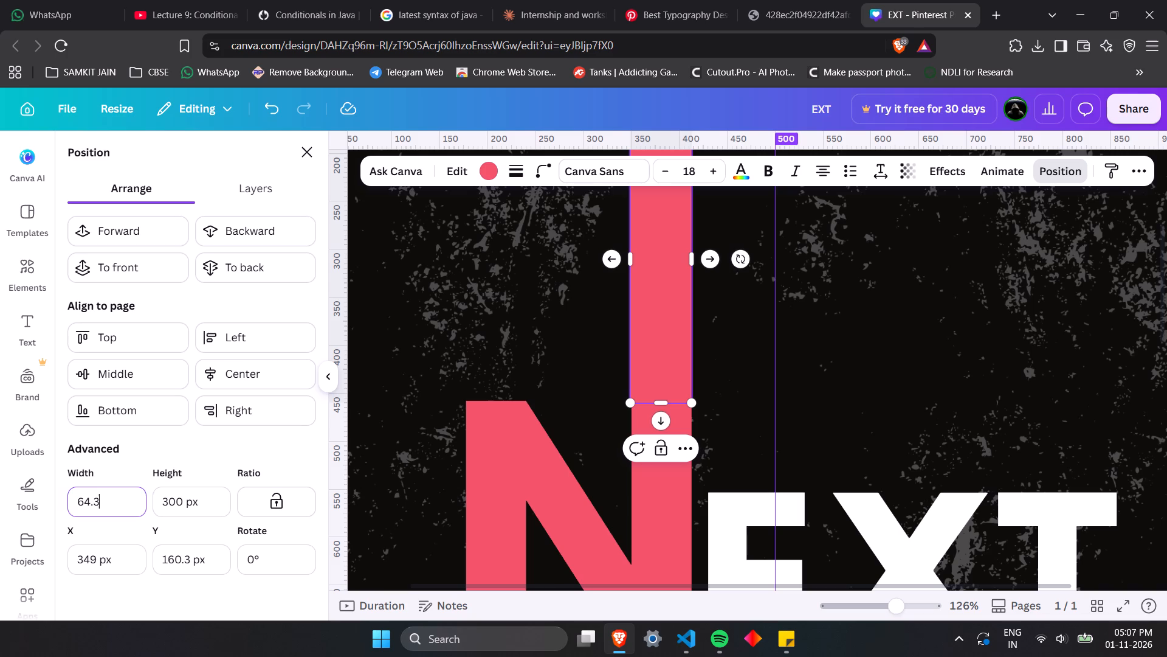
{"action": "key", "text": "BackSpace"}
{"action": "key", "text": "BackSpace"}
{"action": "key", "text": "BackSpace"}
{"action": "key", "text": "2"}
{"action": "left_click", "coordinate": [155, 450]}
{"action": "left_click", "coordinate": [846, 353]}
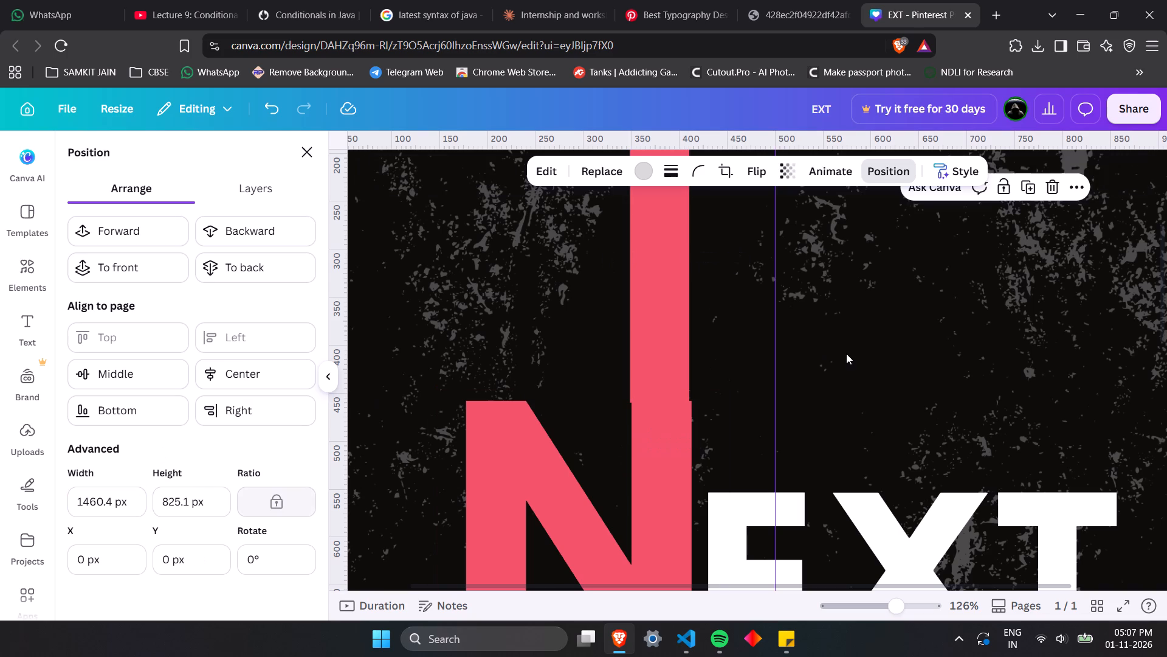
{"action": "left_click", "coordinate": [661, 343]}
{"action": "key", "text": "Right"}
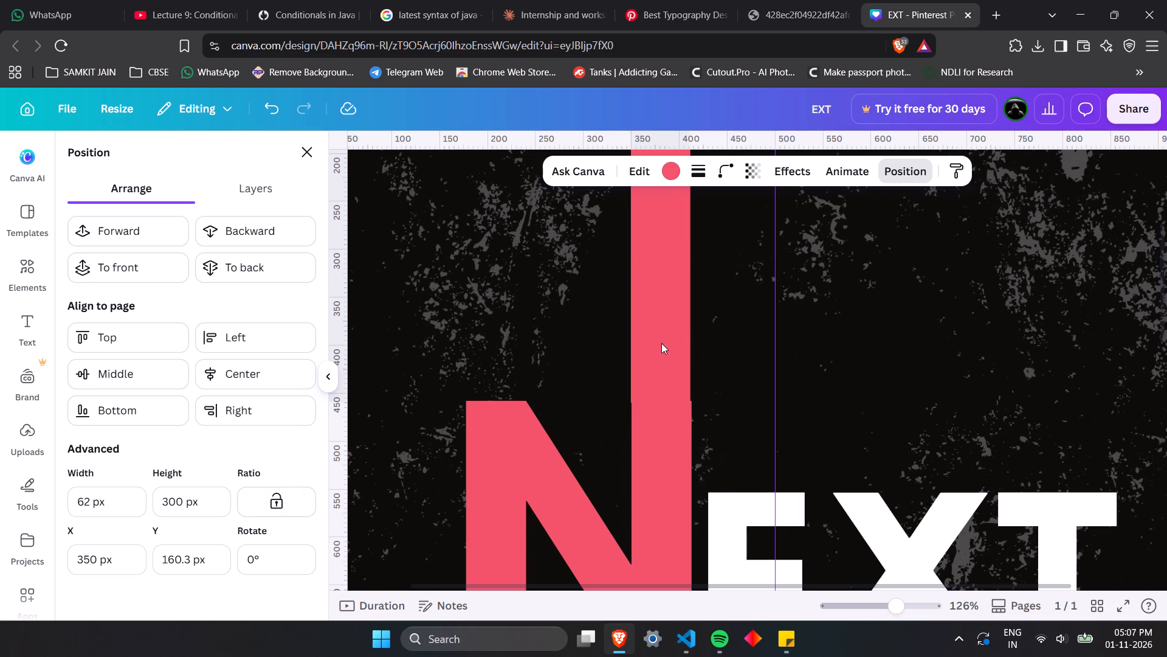
{"action": "key", "text": "Right"}
{"action": "left_click", "coordinate": [856, 386]}
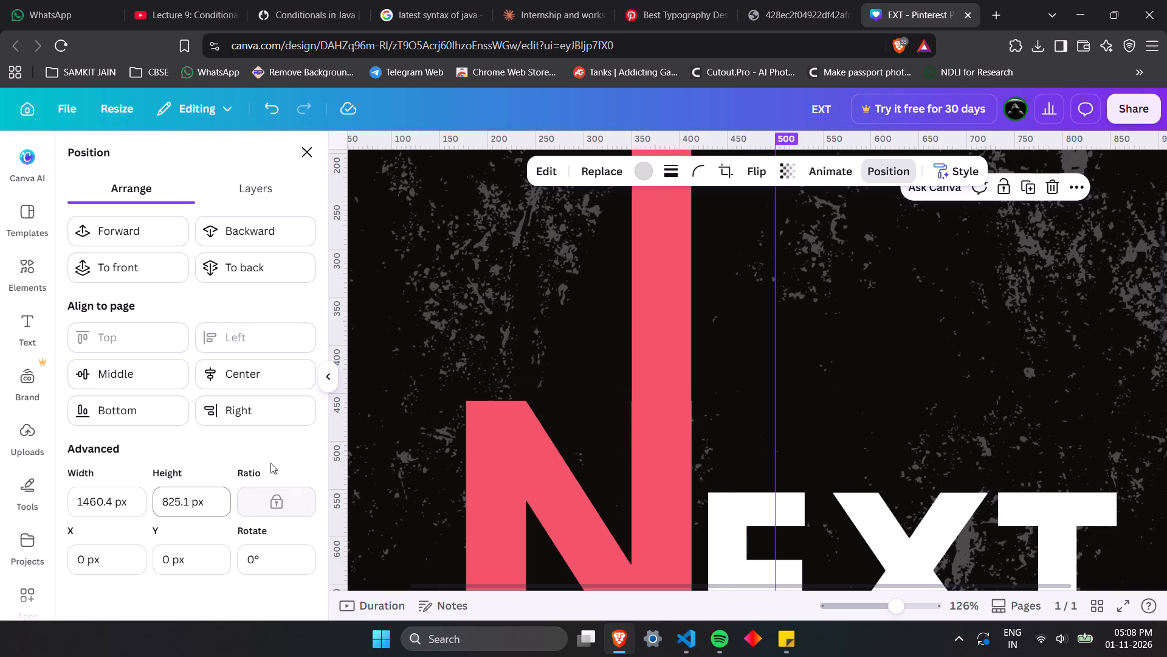
Set the bar's width to 62.4 px and test its alignment by nudging it left and back right.
{"action": "left_click", "coordinate": [661, 334]}
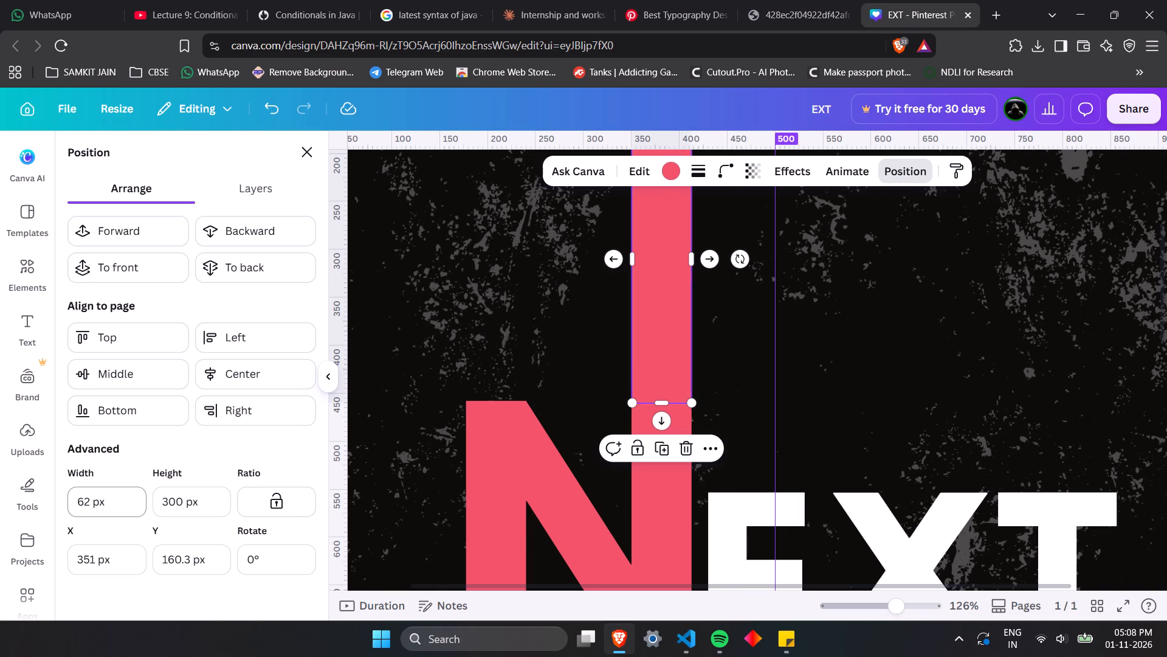
{"action": "left_click", "coordinate": [88, 502]}
{"action": "key", "text": "period"}
{"action": "key", "text": "4"}
{"action": "key", "text": "Return"}
{"action": "left_click", "coordinate": [813, 394]}
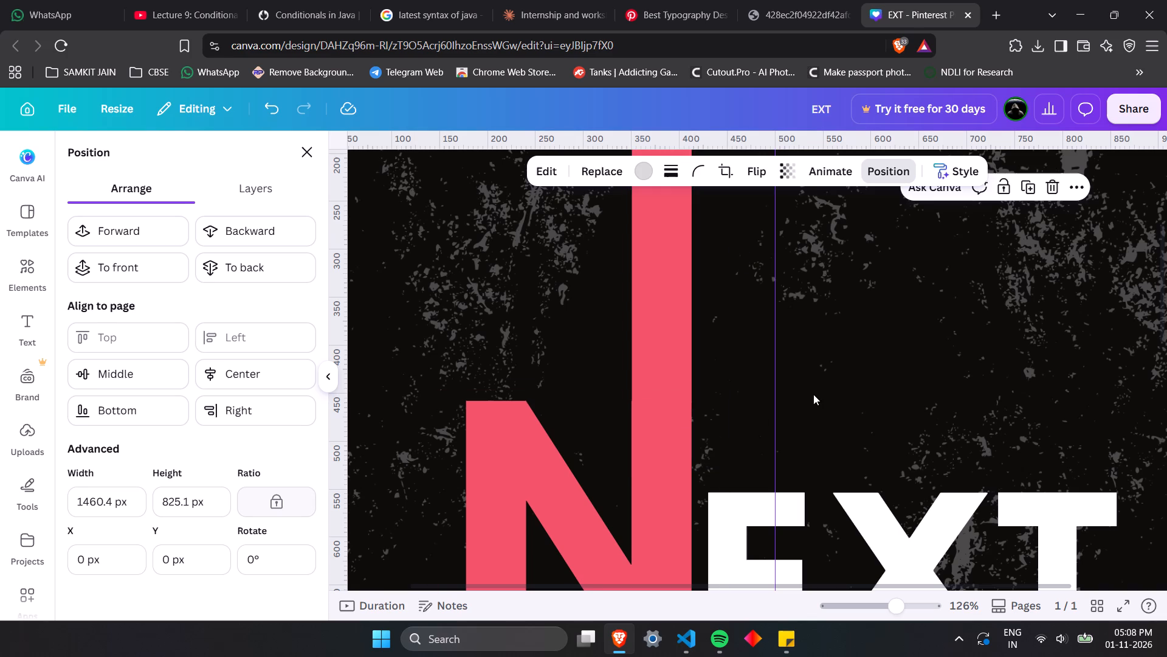
{"action": "left_click", "coordinate": [642, 341]}
{"action": "key", "text": "Left"}
{"action": "key", "text": "Right"}
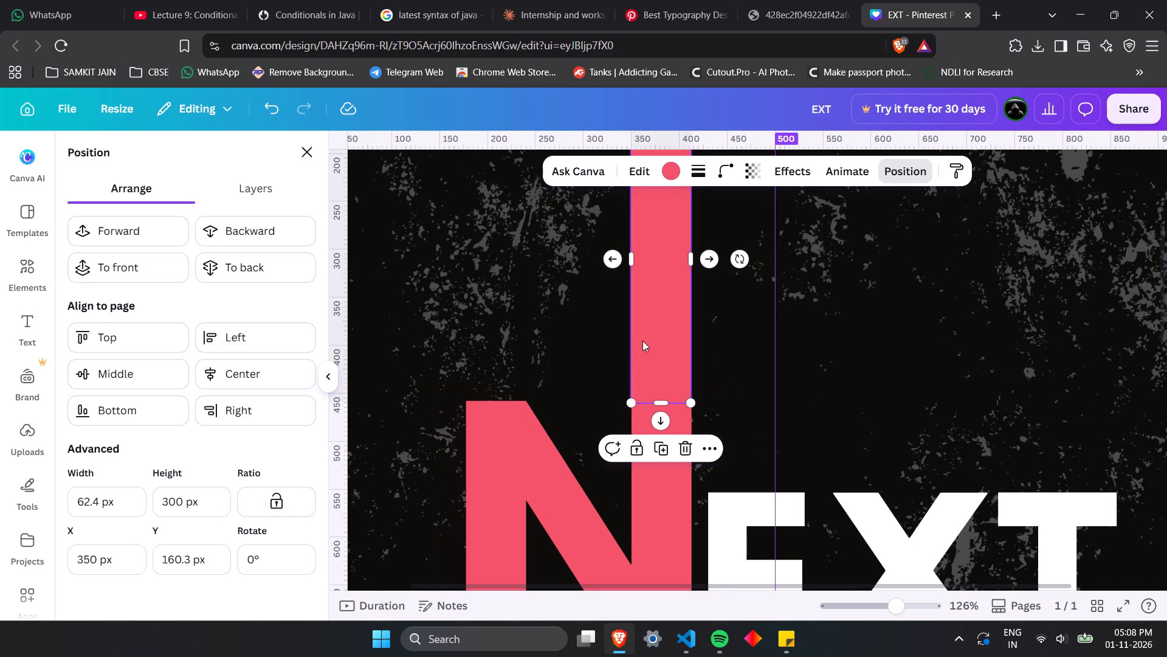
{"action": "left_click", "coordinate": [816, 355]}
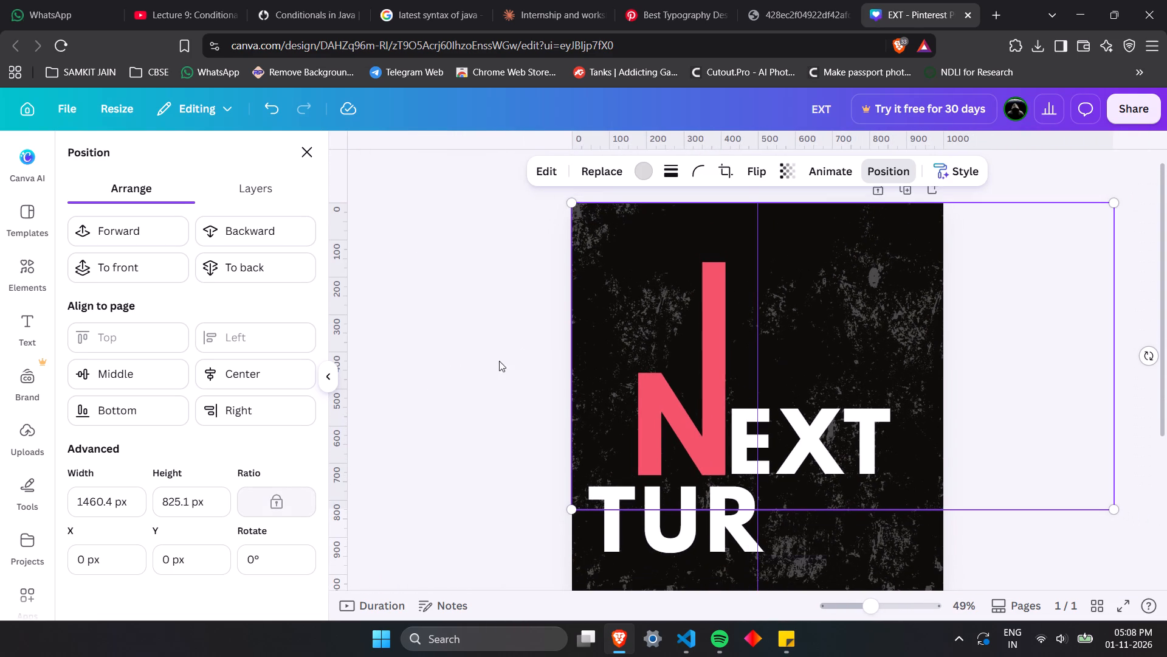
Stretch the red bar above the N upward until it reaches the top edge of the page.
{"action": "left_click", "coordinate": [333, 380]}
{"action": "left_click", "coordinate": [571, 318]}
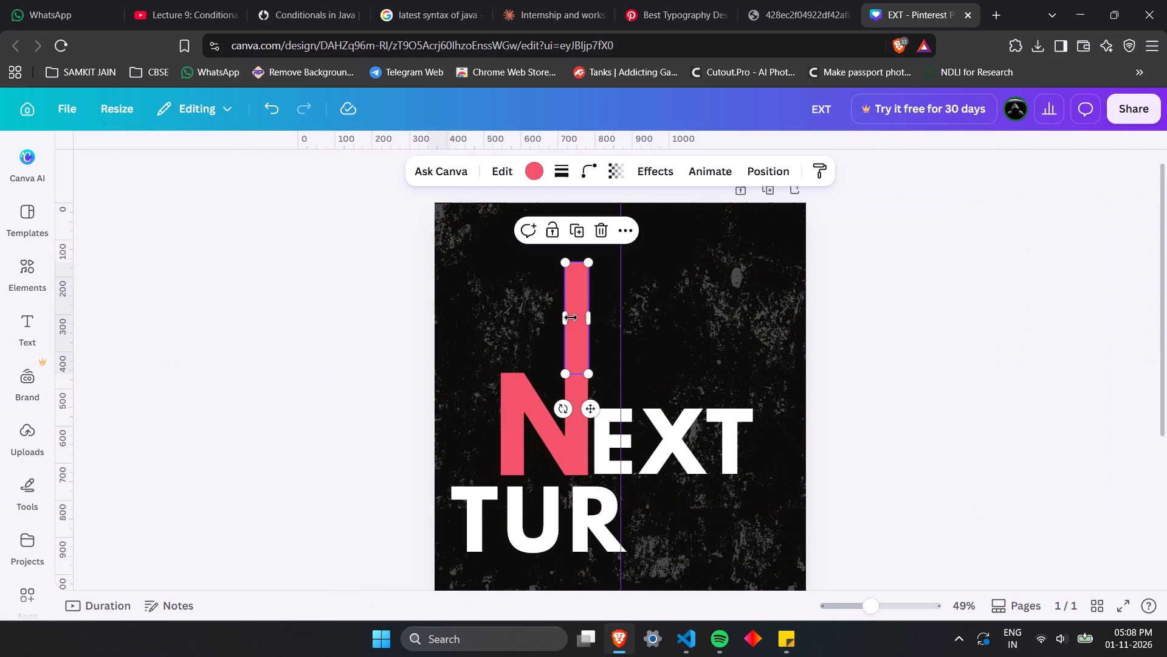
{"action": "left_click", "coordinate": [912, 241]}
{"action": "left_click", "coordinate": [560, 284]}
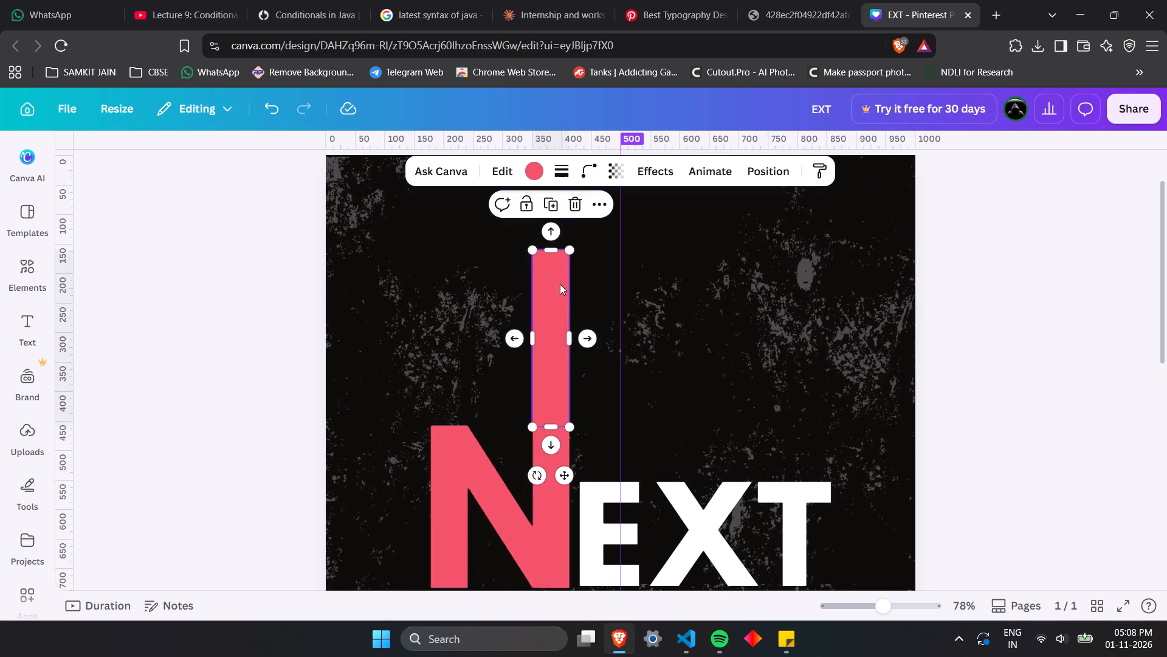
{"action": "left_click_drag", "start_coordinate": [566, 259], "coordinate": [570, 226]}
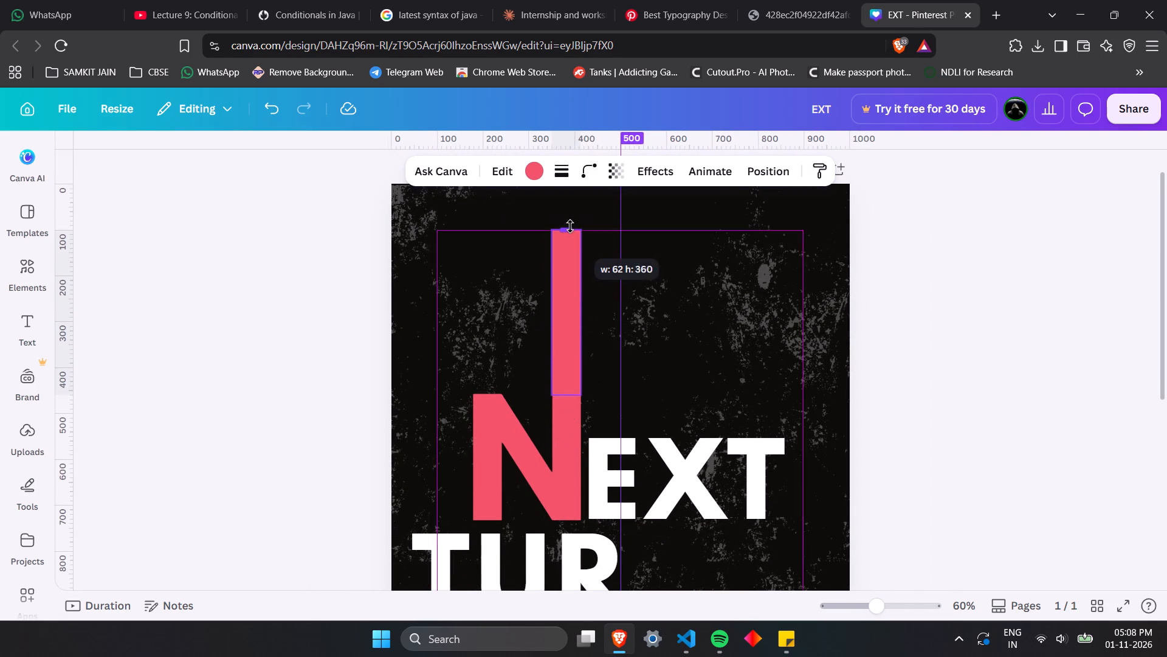
{"action": "left_click_drag", "start_coordinate": [570, 226], "coordinate": [571, 189]}
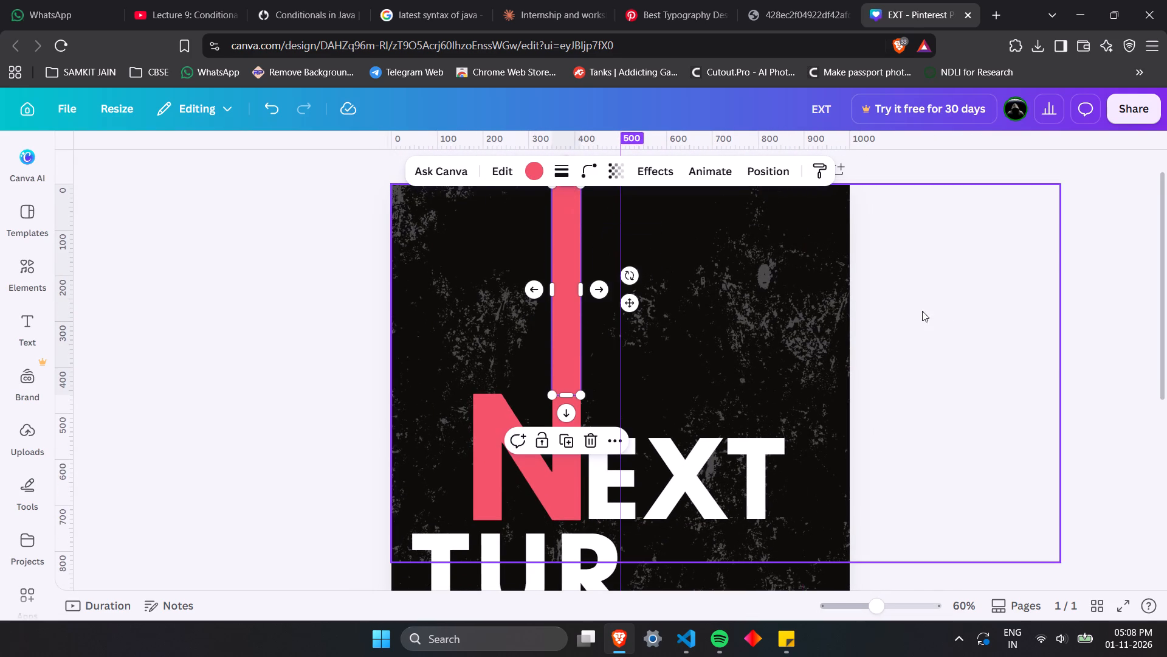
Undo the accidental shift of the upper grunge texture image and lock it in place.
{"action": "left_click", "coordinate": [941, 307]}
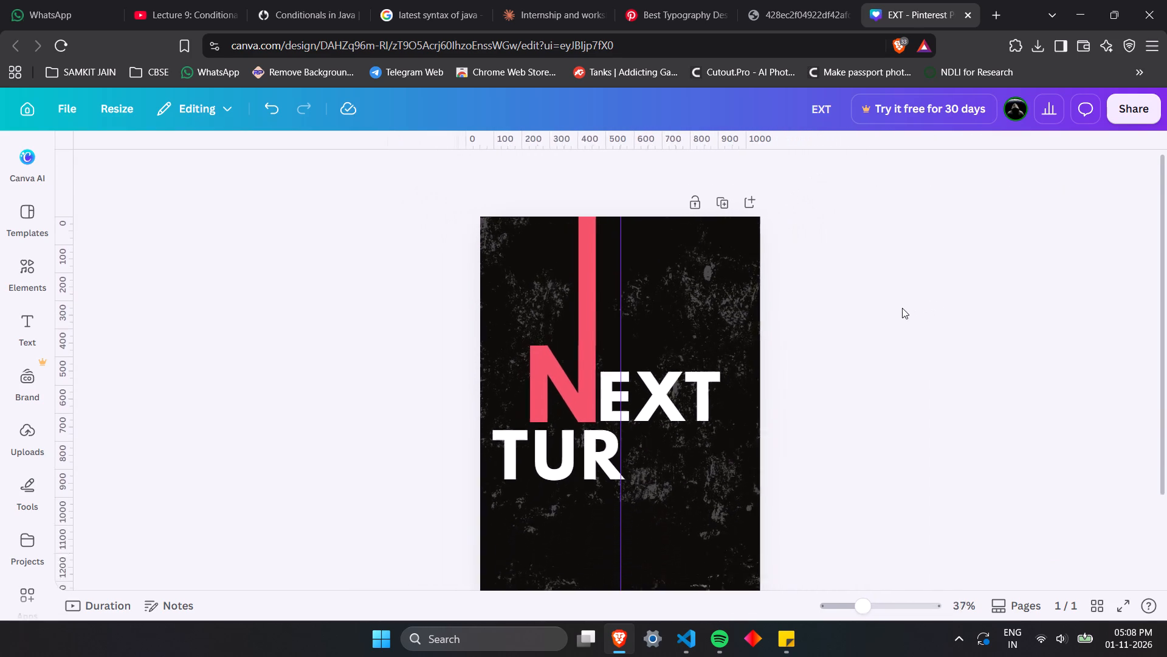
{"action": "left_click_drag", "start_coordinate": [557, 269], "coordinate": [566, 284]}
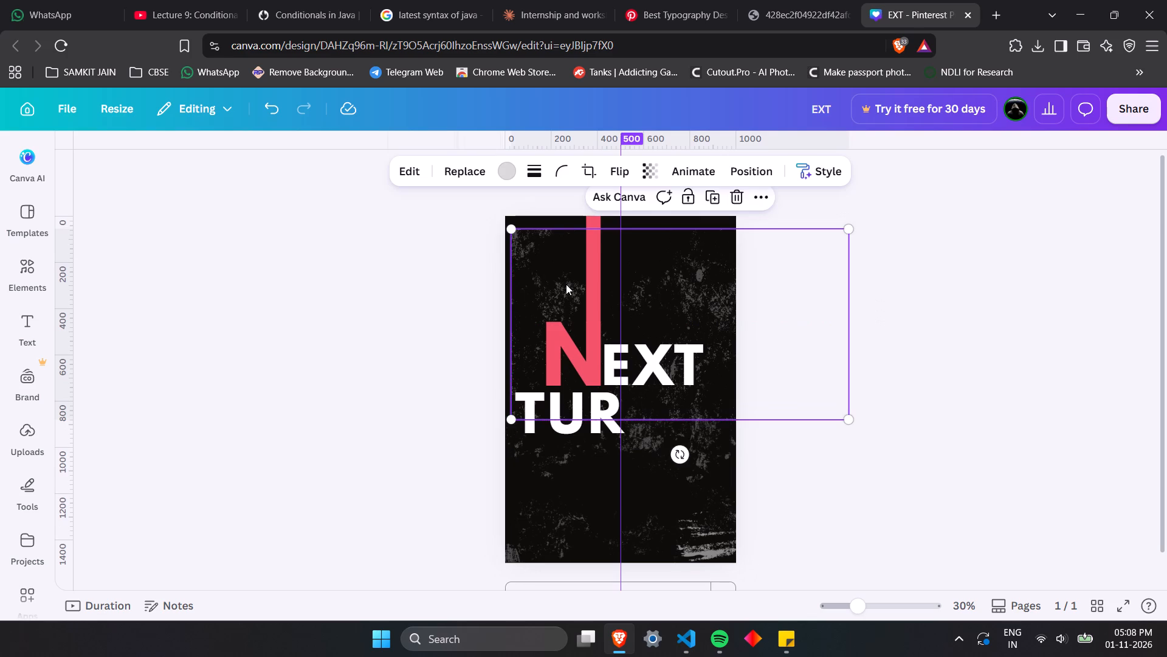
{"action": "key", "text": "ctrl+z"}
{"action": "left_click", "coordinate": [714, 280]}
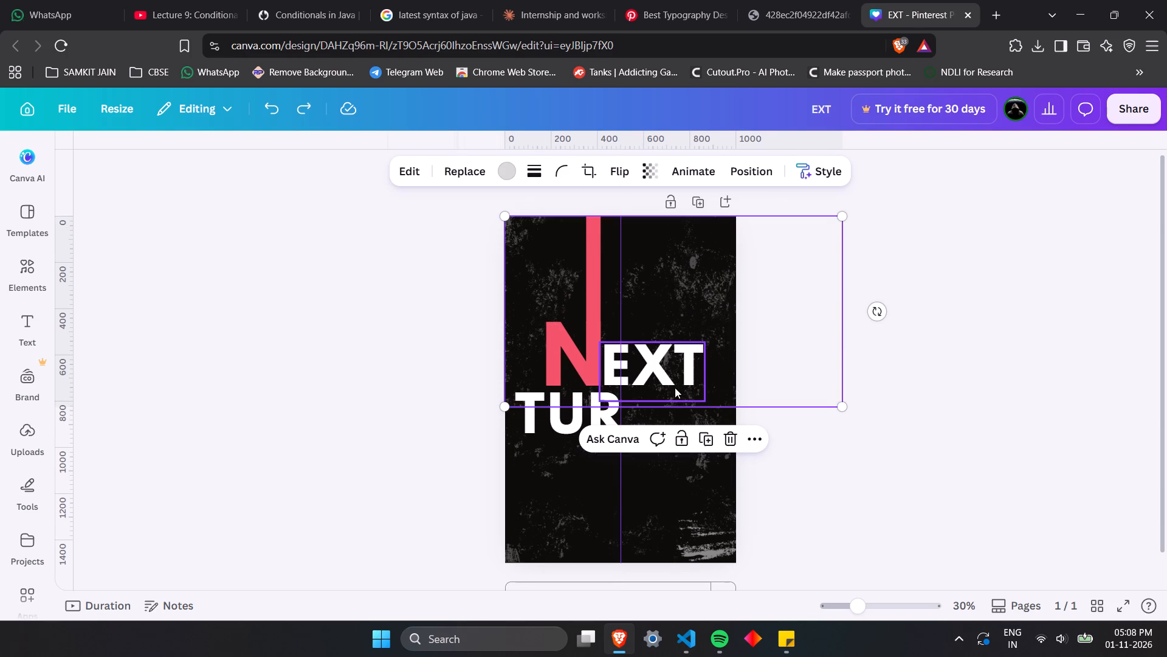
{"action": "left_click", "coordinate": [721, 263]}
{"action": "left_click", "coordinate": [678, 442]}
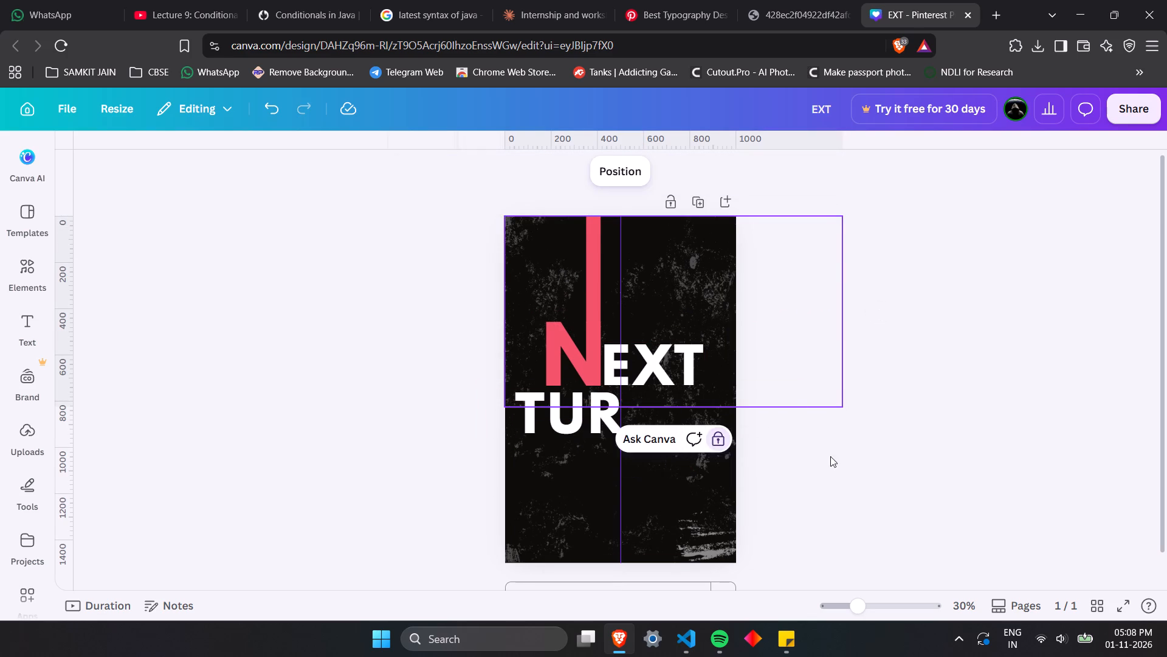
{"action": "left_click", "coordinate": [856, 459]}
{"action": "left_click", "coordinate": [661, 464]}
{"action": "left_click", "coordinate": [935, 418]}
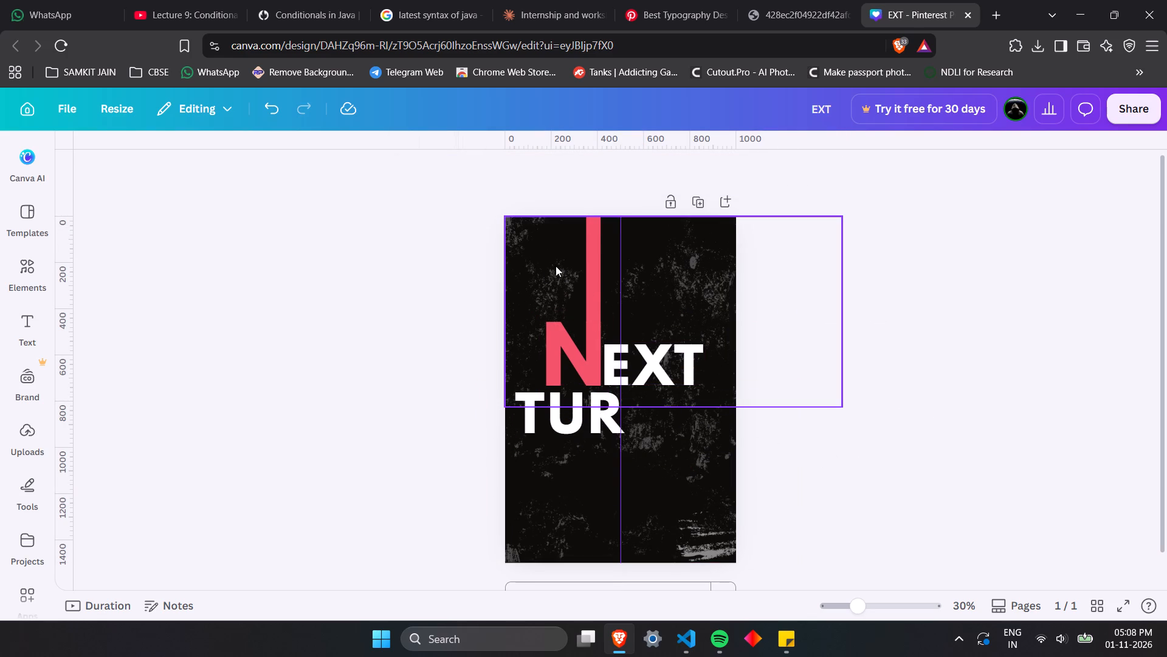
Group the first red N with the vertical red bar extending up from its stem.
{"action": "left_click_drag", "start_coordinate": [540, 285], "coordinate": [591, 355]}
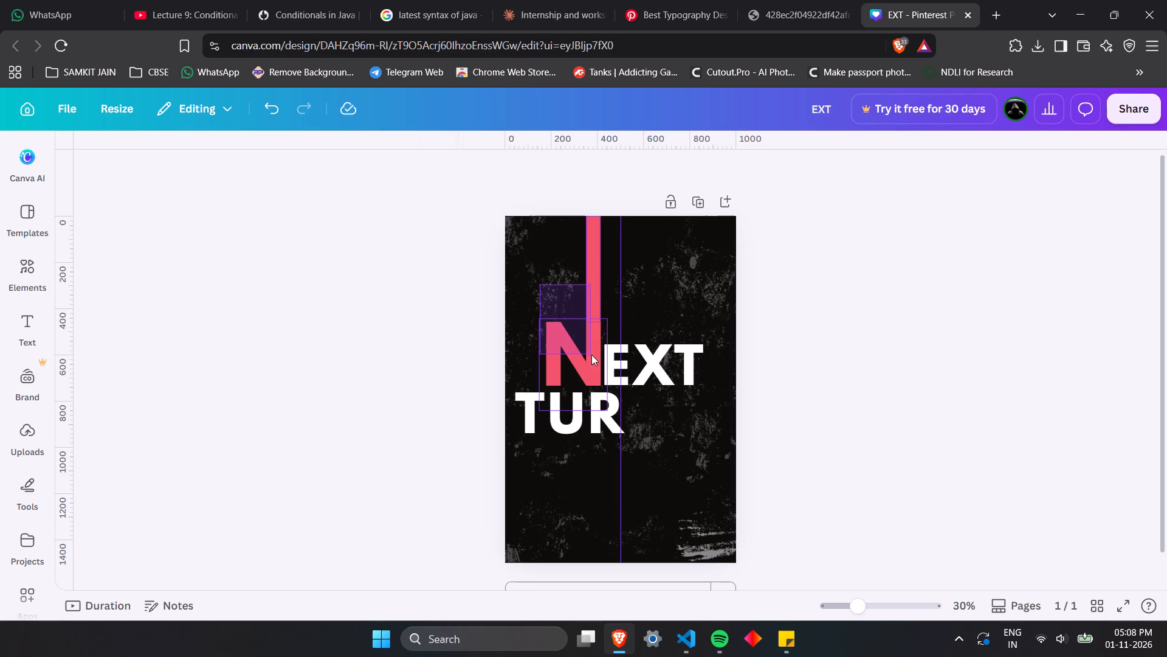
{"action": "left_click_drag", "start_coordinate": [591, 355], "coordinate": [594, 355]}
{"action": "left_click", "coordinate": [526, 447]}
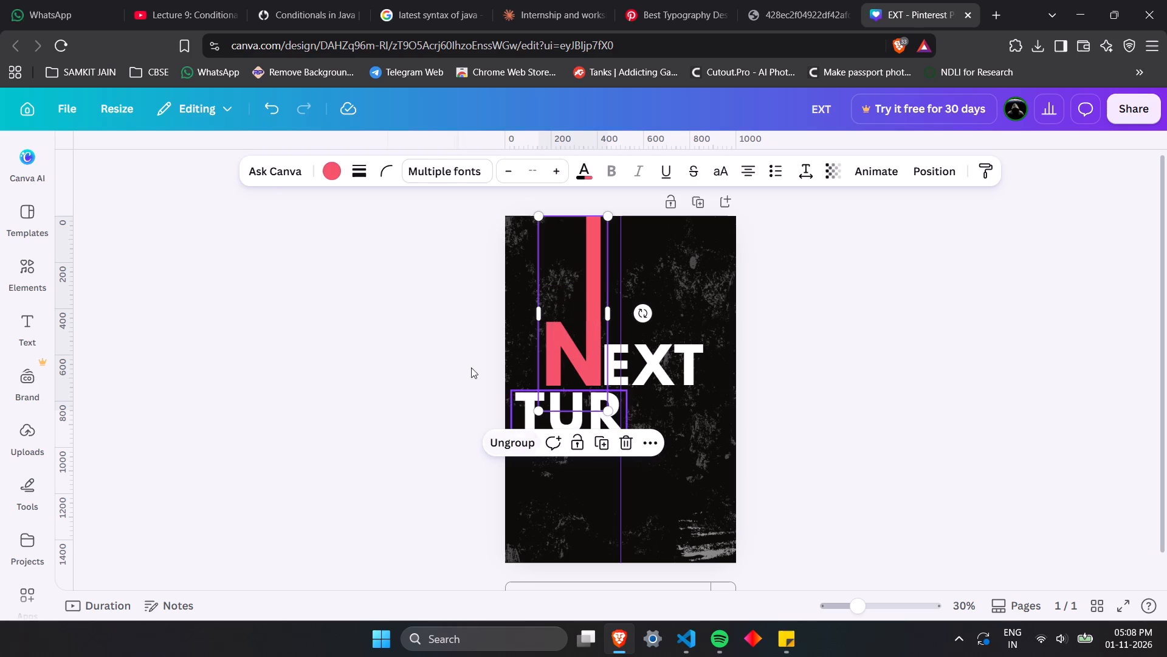
Duplicate the N-and-bar group and place the copy just after TUR.
{"action": "left_click", "coordinate": [598, 444]}
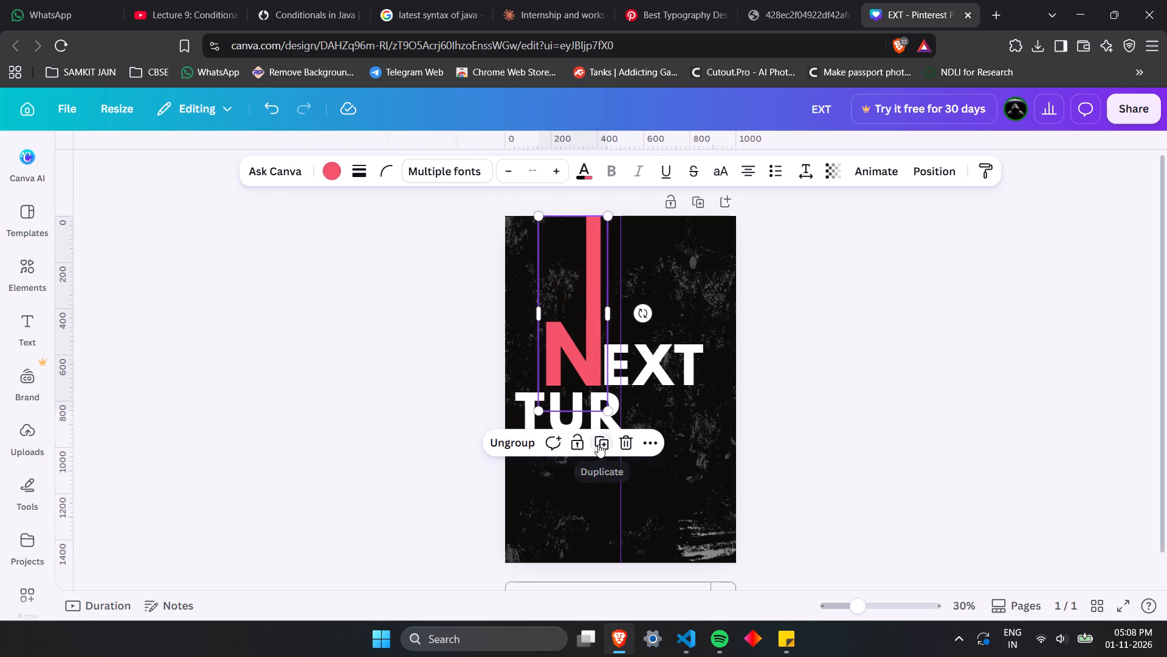
{"action": "left_click_drag", "start_coordinate": [581, 364], "coordinate": [664, 426]}
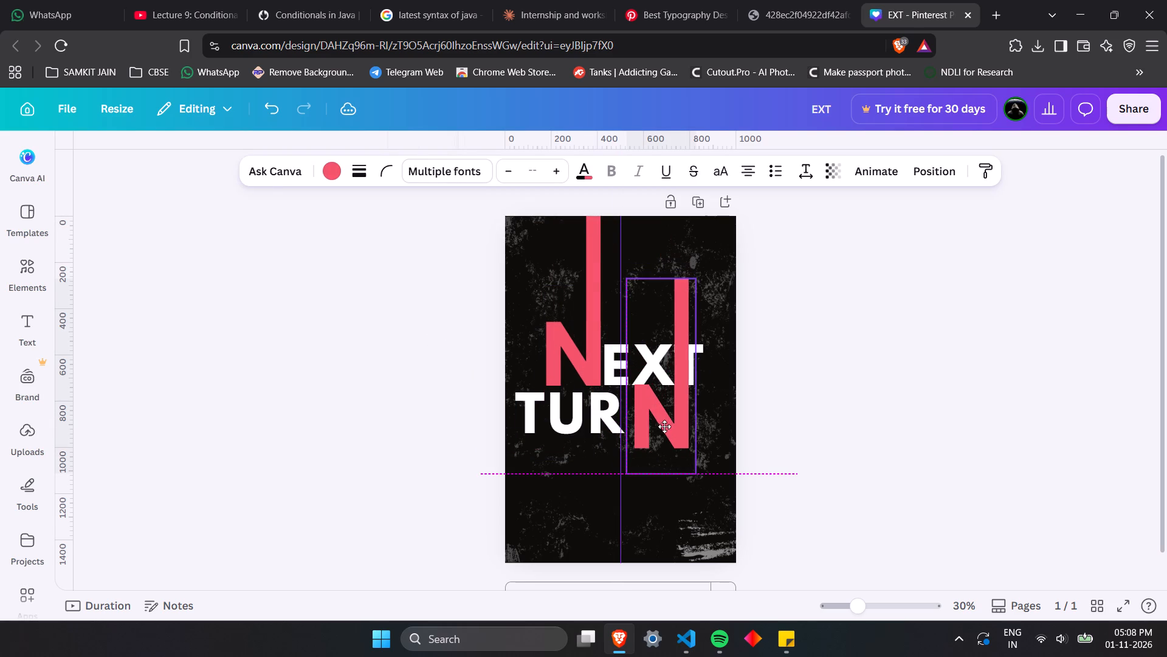
{"action": "left_click_drag", "start_coordinate": [664, 426], "coordinate": [663, 431]}
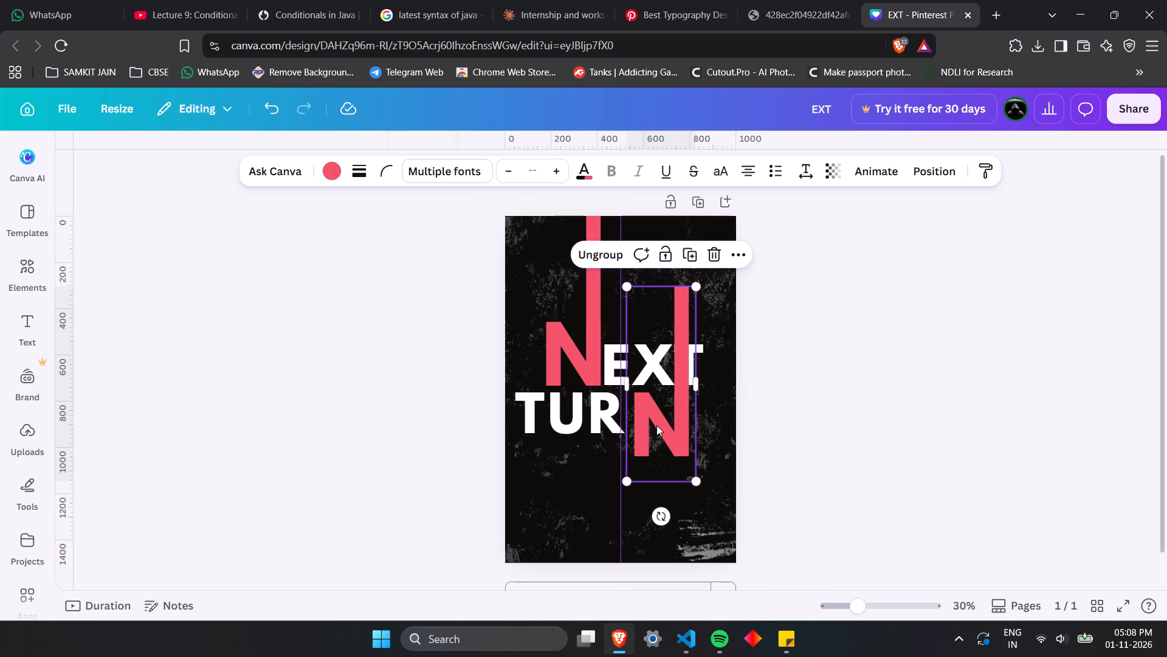
Rotate the copied N group by half a turn so its bar points downward, checking the orientation against the reference poster.
{"action": "left_click_drag", "start_coordinate": [658, 523], "coordinate": [672, 283]}
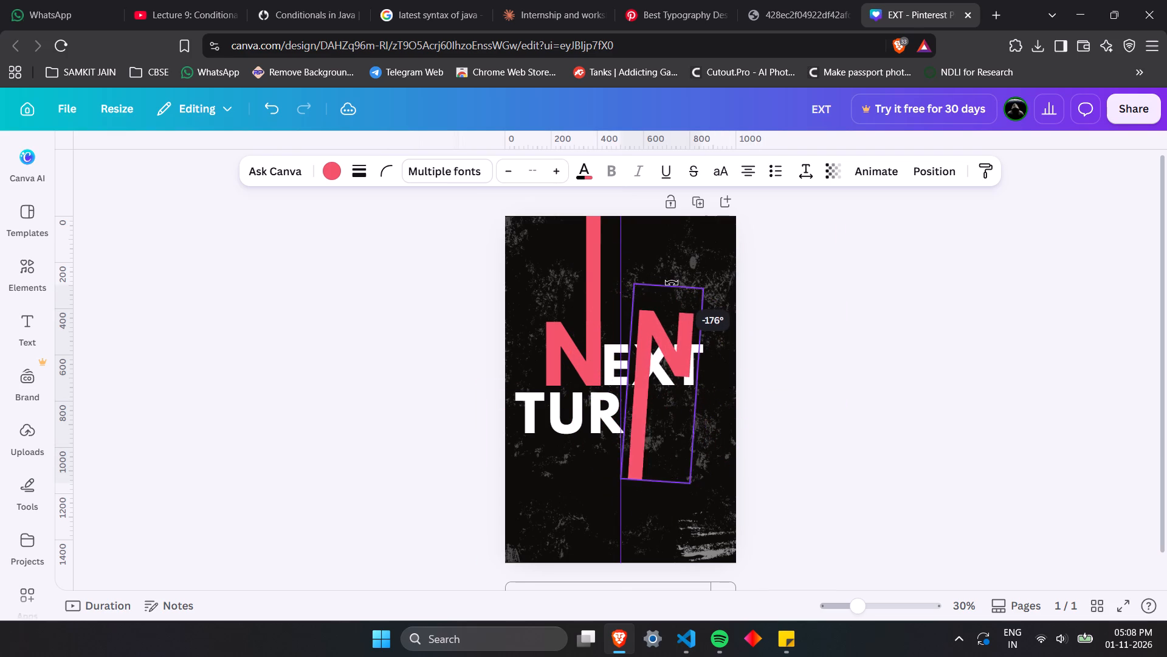
{"action": "left_click_drag", "start_coordinate": [672, 283], "coordinate": [663, 280]}
{"action": "left_click", "coordinate": [815, 0]}
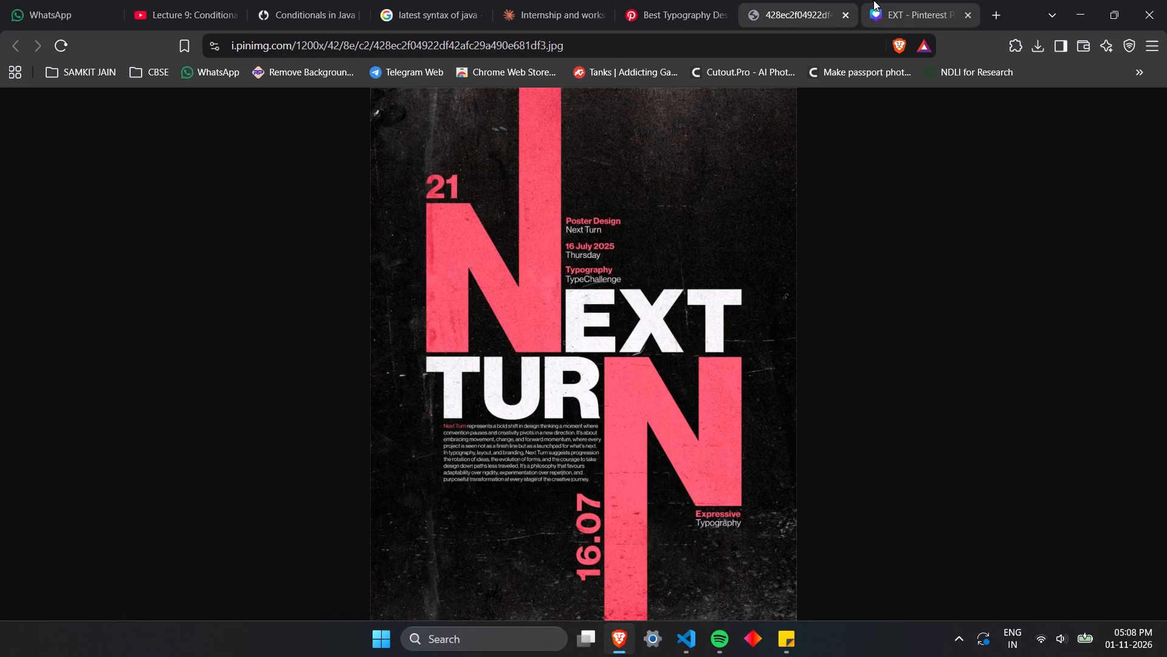
{"action": "left_click", "coordinate": [873, 0]}
{"action": "left_click", "coordinate": [807, 0]}
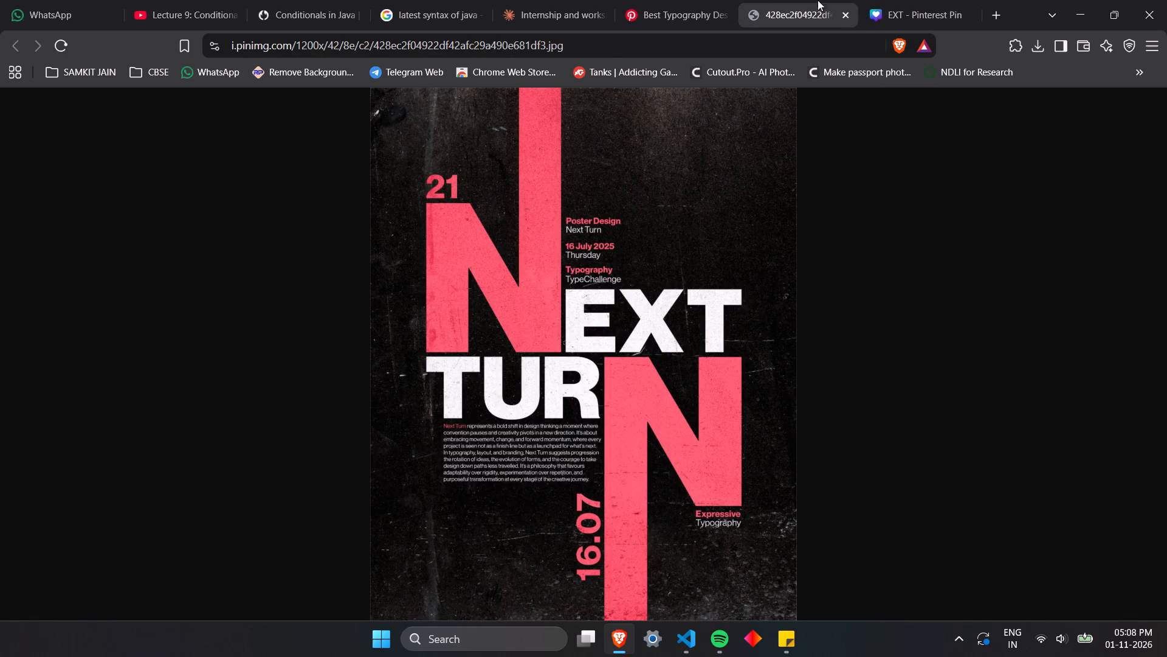
{"action": "left_click", "coordinate": [907, 0]}
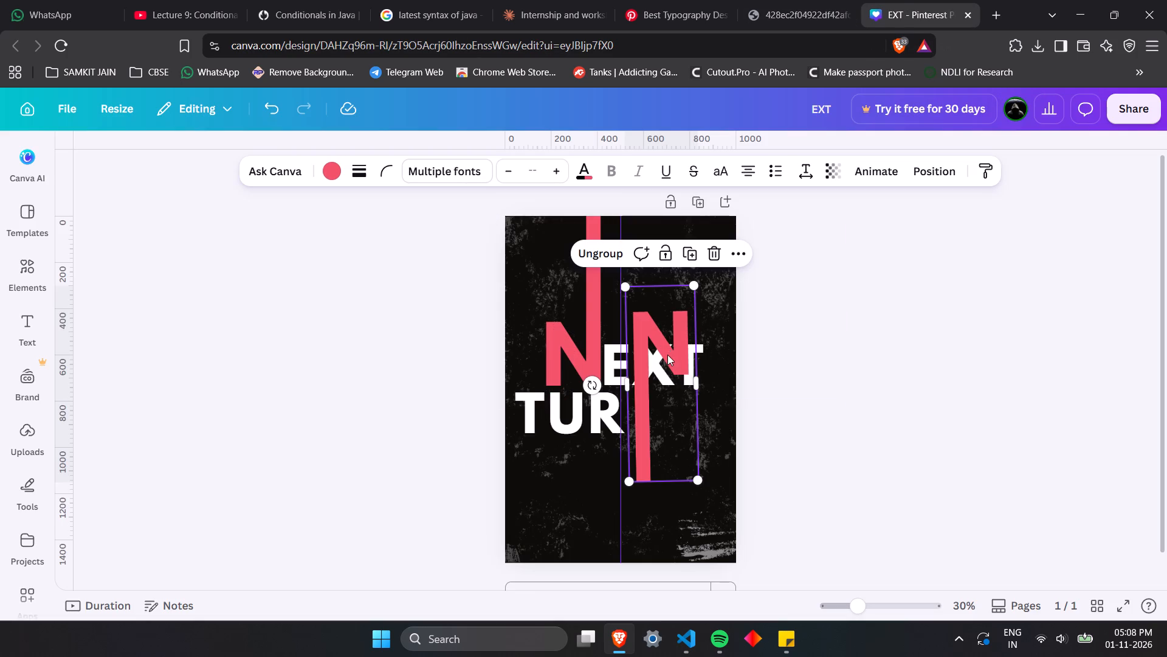
{"action": "left_click", "coordinate": [588, 389]}
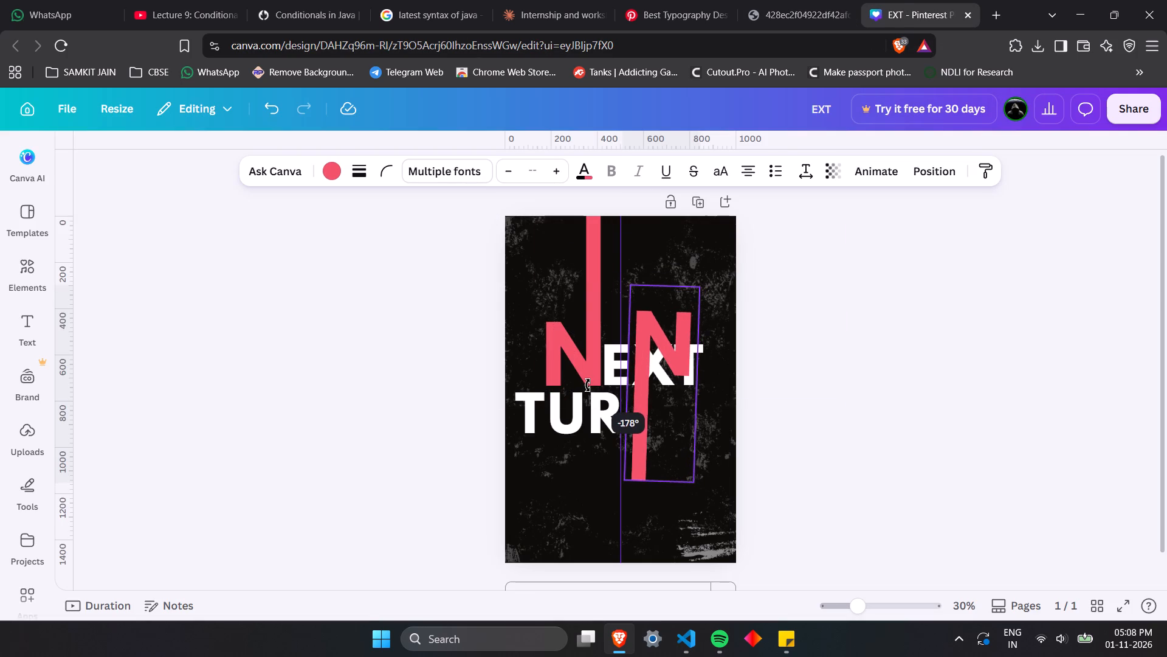
Move the rotated N group down to the page's bottom edge and align its left side with the 500 px guide, close to the R.
{"action": "left_click_drag", "start_coordinate": [666, 394], "coordinate": [664, 471]}
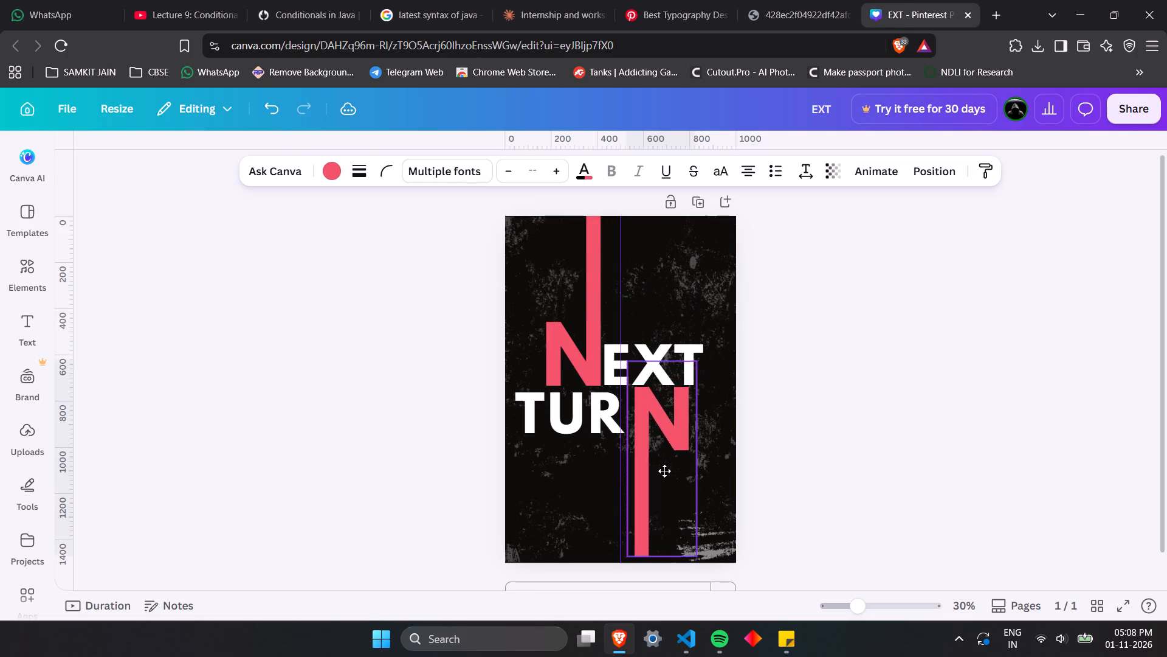
{"action": "left_click_drag", "start_coordinate": [664, 471], "coordinate": [664, 474]}
{"action": "left_click", "coordinate": [838, 412]}
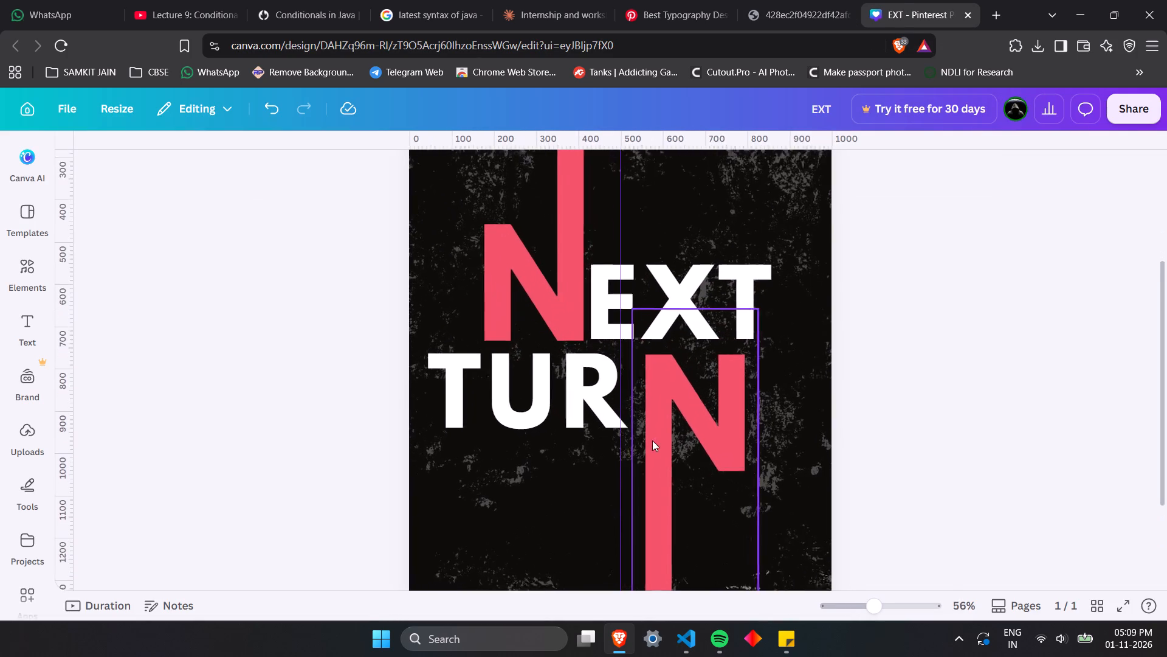
{"action": "left_click", "coordinate": [680, 411]}
{"action": "left_click_drag", "start_coordinate": [689, 413], "coordinate": [687, 413]}
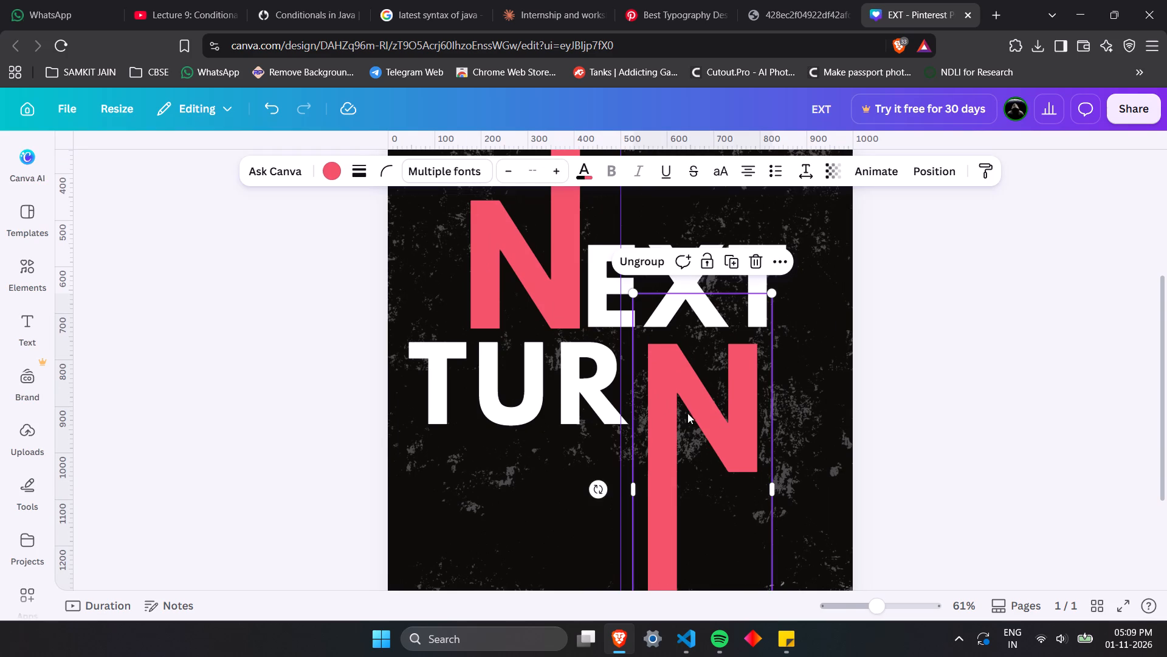
{"action": "left_click_drag", "start_coordinate": [687, 413], "coordinate": [681, 413]}
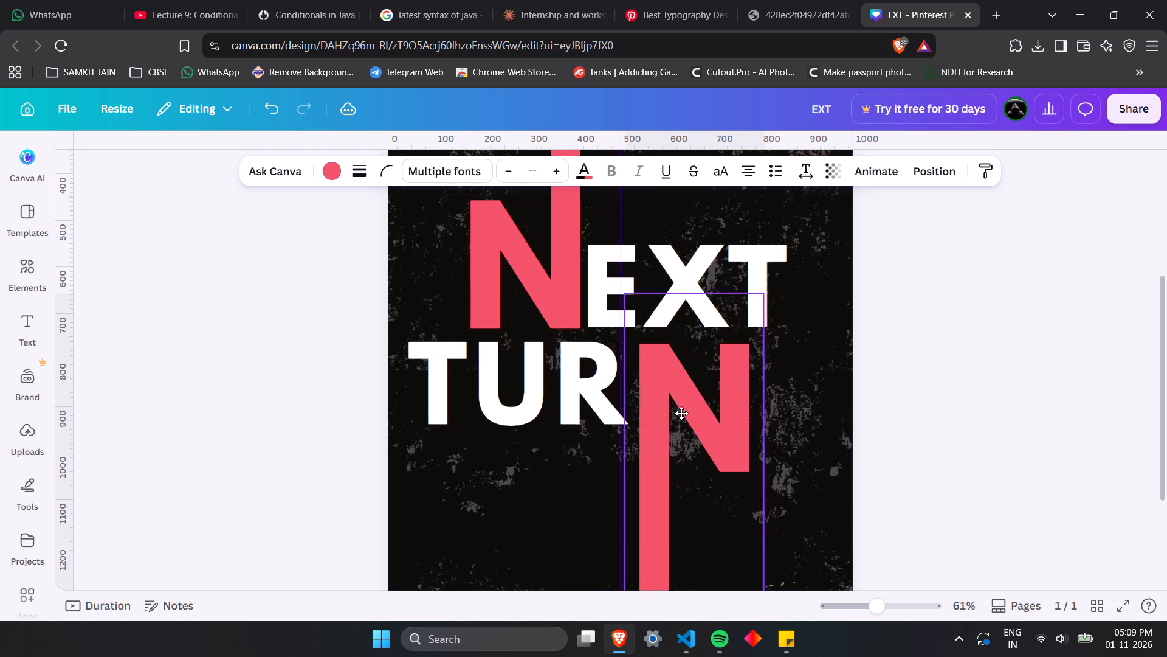
{"action": "left_click_drag", "start_coordinate": [681, 413], "coordinate": [678, 413]}
{"action": "left_click", "coordinate": [825, 0]}
{"action": "left_click", "coordinate": [898, 0]}
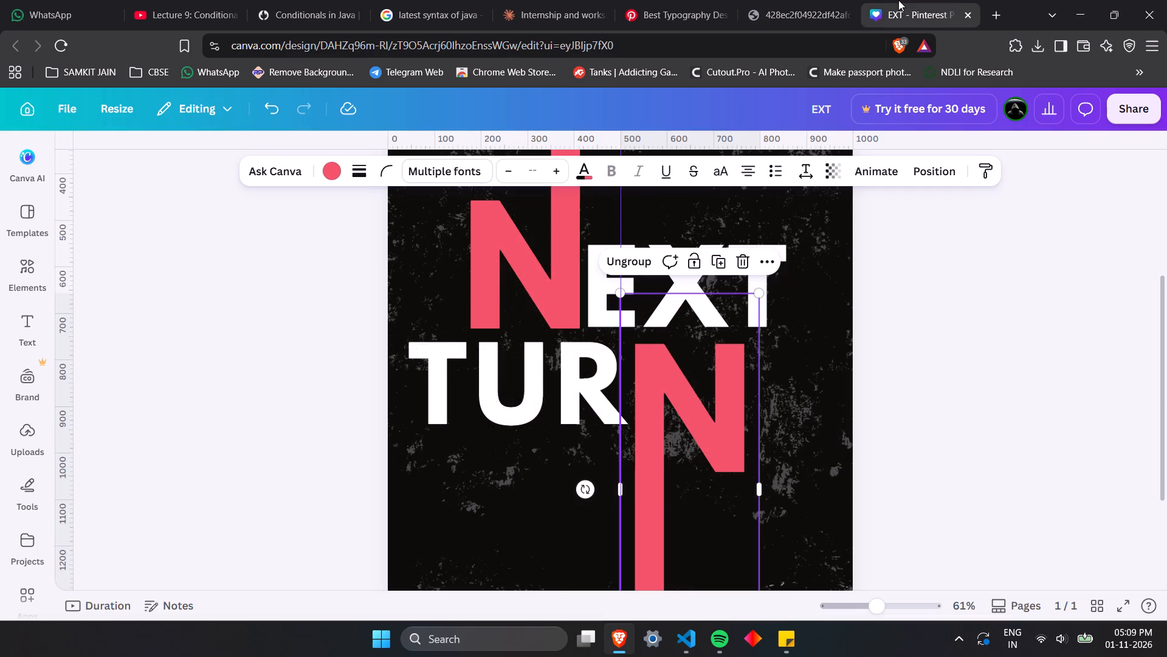
{"action": "left_click", "coordinate": [904, 352]}
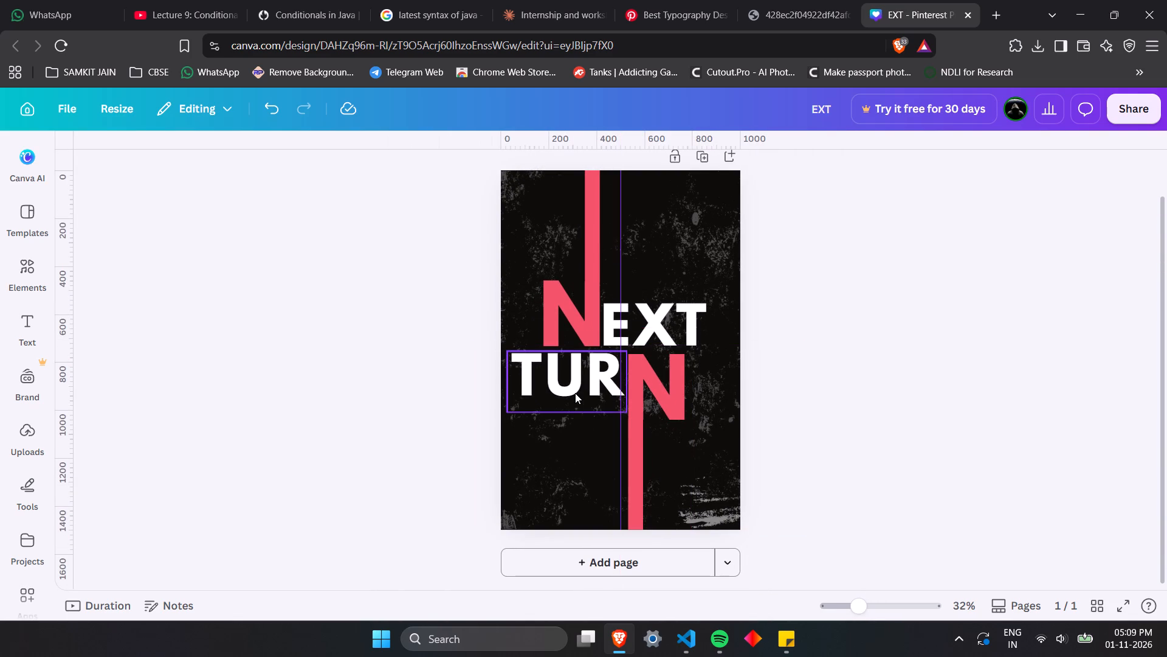
Compare the poster layout with the reference image and examine the reference's details around the first N.
{"action": "left_click", "coordinate": [833, 0]}
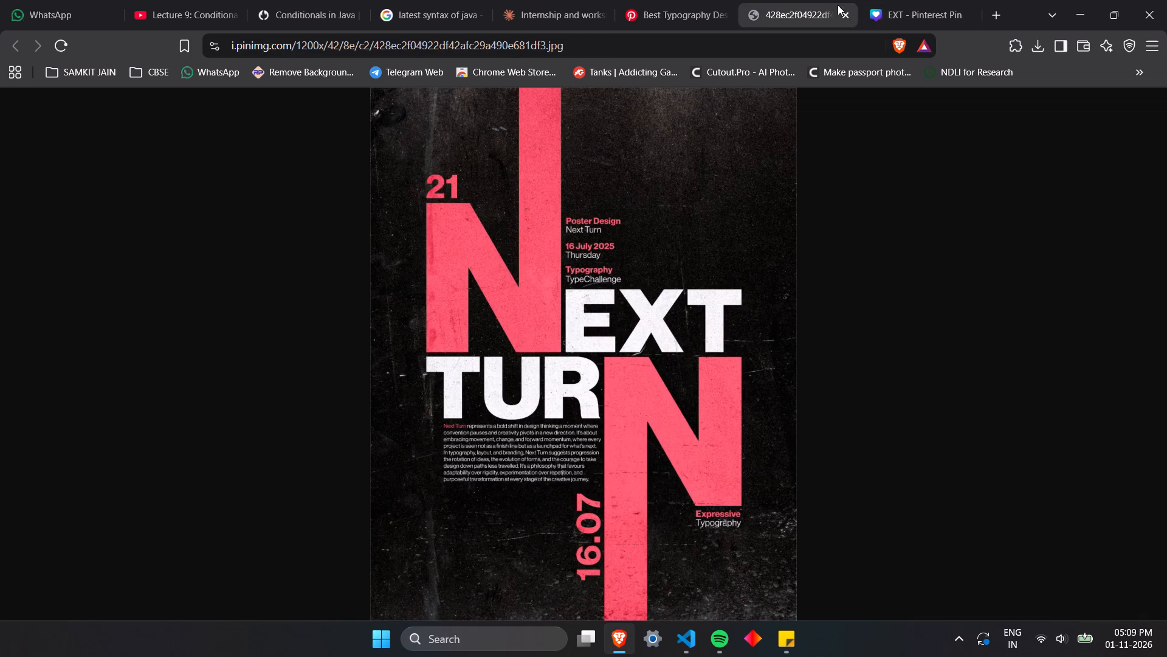
{"action": "left_click", "coordinate": [912, 0]}
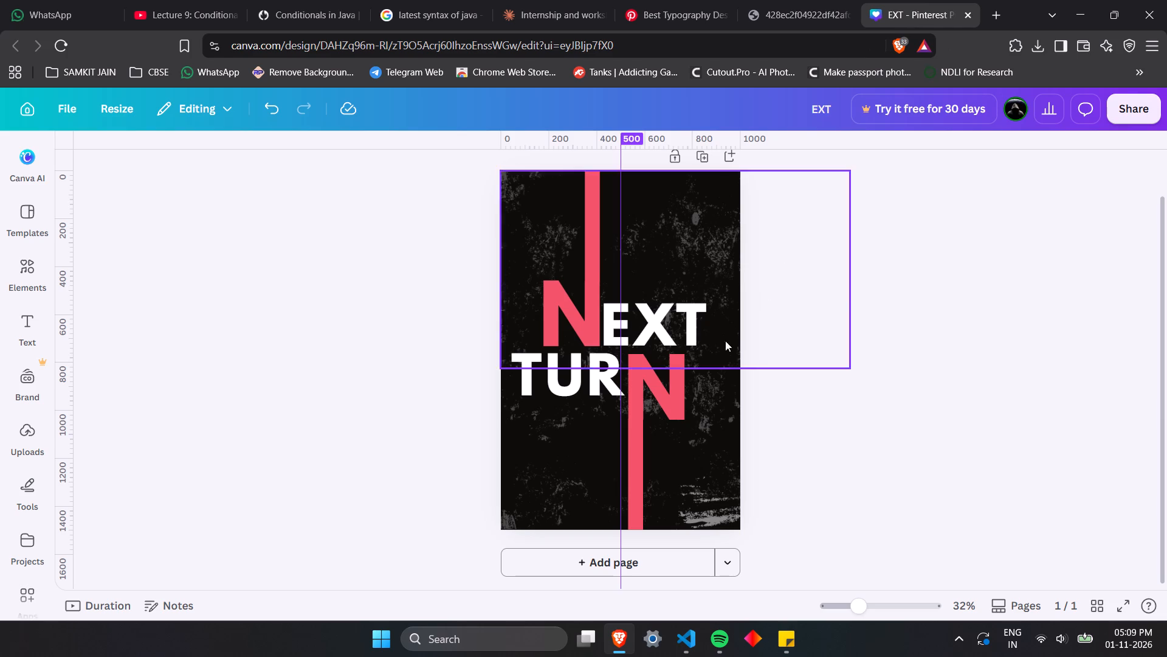
{"action": "left_click", "coordinate": [673, 375]}
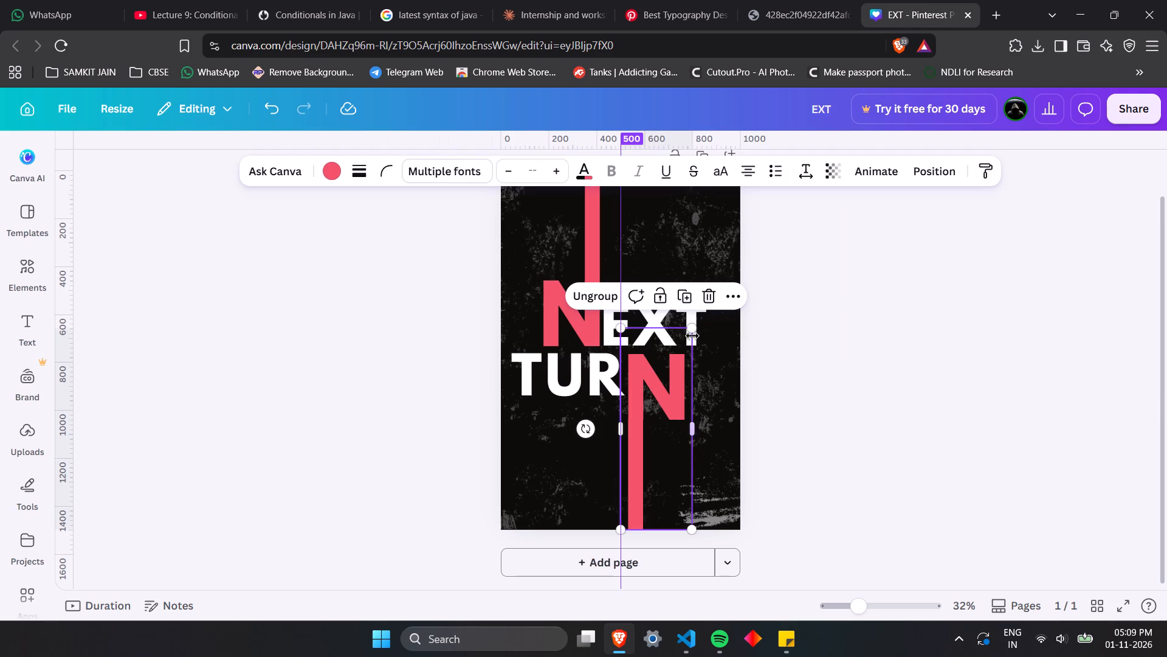
{"action": "left_click", "coordinate": [467, 324]}
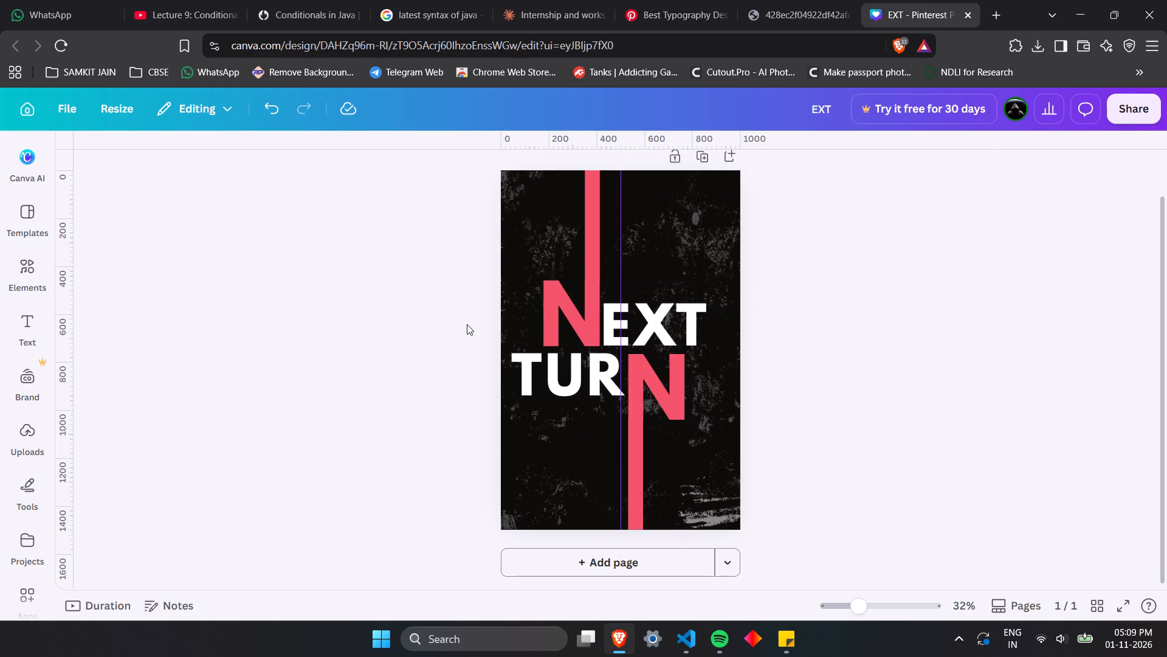
{"action": "left_click", "coordinate": [804, 0]}
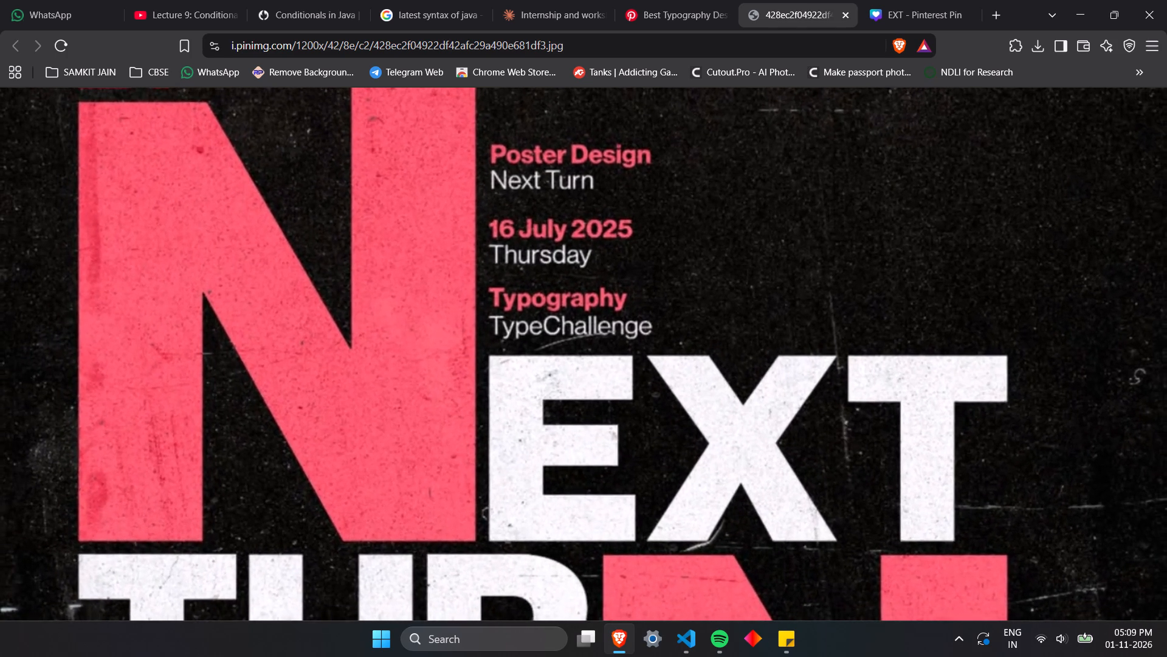
{"action": "scroll", "coordinate": [649, 227], "scroll_direction": "up", "scroll_amount": 4}
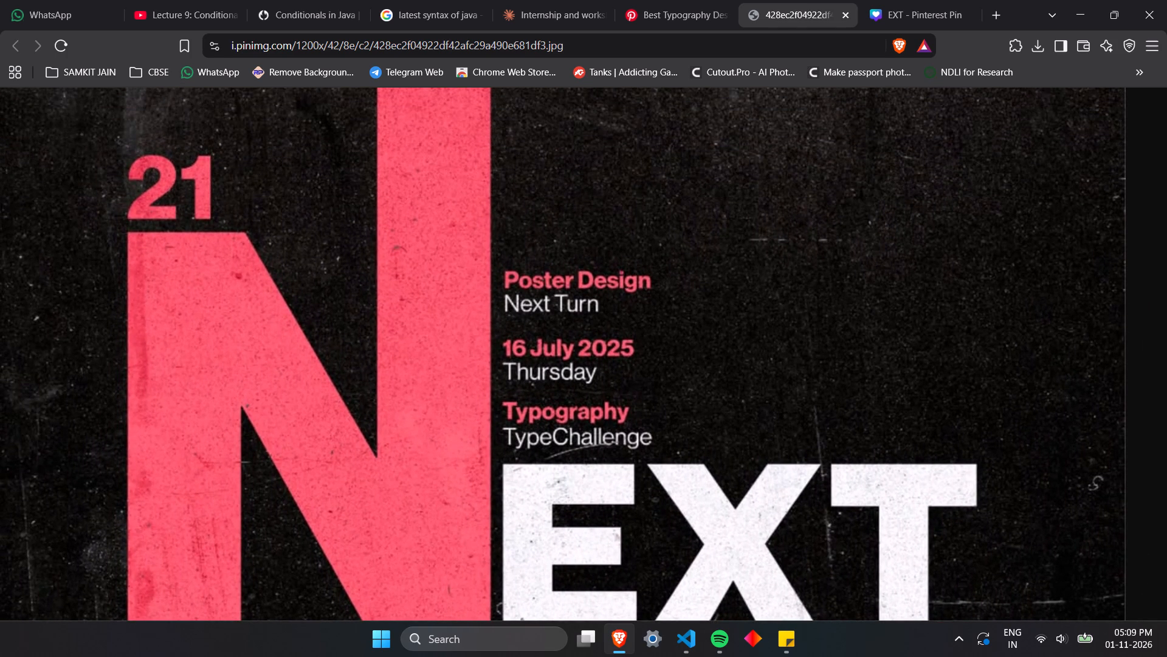
{"action": "left_click", "coordinate": [697, 0]}
{"action": "left_click", "coordinate": [869, 0]}
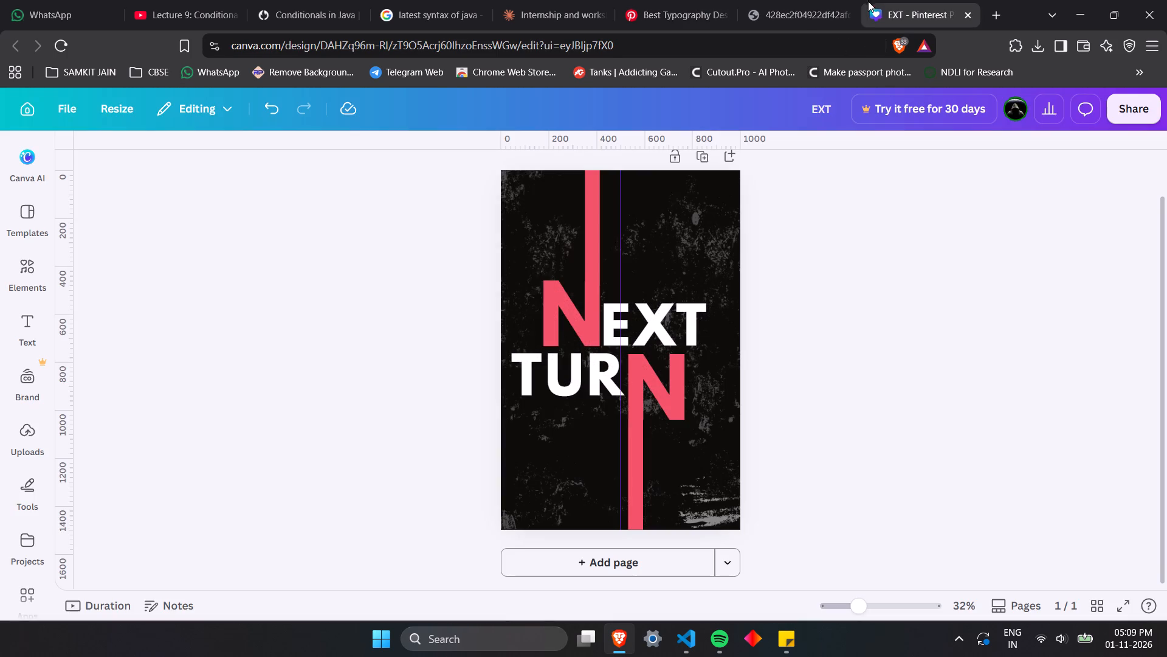
Add the text 21, enlarge it to size 109 and place it above the first N.
{"action": "key", "text": "t"}
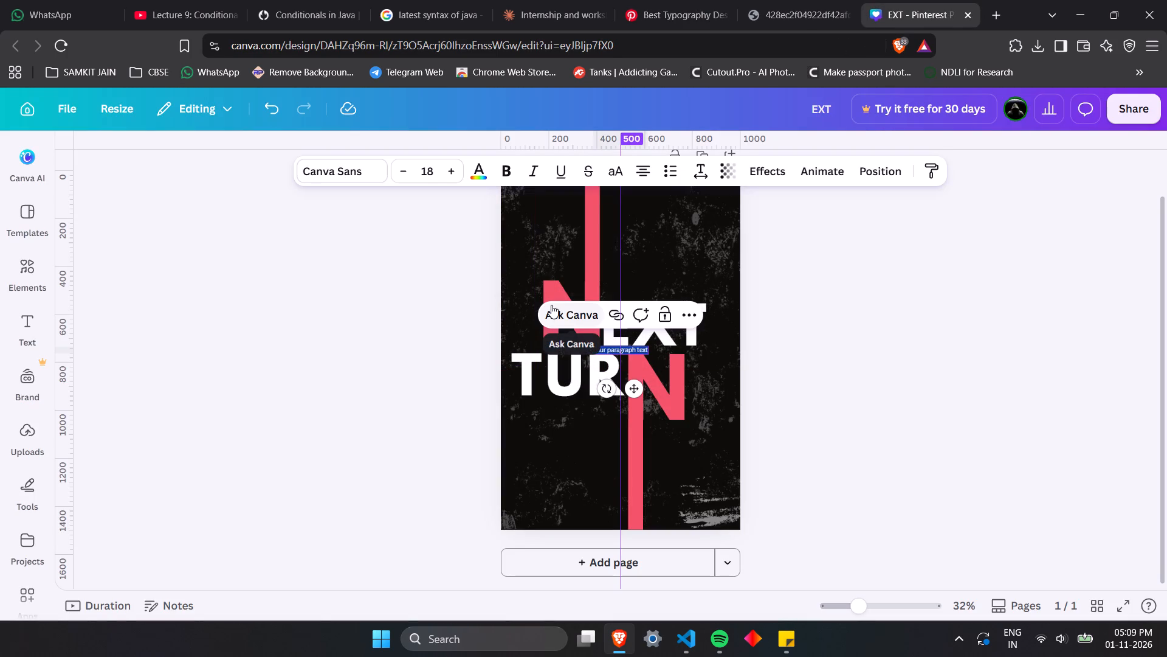
{"action": "type", "text": "21"}
{"action": "left_click_drag", "start_coordinate": [612, 346], "coordinate": [573, 319]}
{"action": "left_click_drag", "start_coordinate": [616, 388], "coordinate": [565, 315]}
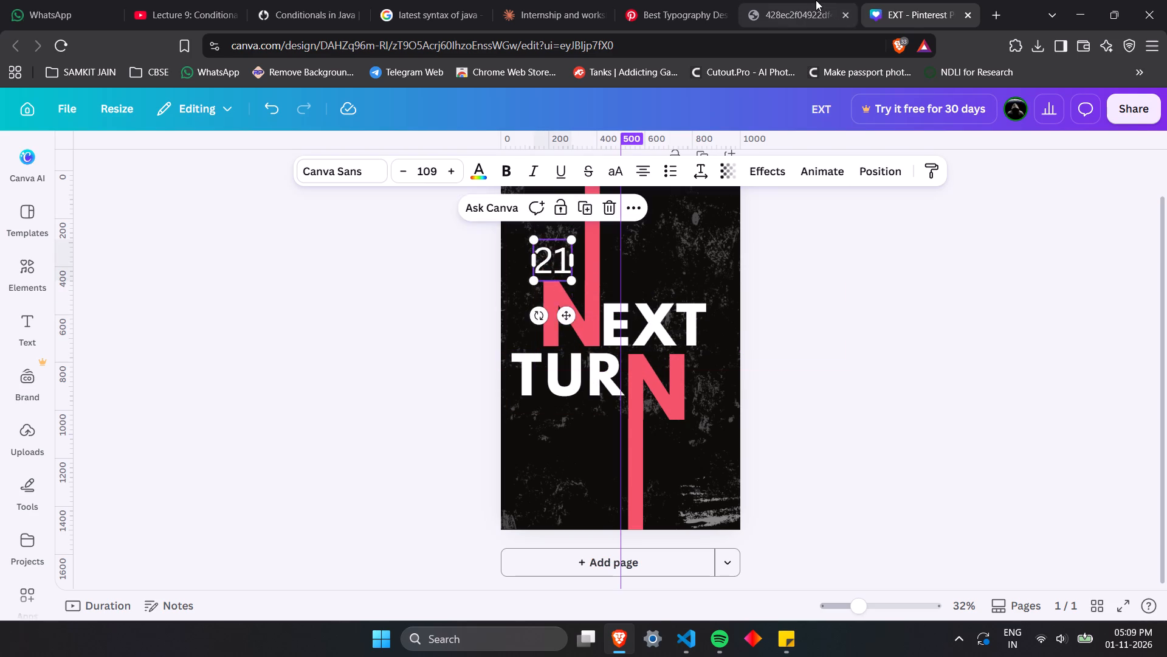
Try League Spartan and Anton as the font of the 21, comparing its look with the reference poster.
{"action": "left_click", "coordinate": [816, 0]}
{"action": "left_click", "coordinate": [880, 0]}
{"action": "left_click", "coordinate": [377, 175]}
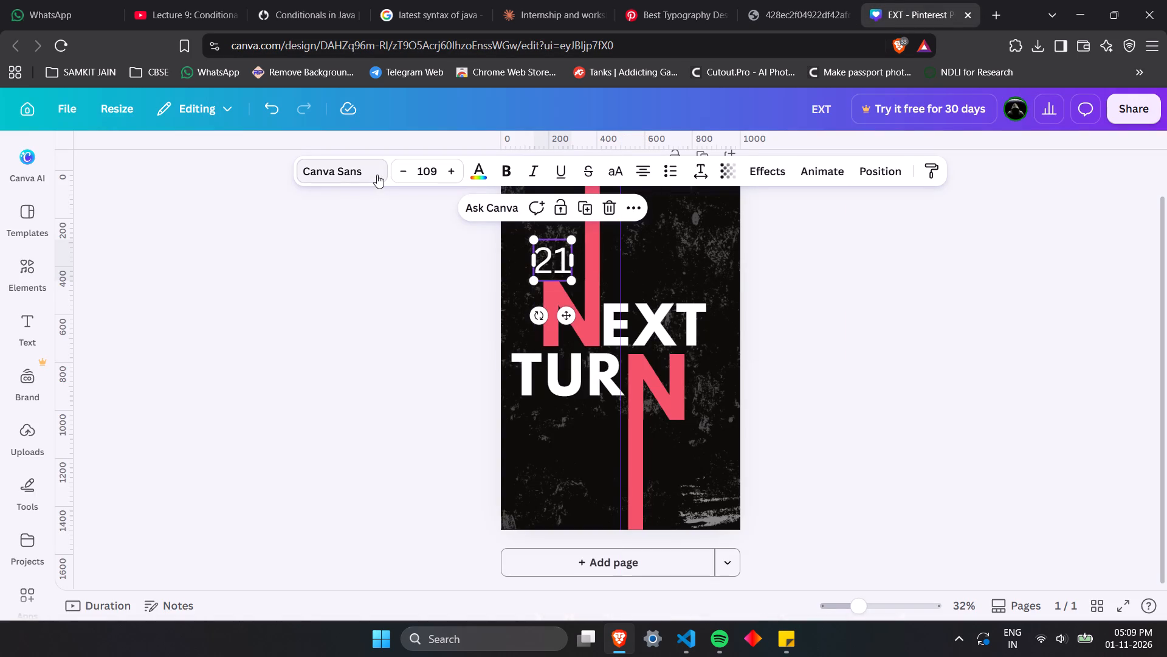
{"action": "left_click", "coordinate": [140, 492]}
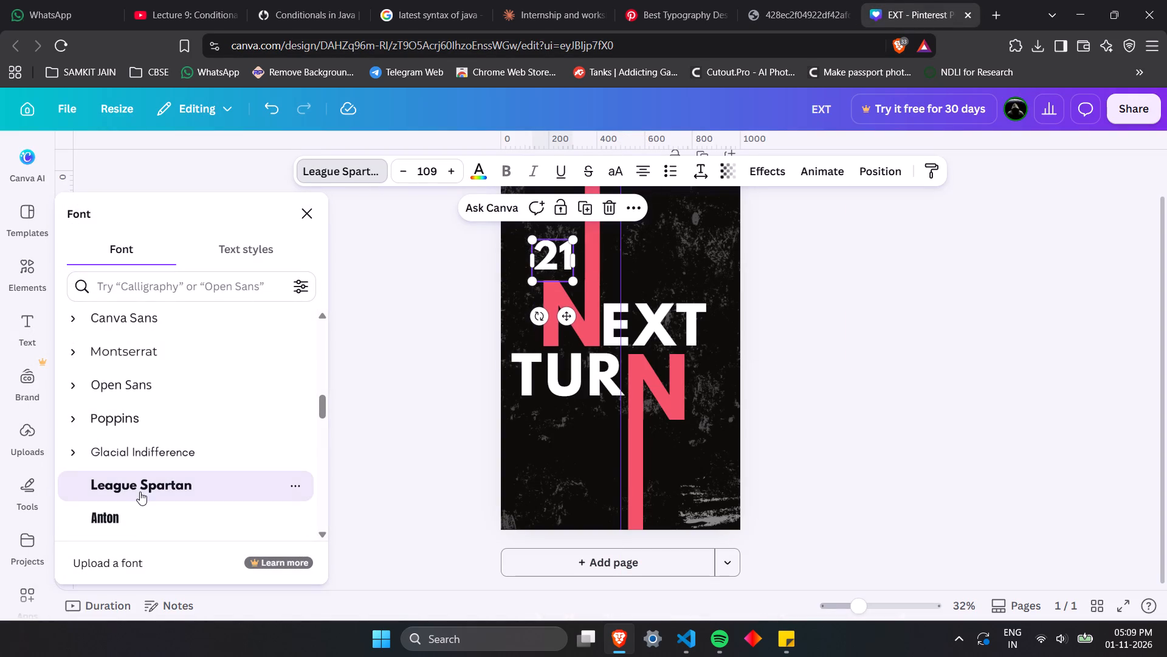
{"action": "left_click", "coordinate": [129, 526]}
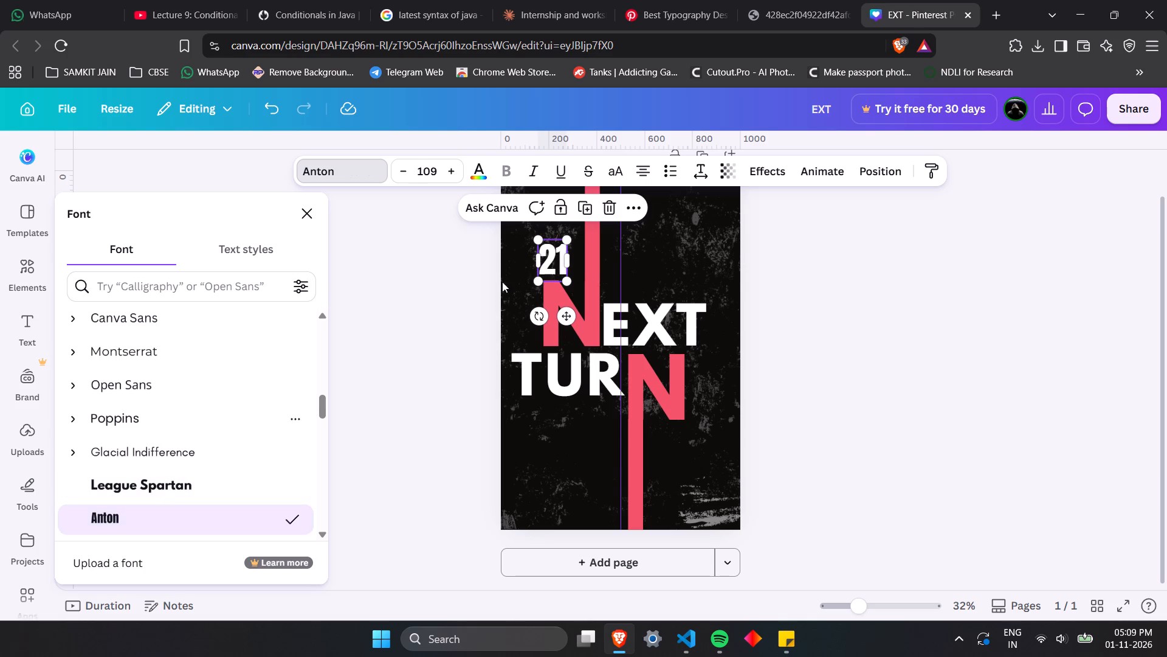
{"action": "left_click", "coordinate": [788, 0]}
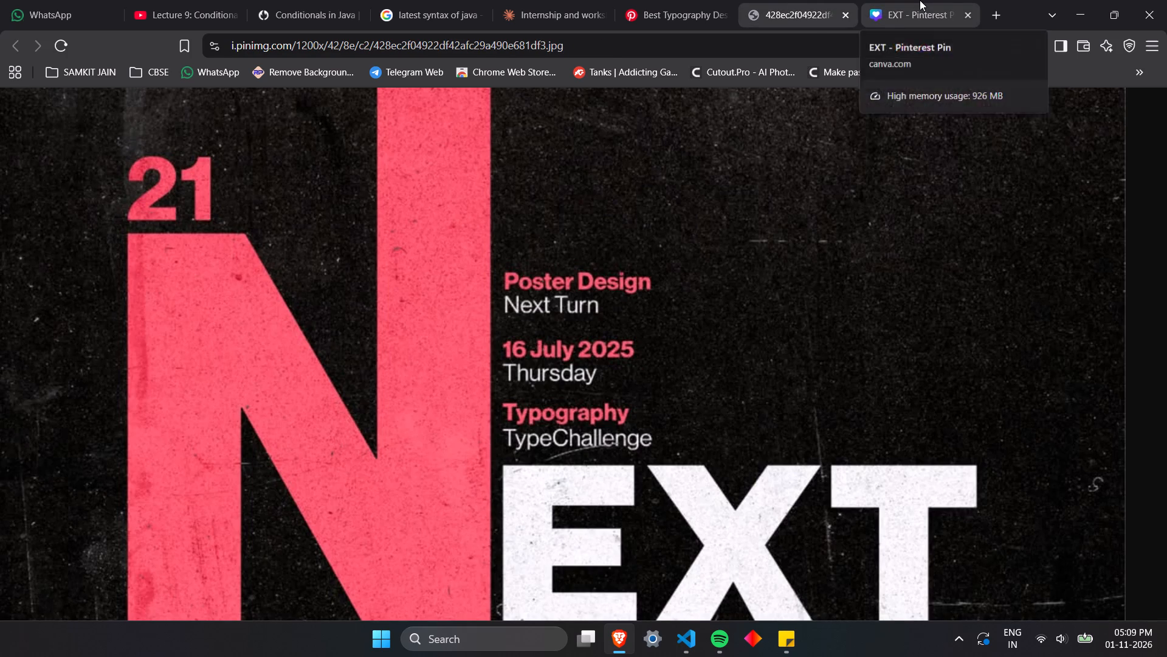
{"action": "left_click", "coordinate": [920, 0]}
Make the 21 bold, try Open Sans and Montserrat, and settle on Canva Sans as its font.
{"action": "left_click", "coordinate": [161, 384]}
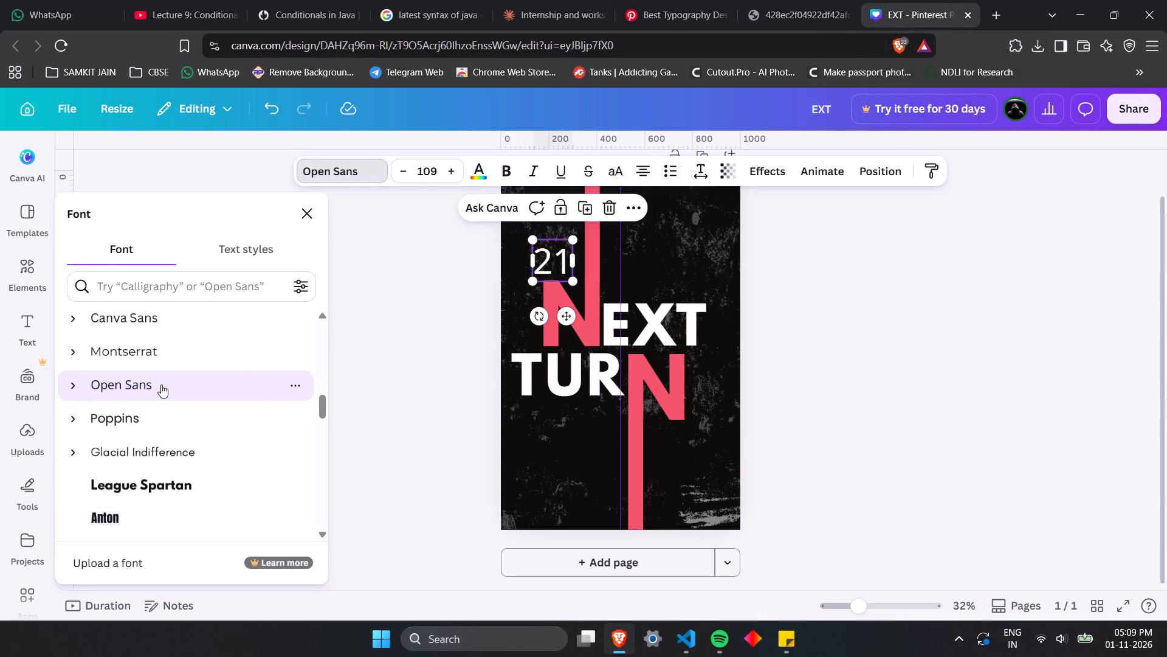
{"action": "left_click", "coordinate": [512, 165]}
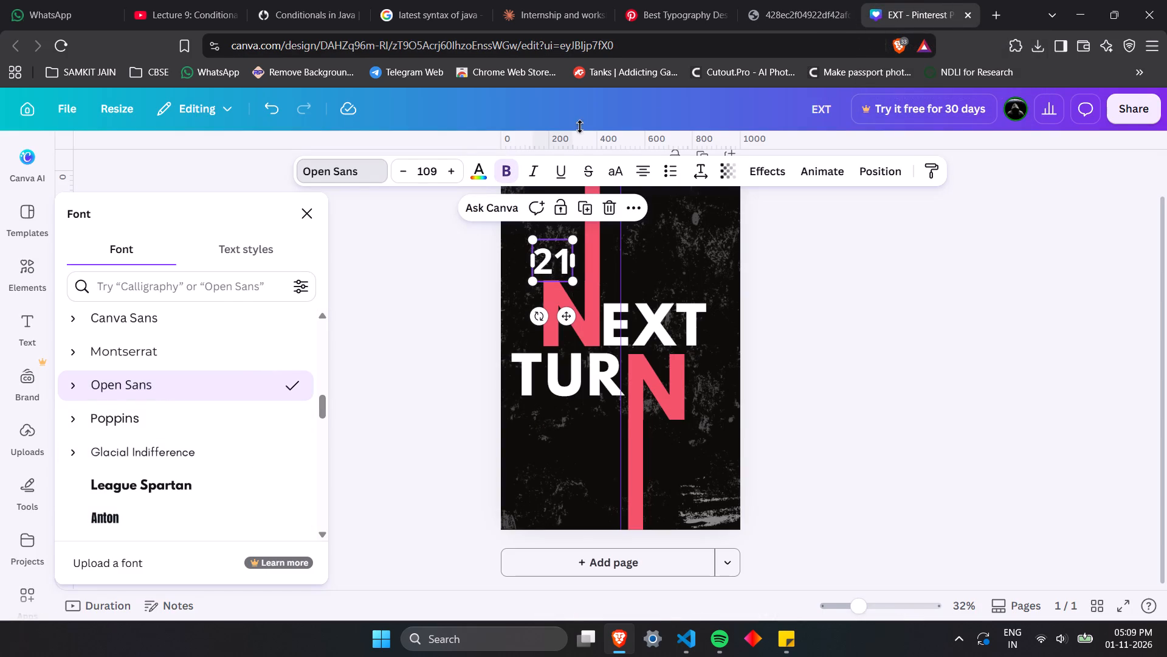
{"action": "left_click", "coordinate": [835, 0]}
{"action": "left_click", "coordinate": [909, 0]}
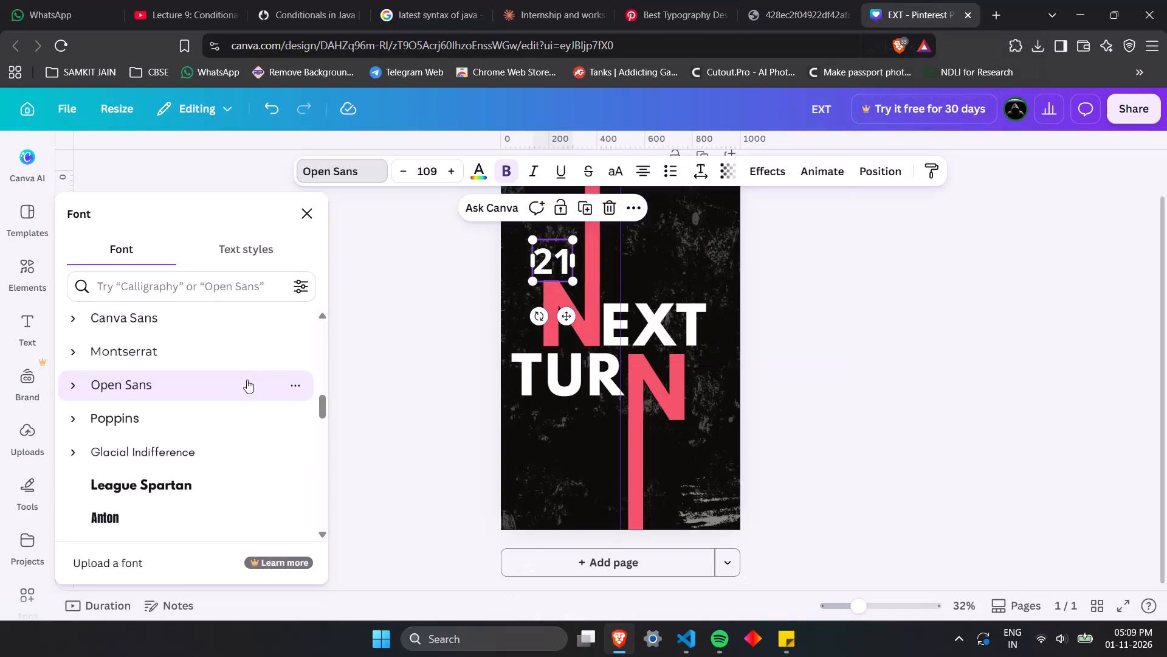
{"action": "left_click", "coordinate": [210, 349]}
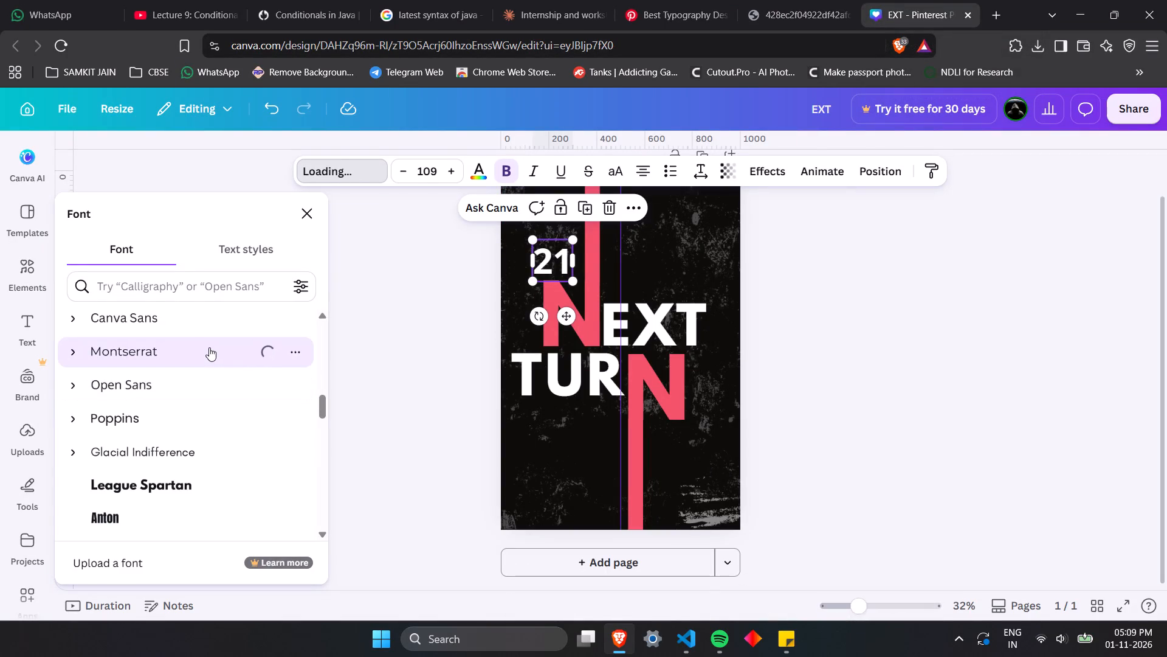
{"action": "left_click", "coordinate": [207, 322]}
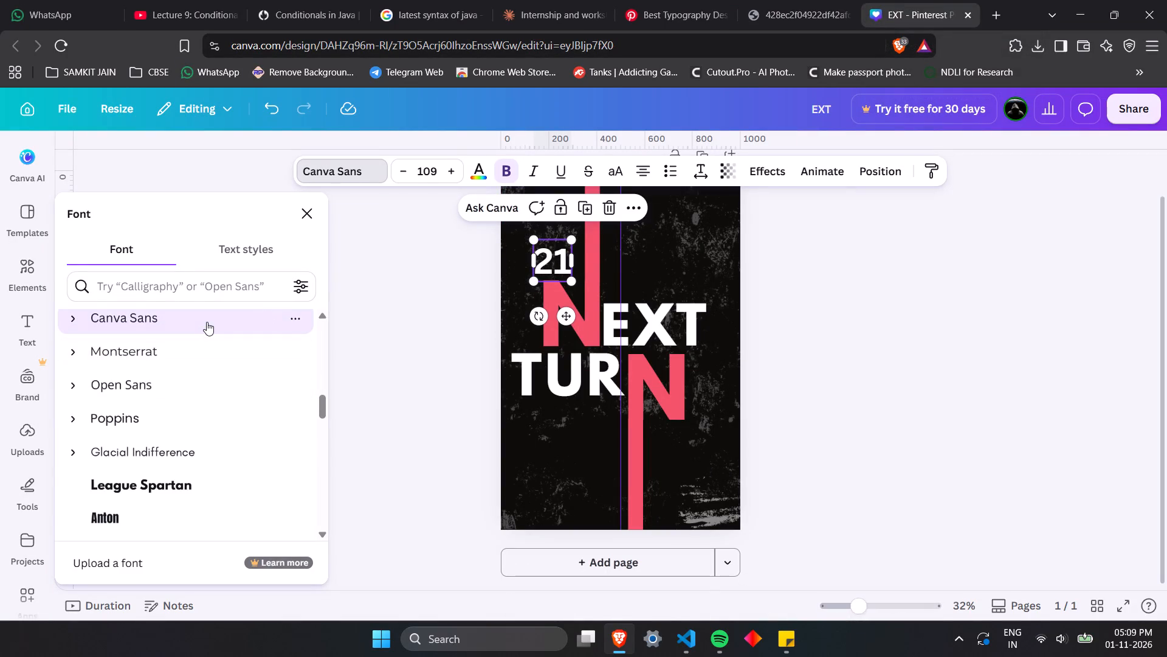
{"action": "double_click", "coordinate": [408, 312]}
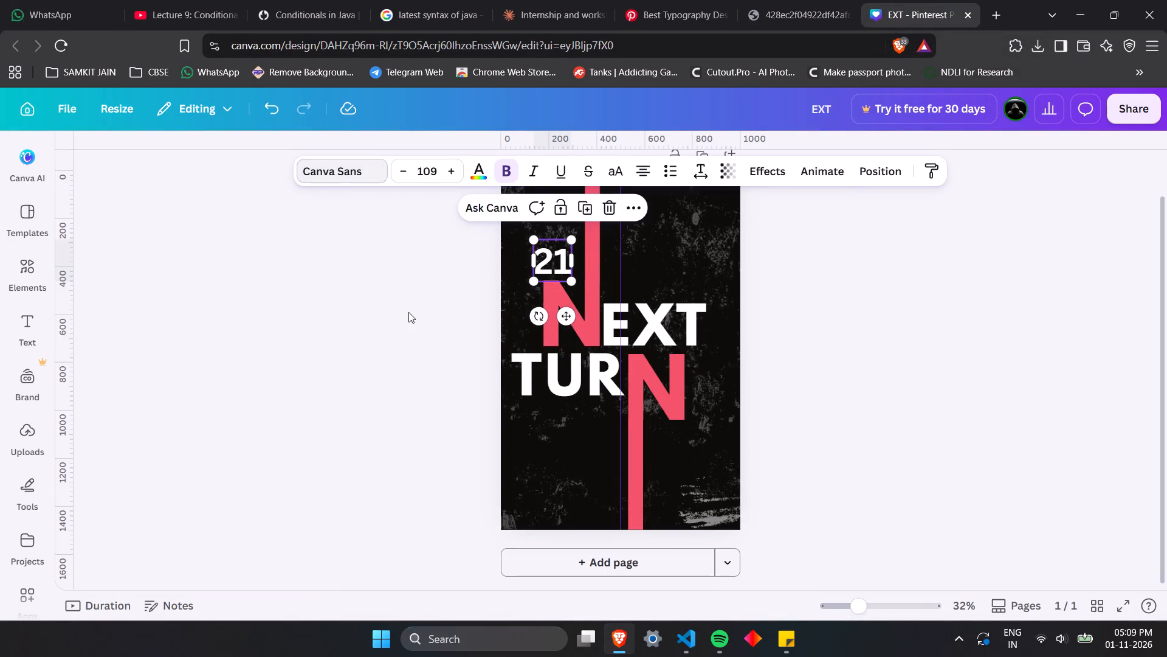
Group EXT, TUR and both N shapes together without the 21, and lock the group in place.
{"action": "left_click", "coordinate": [810, 16]}
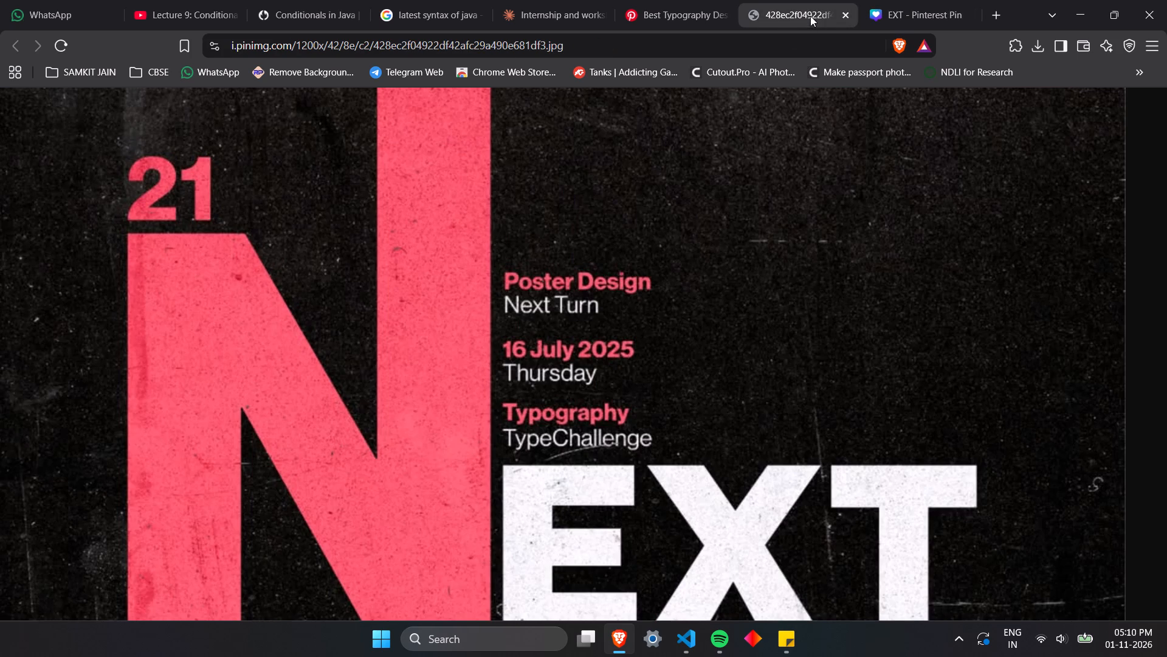
{"action": "left_click", "coordinate": [938, 0]}
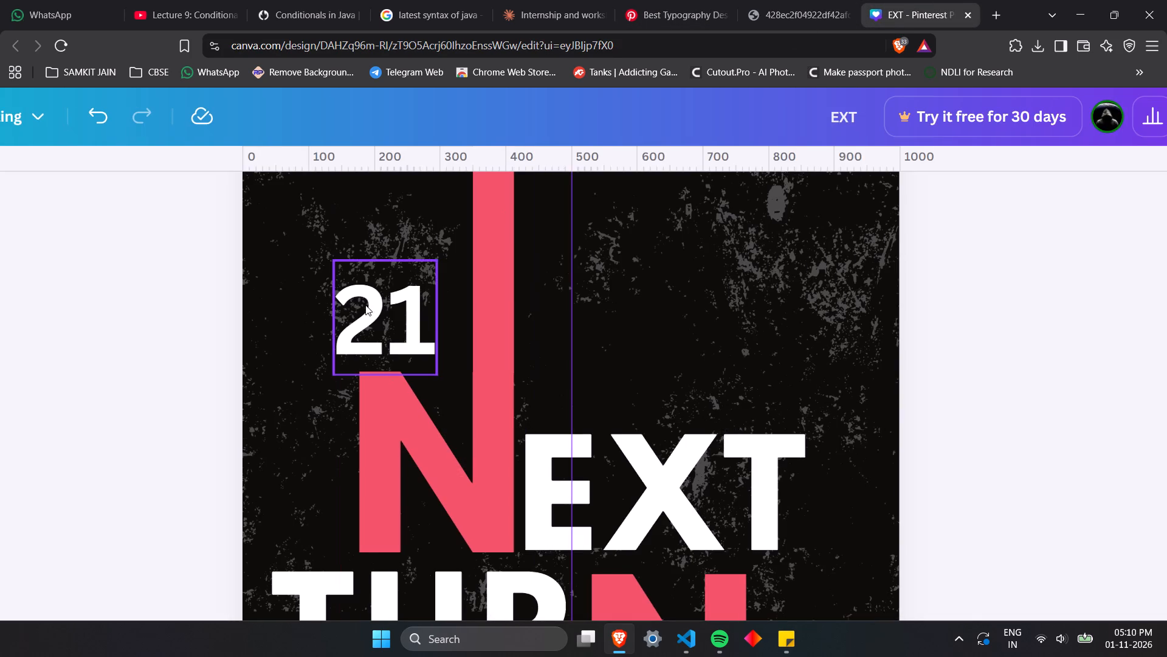
{"action": "left_click", "coordinate": [415, 329]}
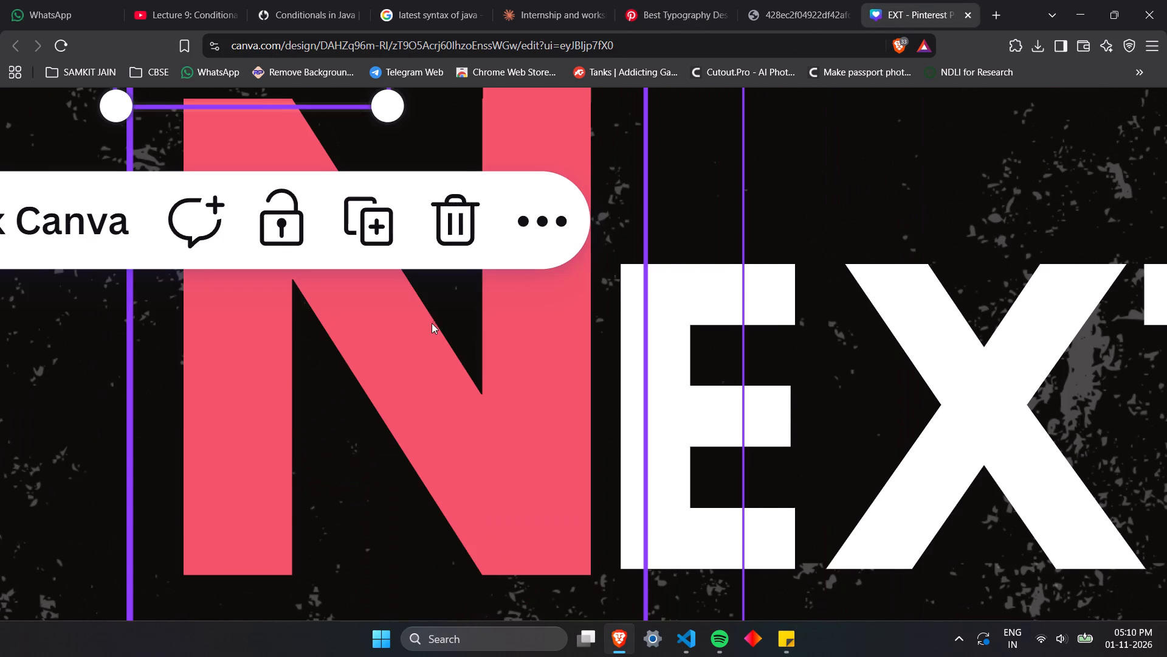
{"action": "scroll", "coordinate": [380, 302], "scroll_direction": "up", "scroll_amount": 1}
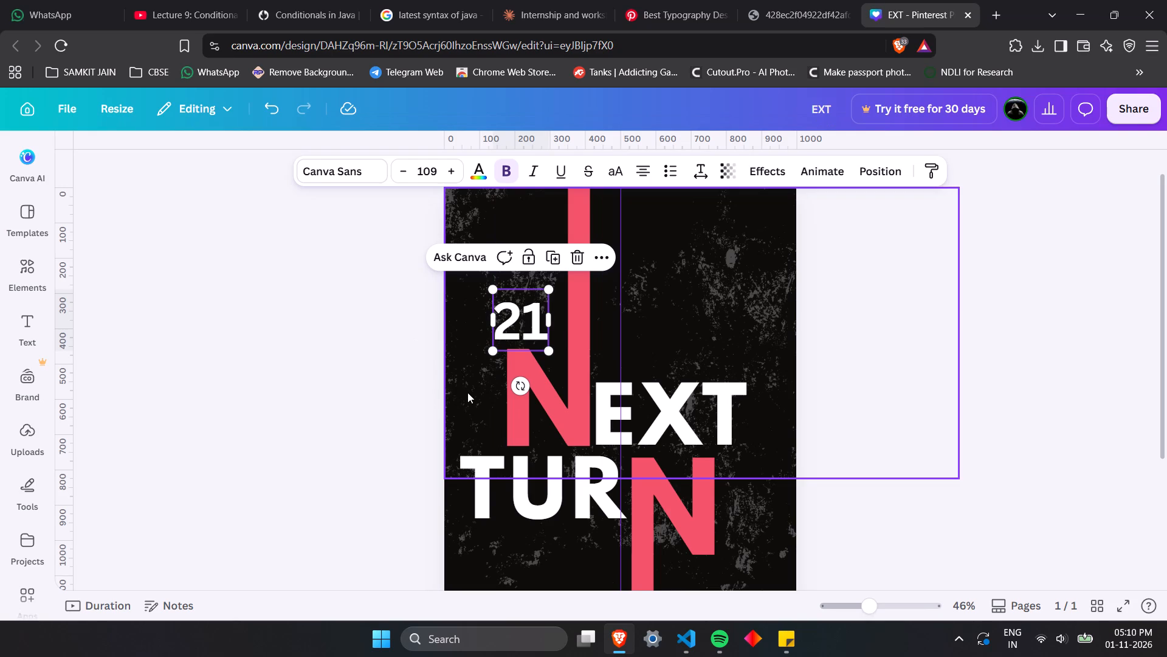
{"action": "left_click_drag", "start_coordinate": [477, 390], "coordinate": [681, 503]}
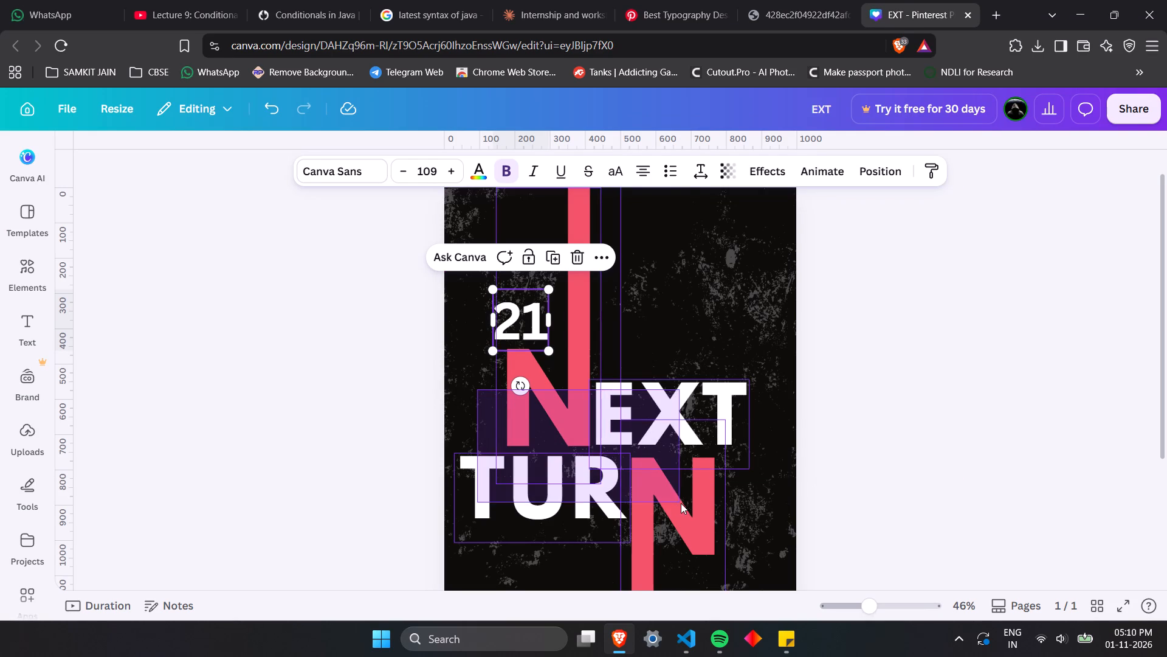
{"action": "left_click_drag", "start_coordinate": [681, 503], "coordinate": [718, 528]}
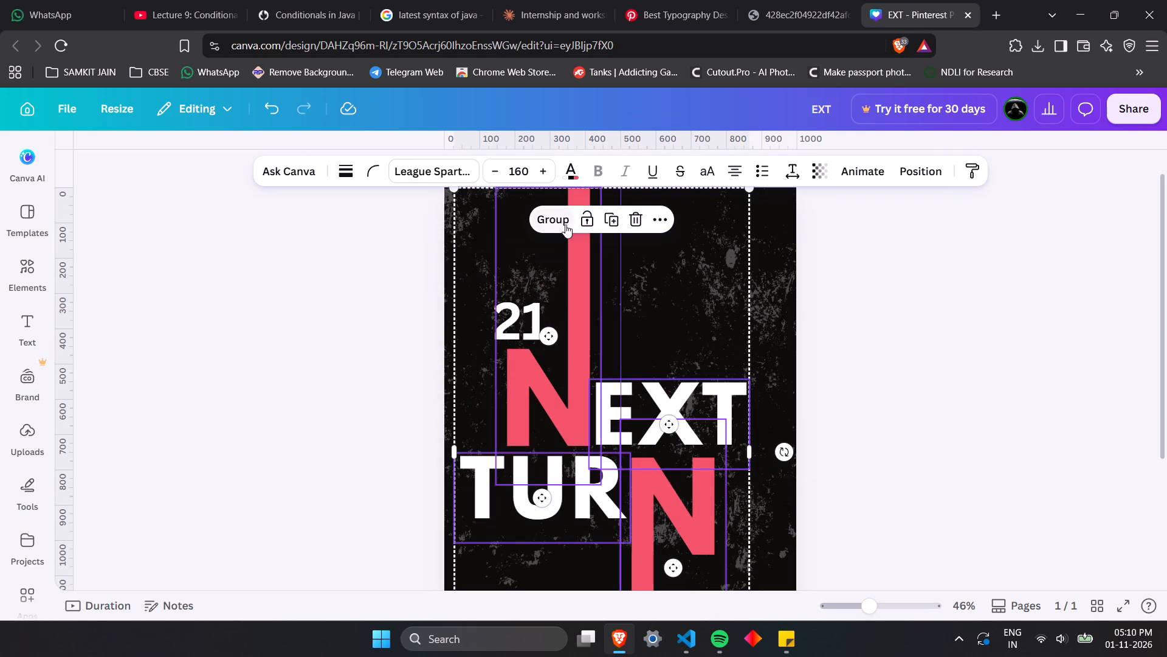
{"action": "left_click", "coordinate": [563, 224]}
{"action": "left_click", "coordinate": [514, 321]}
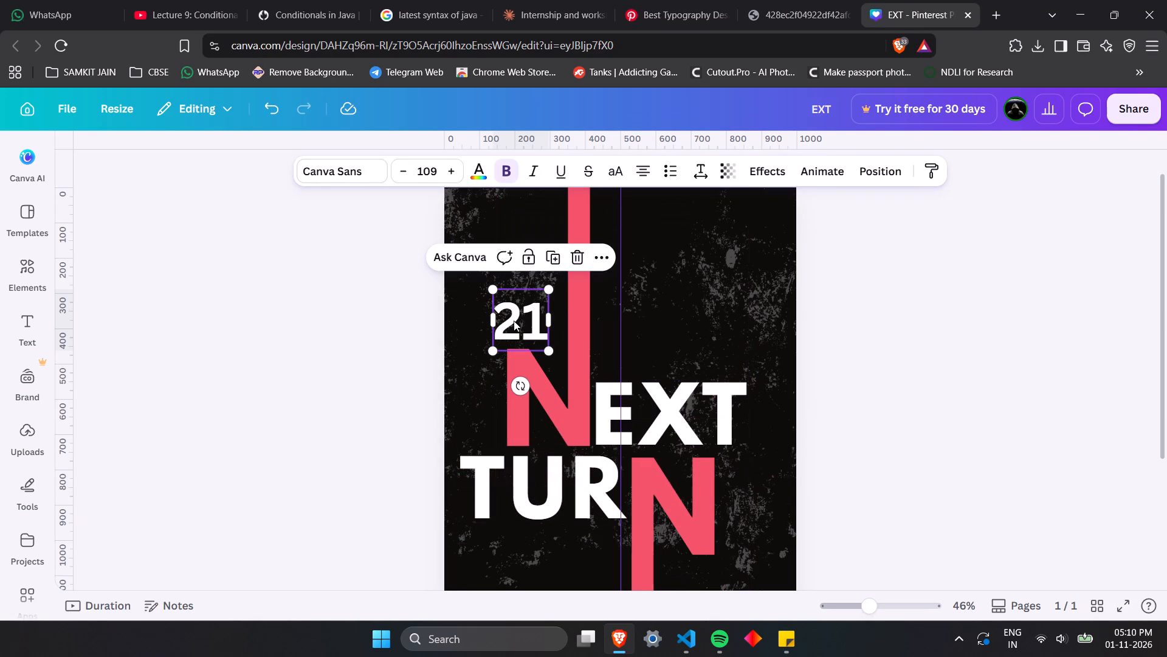
{"action": "left_click", "coordinate": [555, 409]}
{"action": "left_click", "coordinate": [517, 323]}
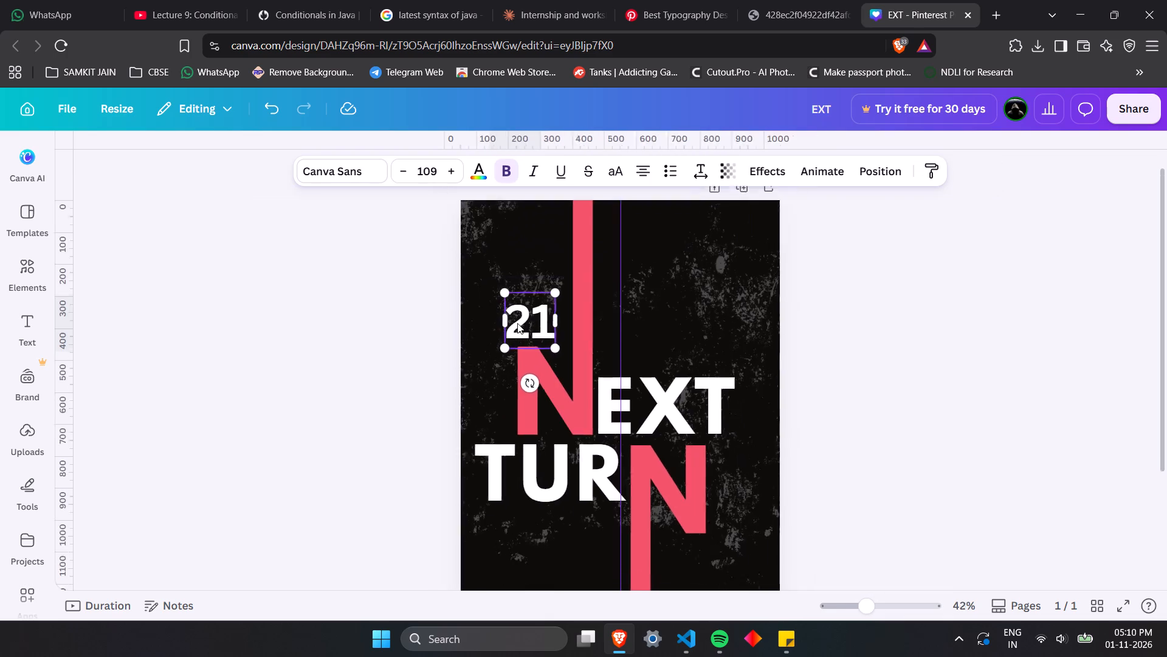
{"action": "scroll", "coordinate": [517, 323], "scroll_direction": "up", "scroll_amount": 2}
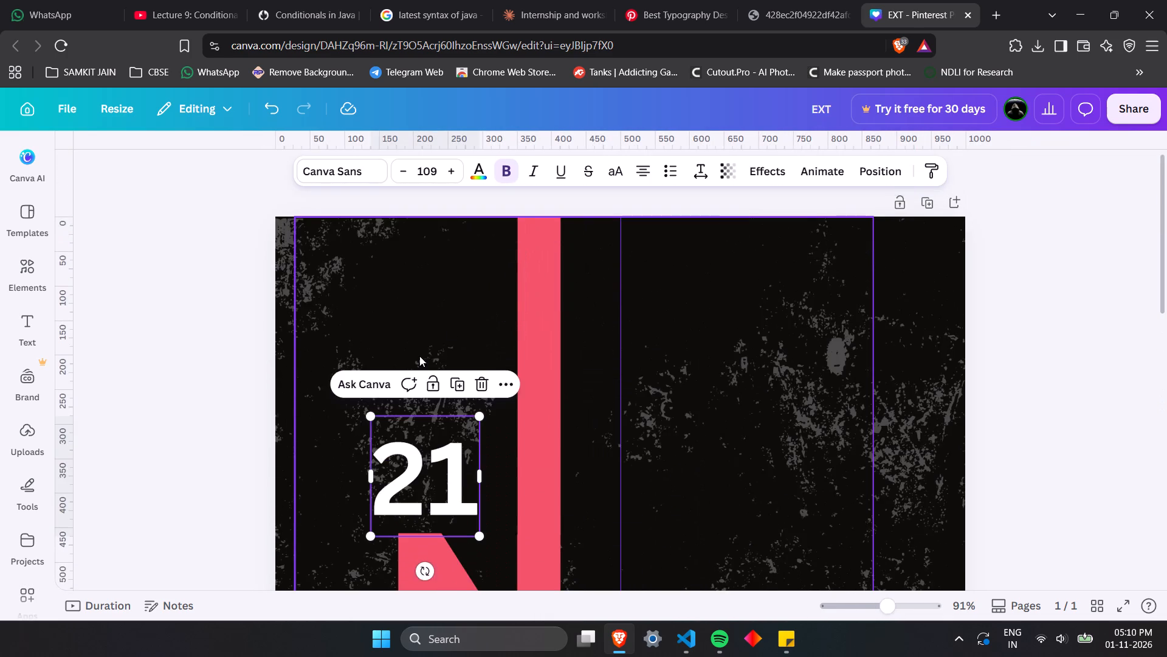
{"action": "left_click", "coordinate": [568, 525]}
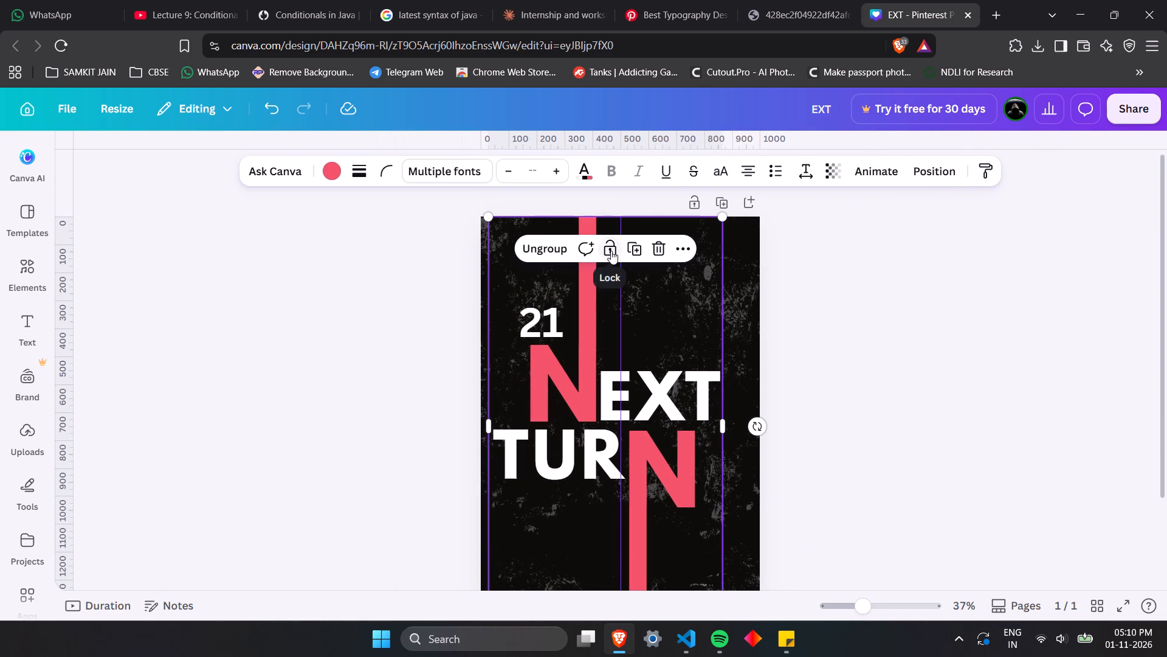
{"action": "left_click", "coordinate": [611, 251]}
Remove the vertical 500 px guide from the page and hide the rulers.
{"action": "left_click_drag", "start_coordinate": [621, 288], "coordinate": [607, 290]}
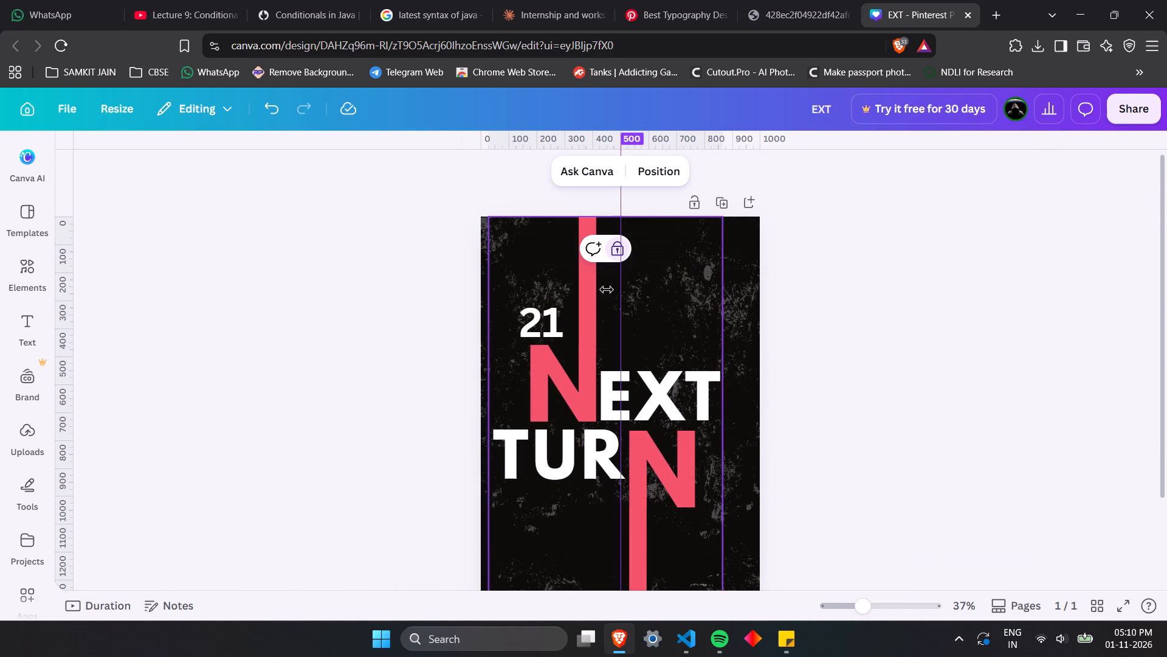
{"action": "left_click_drag", "start_coordinate": [607, 290], "coordinate": [219, 294]}
{"action": "key", "text": "shift+r"}
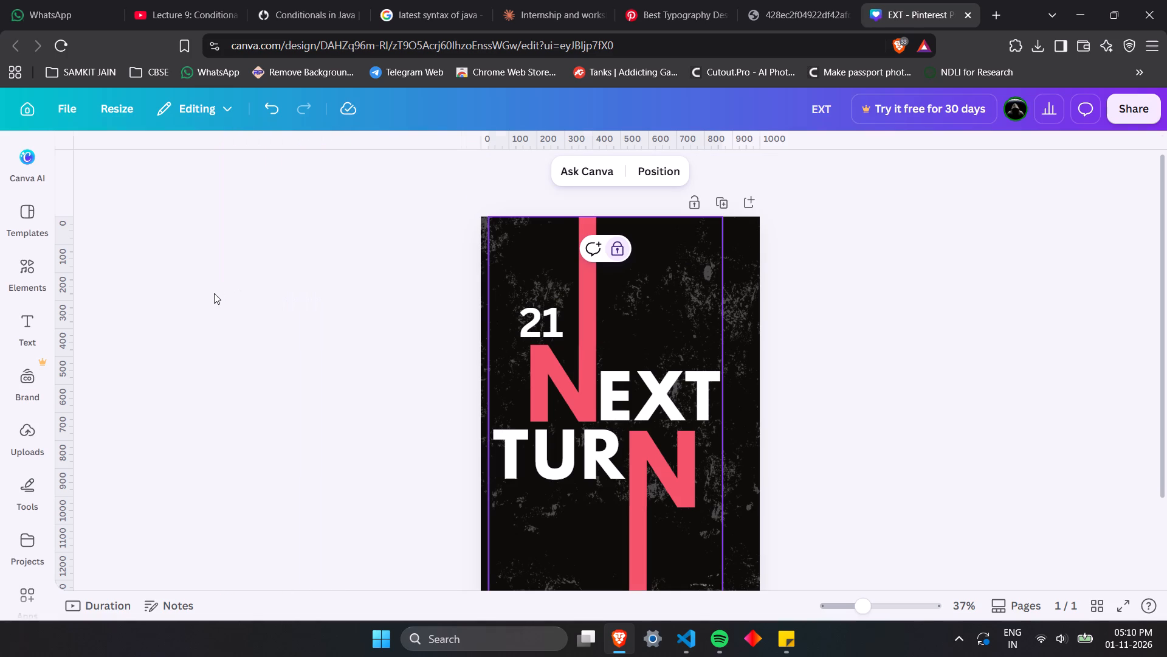
Following the reference poster, shrink the 21 to size 22.6 and align it just above the first N's left edge.
{"action": "left_click", "coordinate": [767, 2]}
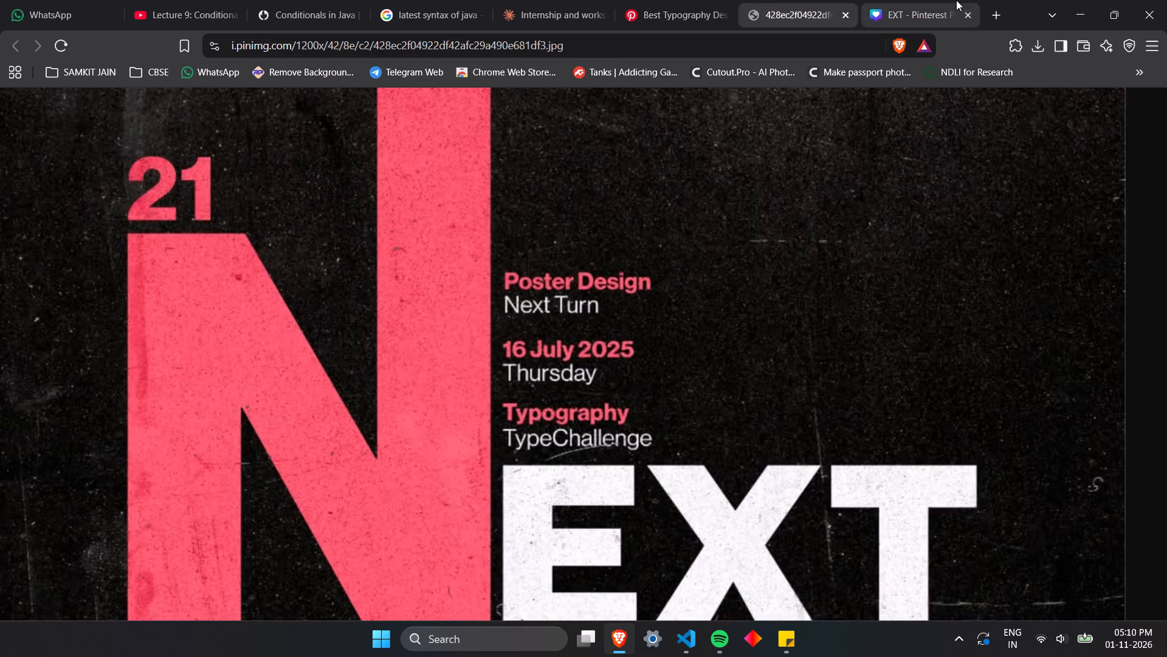
{"action": "left_click", "coordinate": [956, 0]}
{"action": "left_click", "coordinate": [786, 0]}
{"action": "scroll", "coordinate": [286, 345], "scroll_direction": "right", "scroll_amount": 3}
{"action": "left_click", "coordinate": [915, 0]}
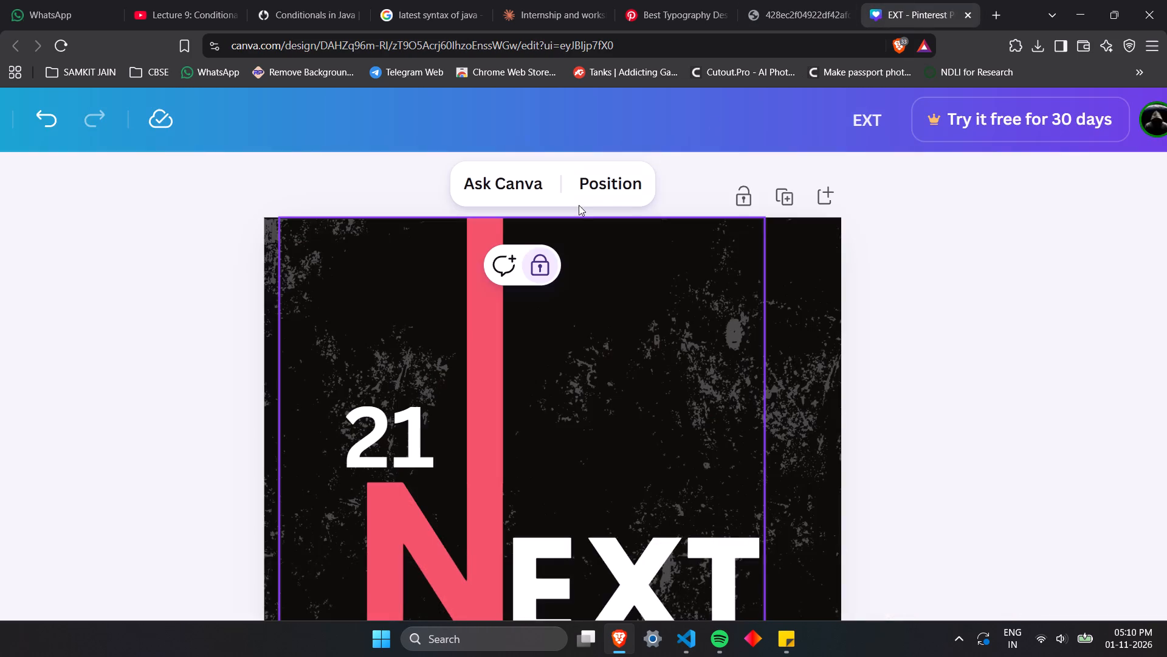
{"action": "scroll", "coordinate": [393, 431], "scroll_direction": "down", "scroll_amount": 1}
{"action": "left_click", "coordinate": [400, 297]}
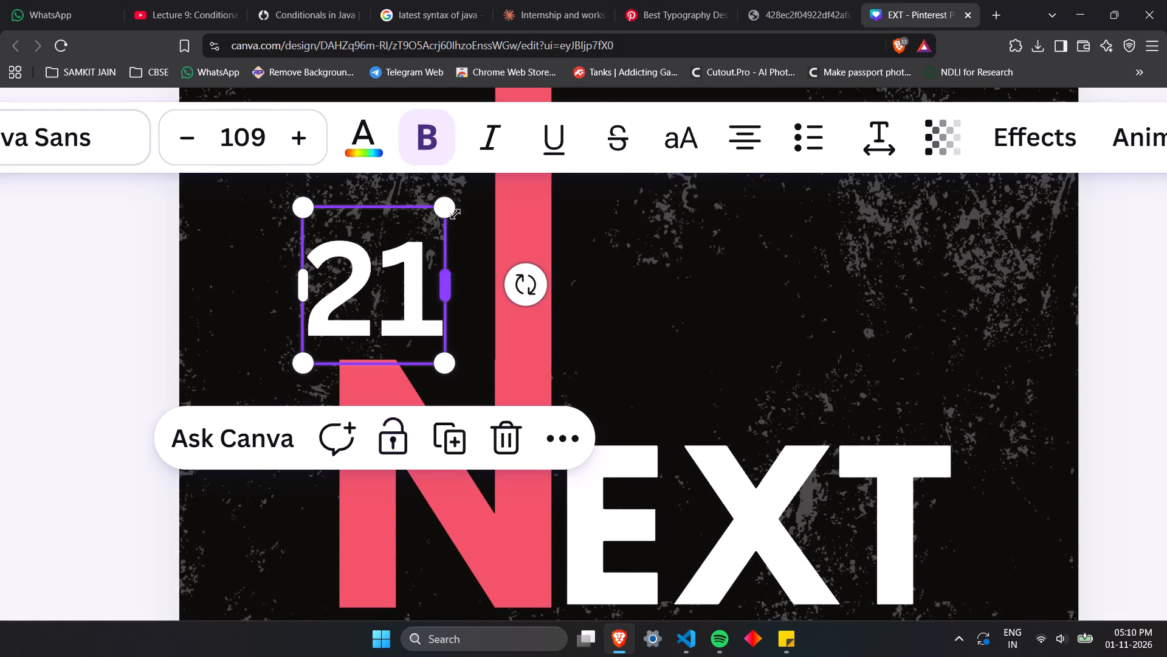
{"action": "left_click_drag", "start_coordinate": [441, 203], "coordinate": [376, 310]}
{"action": "left_click_drag", "start_coordinate": [331, 327], "coordinate": [342, 327]}
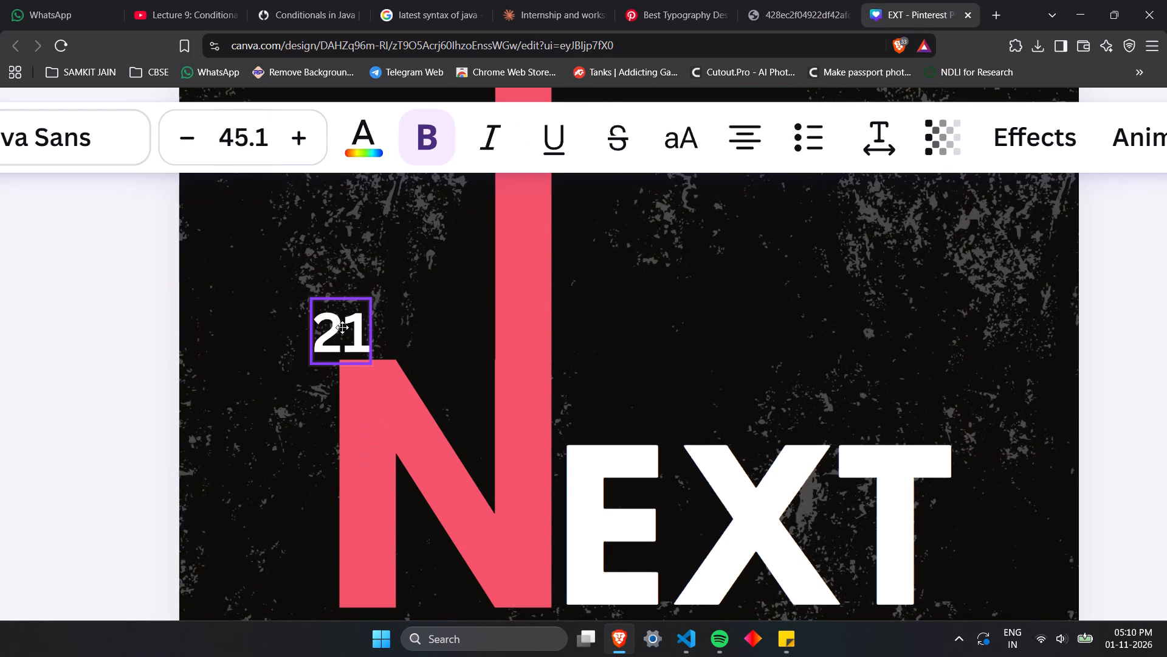
{"action": "left_click_drag", "start_coordinate": [342, 327], "coordinate": [366, 327]}
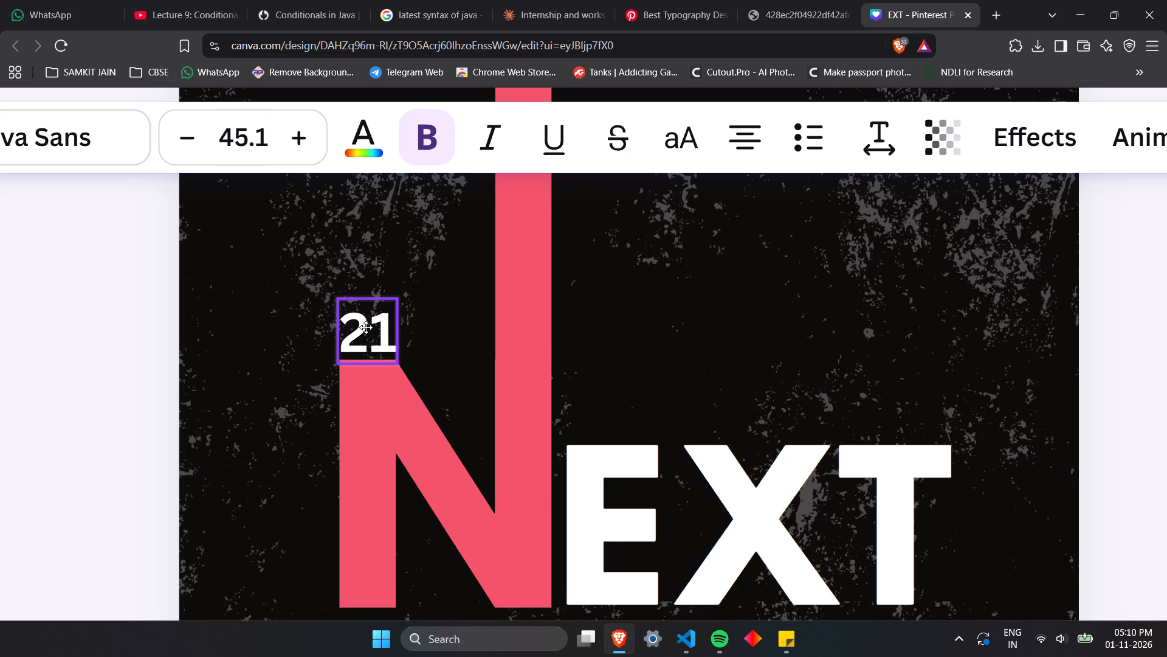
{"action": "left_click_drag", "start_coordinate": [366, 327], "coordinate": [368, 321]}
{"action": "left_click_drag", "start_coordinate": [395, 284], "coordinate": [383, 302]}
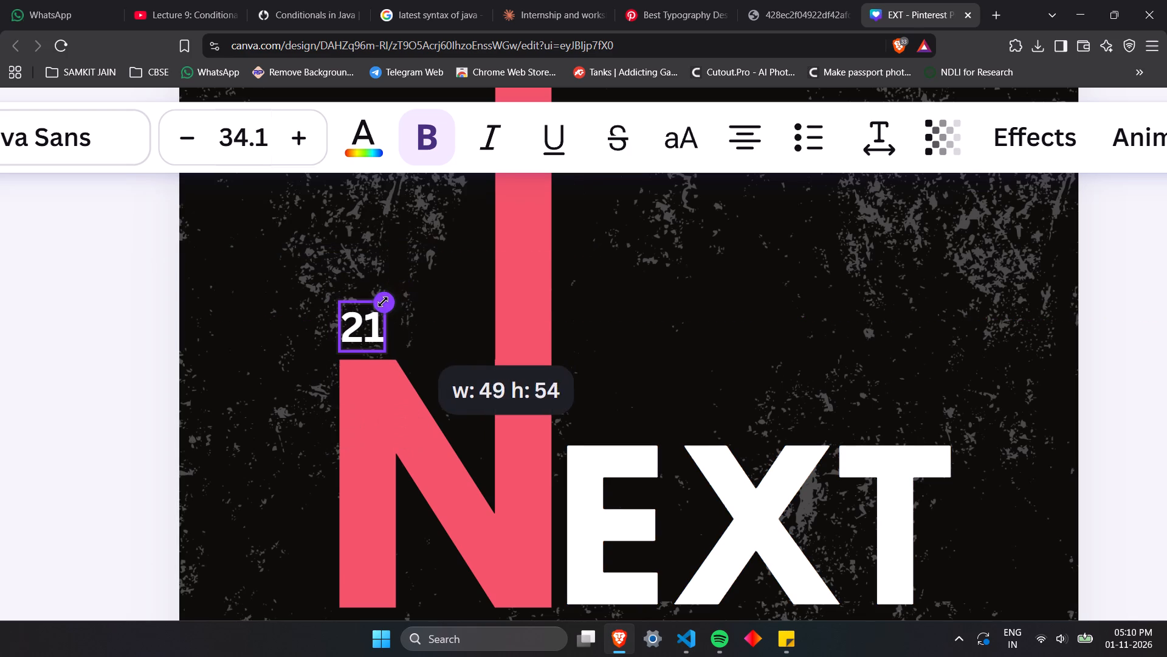
{"action": "left_click_drag", "start_coordinate": [383, 302], "coordinate": [377, 313]}
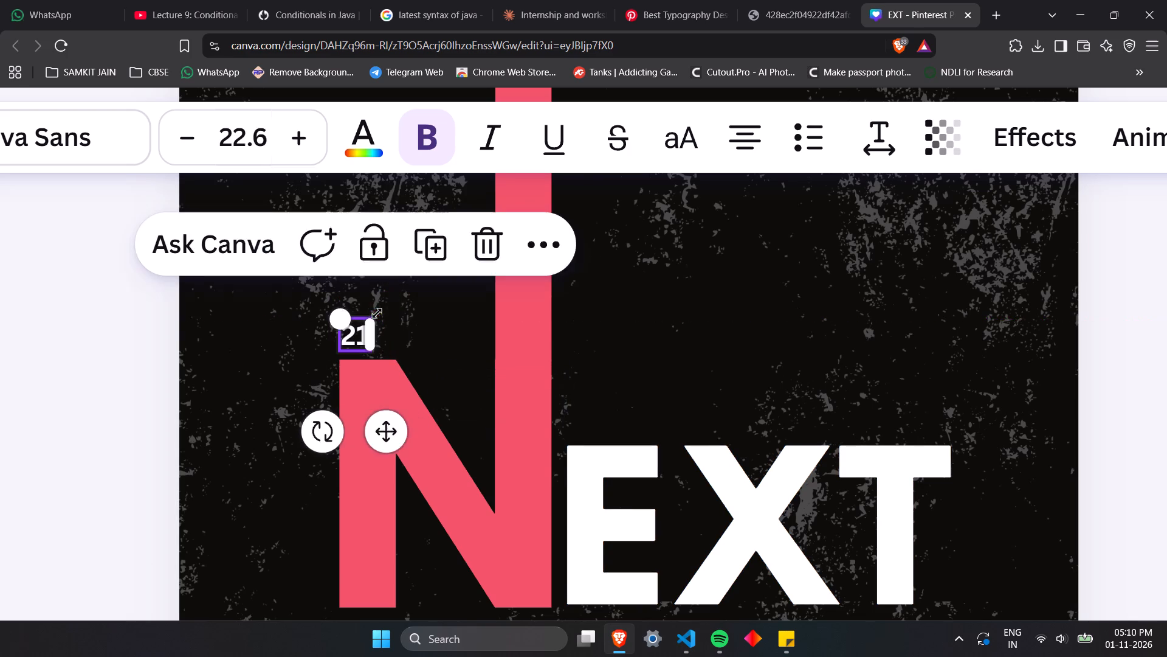
{"action": "left_click", "coordinate": [884, 283]}
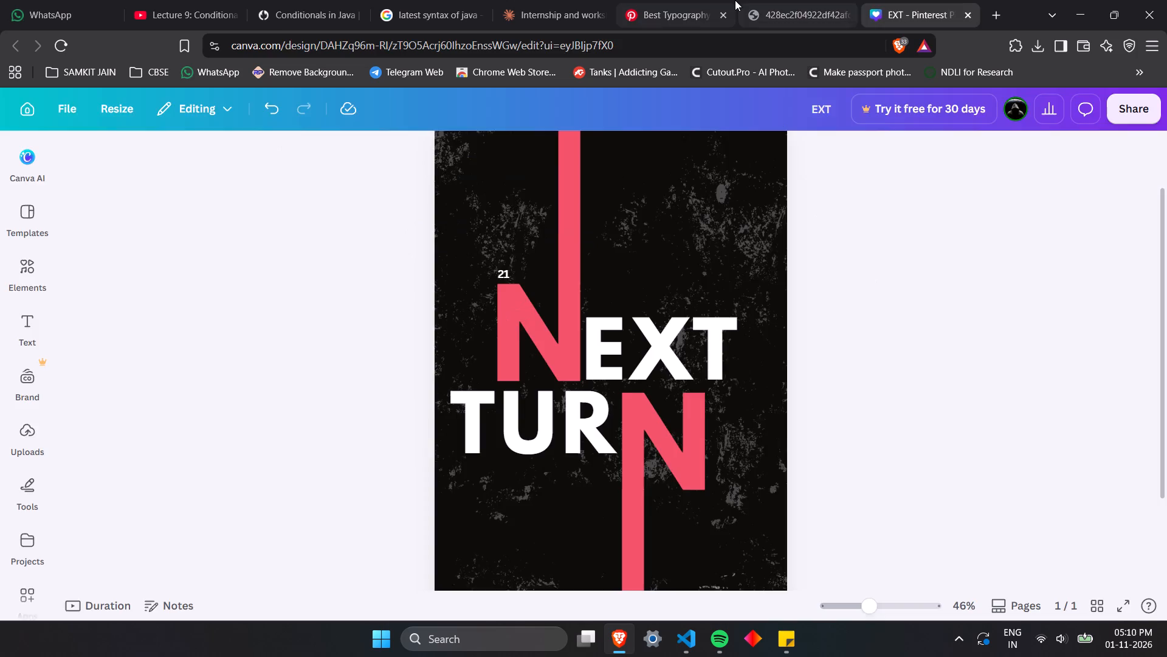
Compare the layout with the full reference poster, close the Pinterest page and zoom the standalone reference image.
{"action": "left_click", "coordinate": [735, 0]}
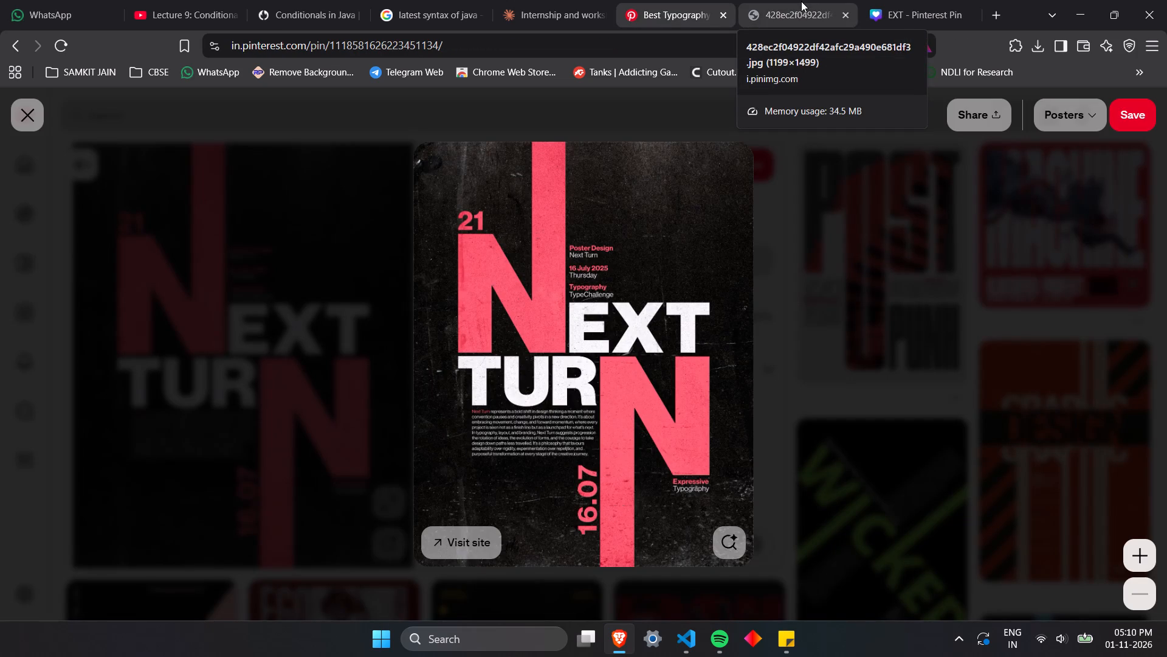
{"action": "left_click", "coordinate": [801, 1]}
{"action": "left_click", "coordinate": [903, 0]}
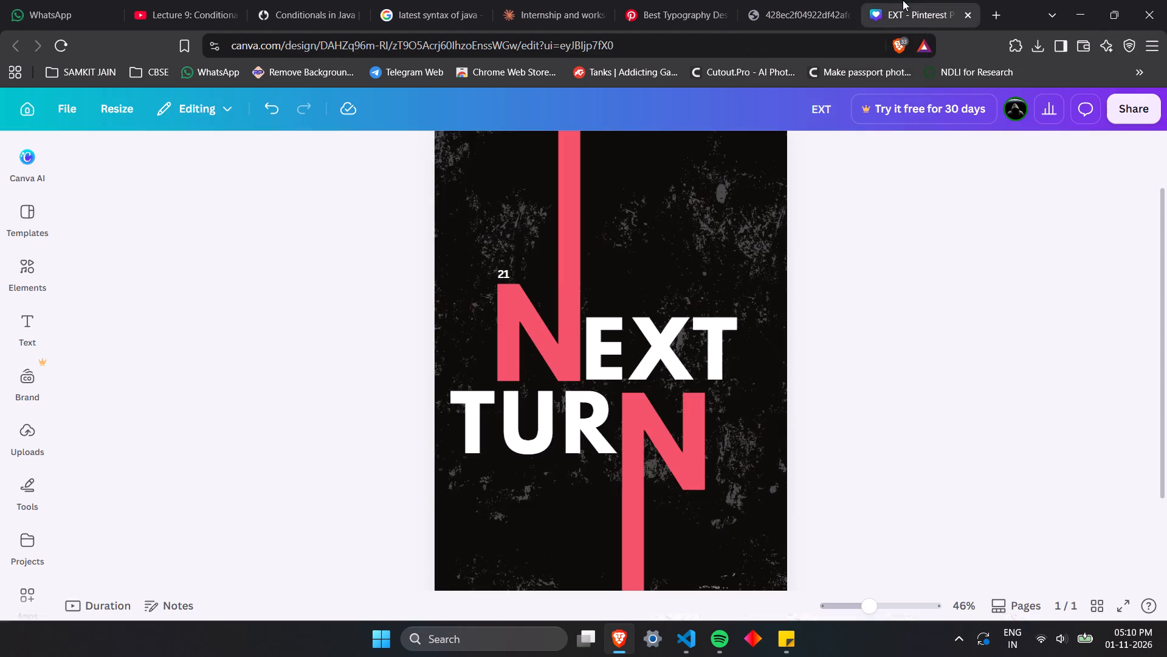
{"action": "left_click", "coordinate": [675, 5]}
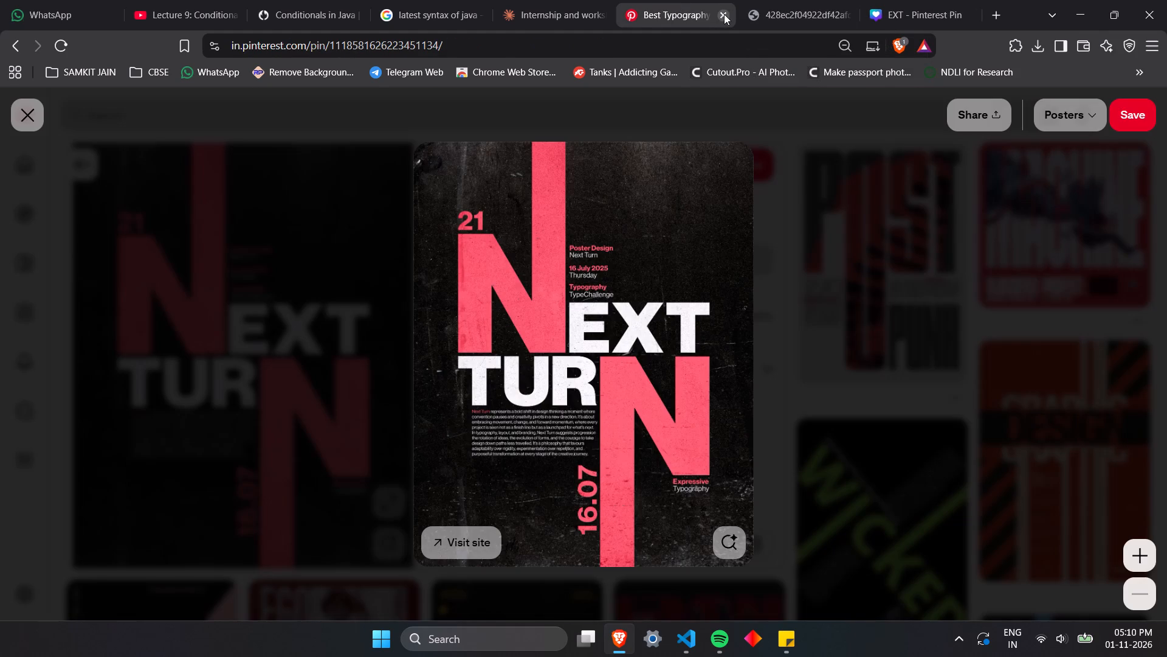
{"action": "left_click", "coordinate": [724, 14]}
{"action": "left_click", "coordinate": [442, 262]}
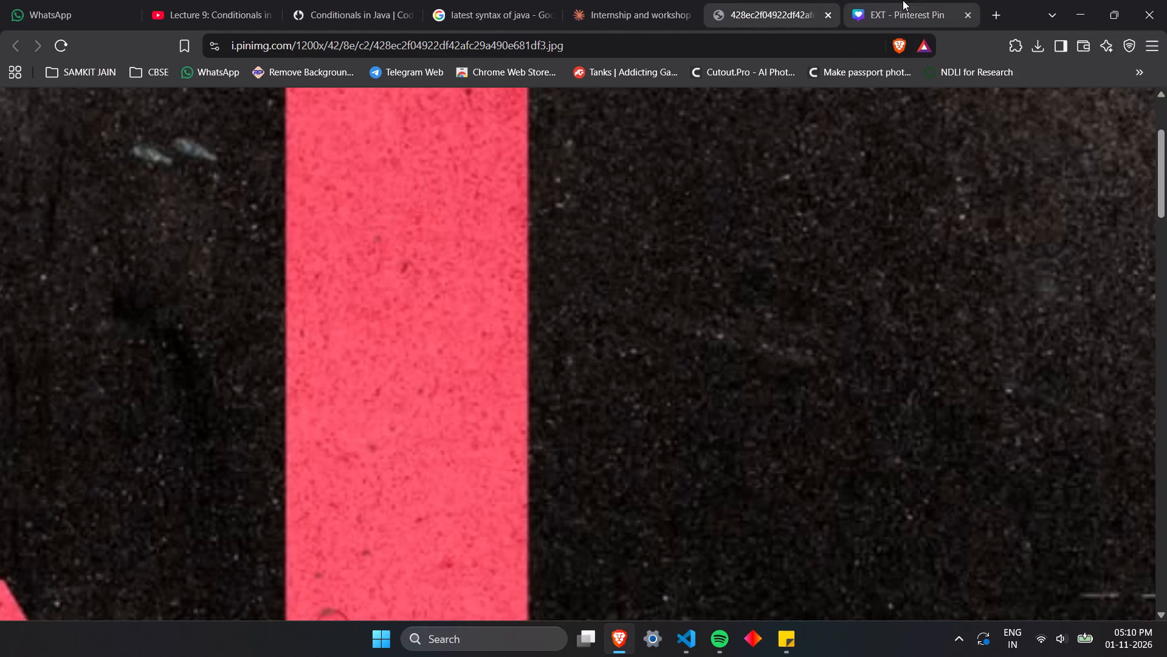
Following the reference poster, enlarge the 21 above the first N to size 29.5.
{"action": "left_click", "coordinate": [903, 0]}
{"action": "left_click", "coordinate": [798, 0]}
{"action": "left_click", "coordinate": [621, 352]}
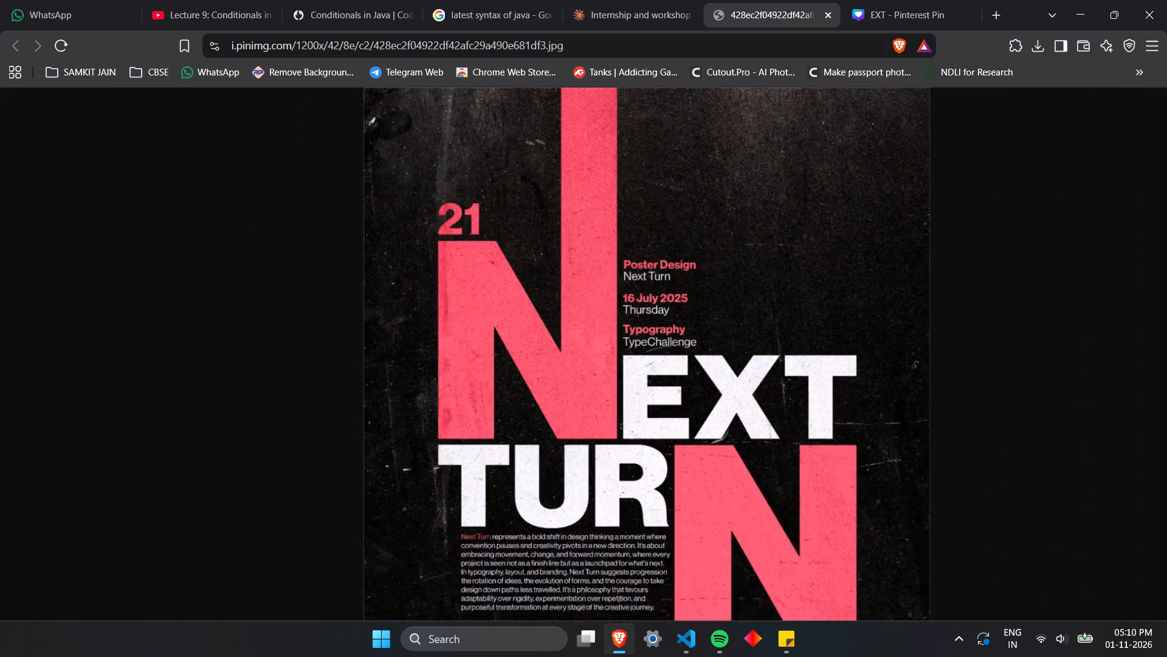
{"action": "scroll", "coordinate": [621, 352], "scroll_direction": "up", "scroll_amount": 3}
{"action": "left_click", "coordinate": [876, 0]}
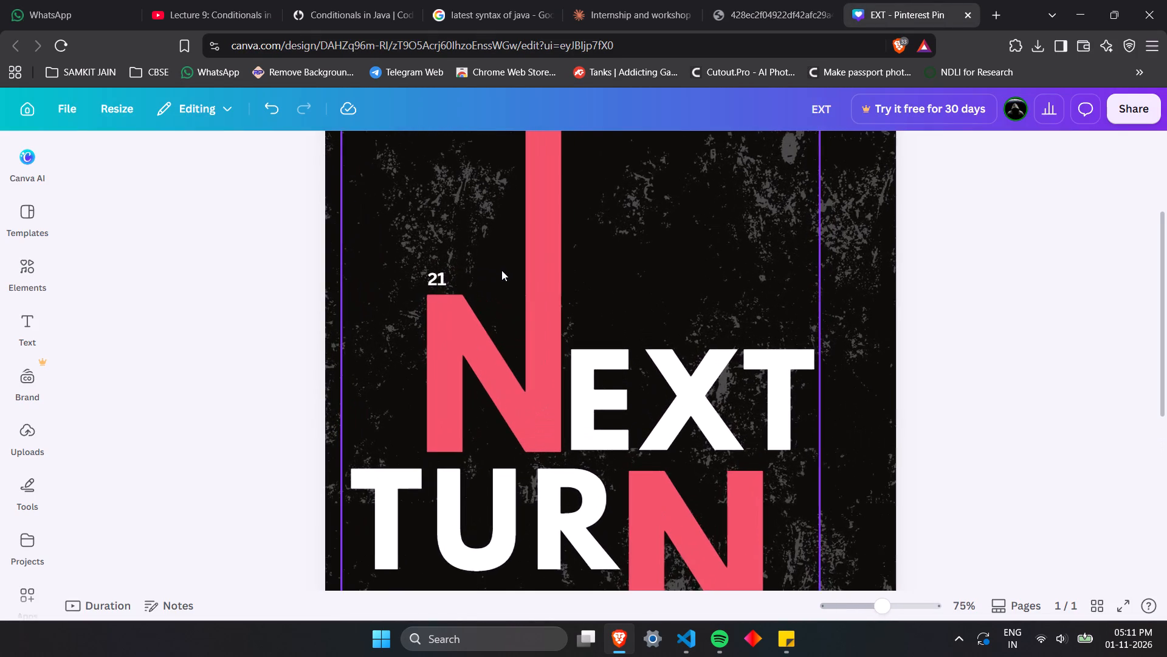
{"action": "left_click", "coordinate": [393, 275]}
{"action": "left_click_drag", "start_coordinate": [374, 263], "coordinate": [373, 263]}
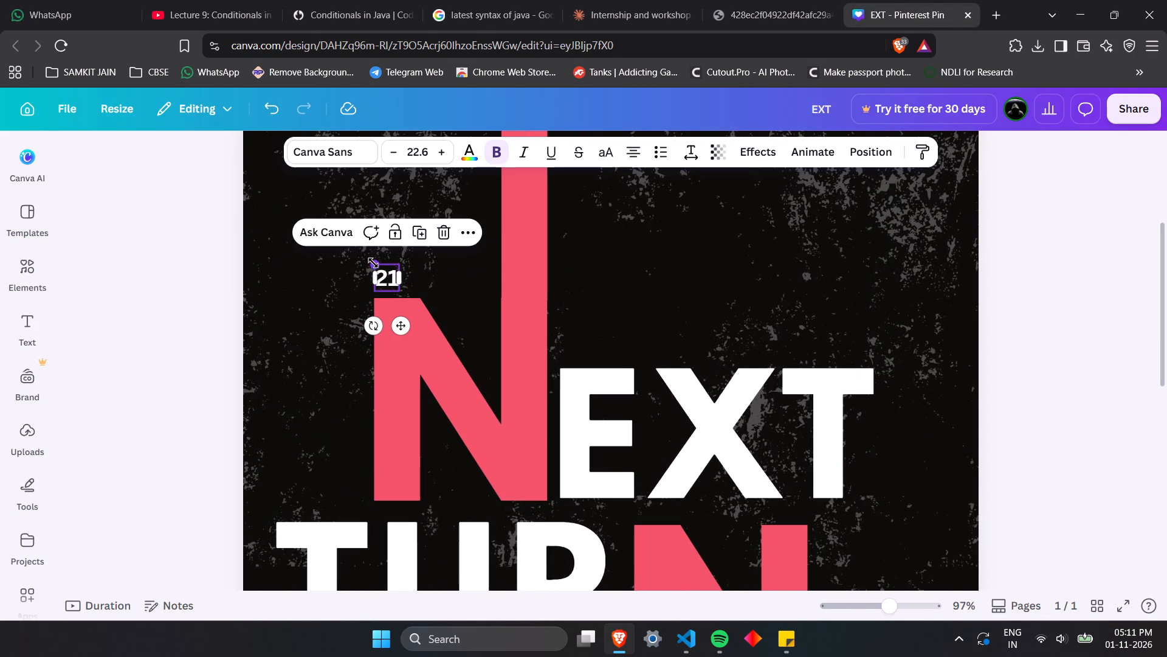
{"action": "left_click_drag", "start_coordinate": [373, 263], "coordinate": [362, 259]}
{"action": "left_click_drag", "start_coordinate": [384, 279], "coordinate": [388, 279]}
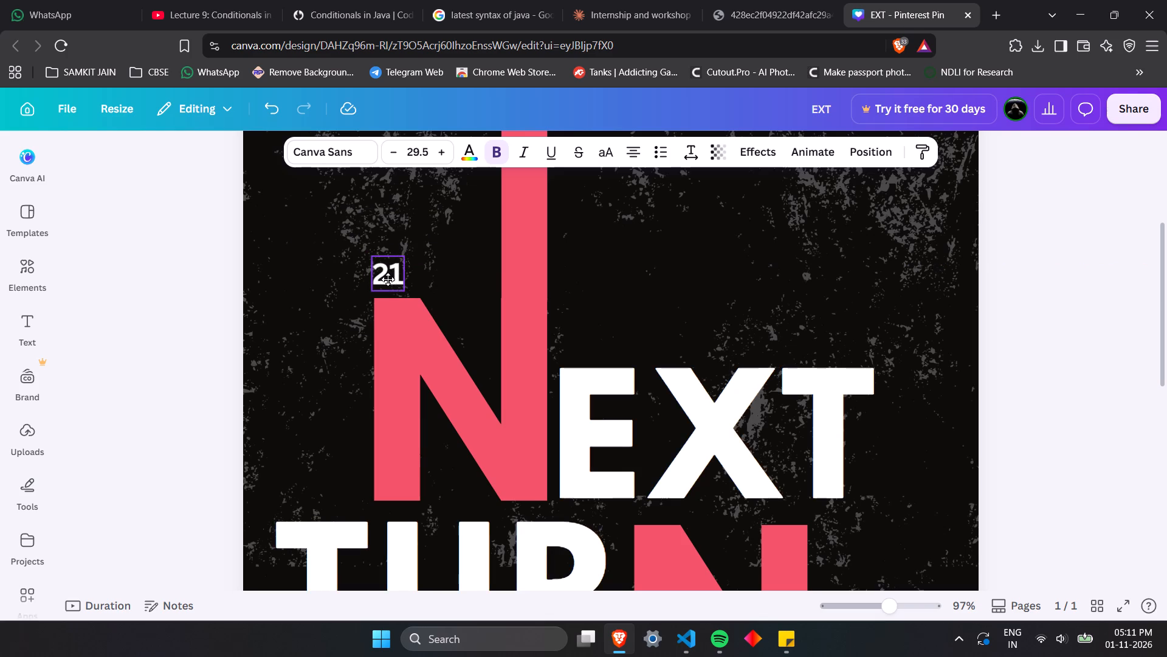
{"action": "left_click_drag", "start_coordinate": [388, 279], "coordinate": [390, 282]}
Position the 21 directly on top of the first N, flush with the N's left edge, as in the reference.
{"action": "left_click", "coordinate": [738, 0]}
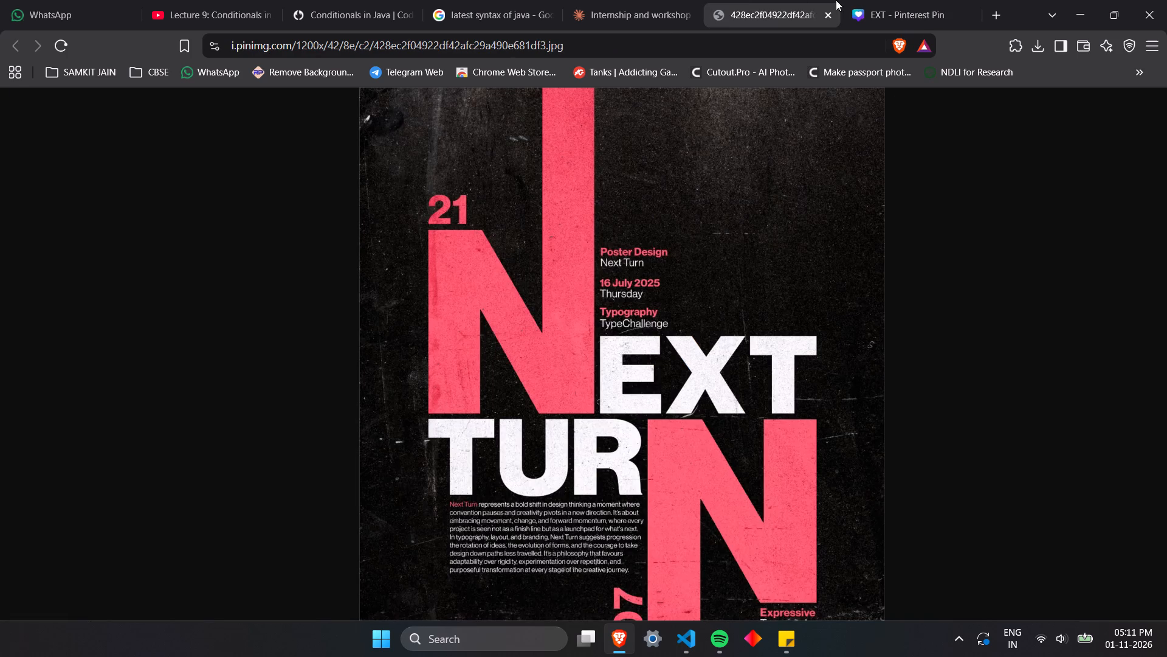
{"action": "left_click", "coordinate": [913, 0]}
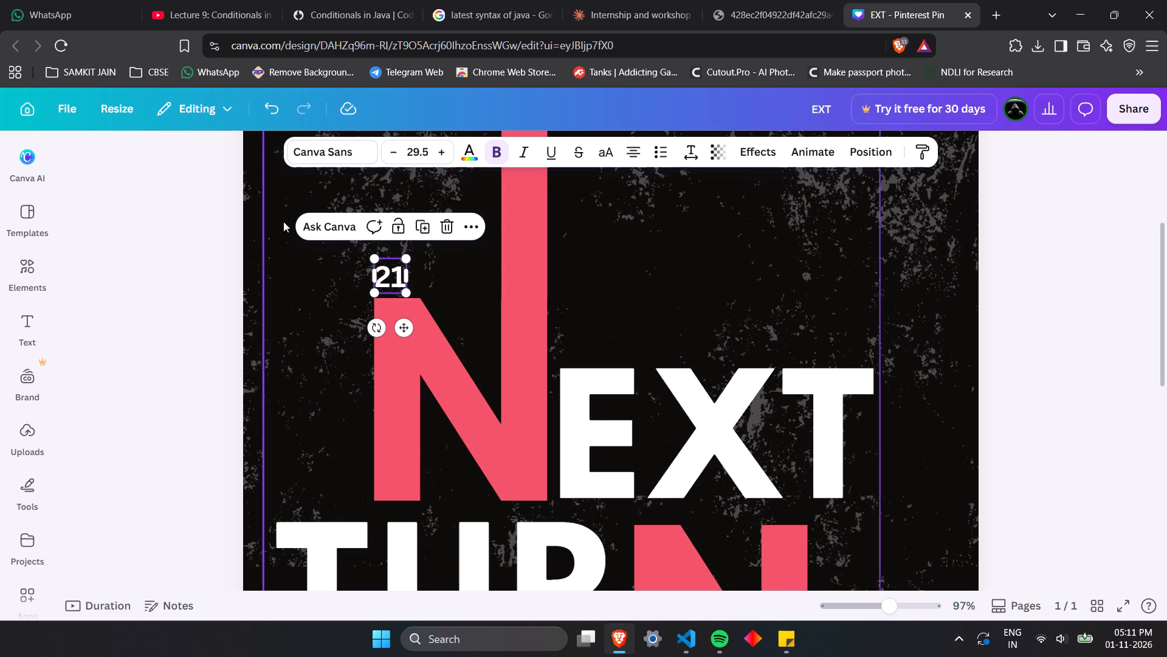
{"action": "left_click_drag", "start_coordinate": [290, 248], "coordinate": [290, 252]}
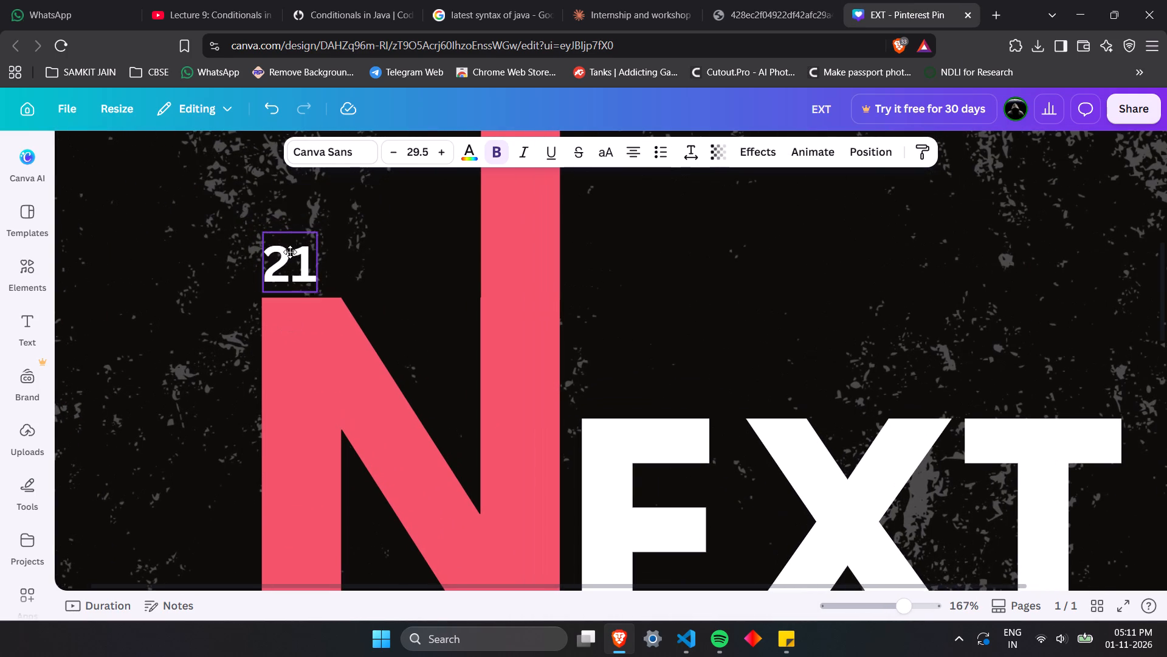
{"action": "left_click_drag", "start_coordinate": [290, 252], "coordinate": [289, 255]}
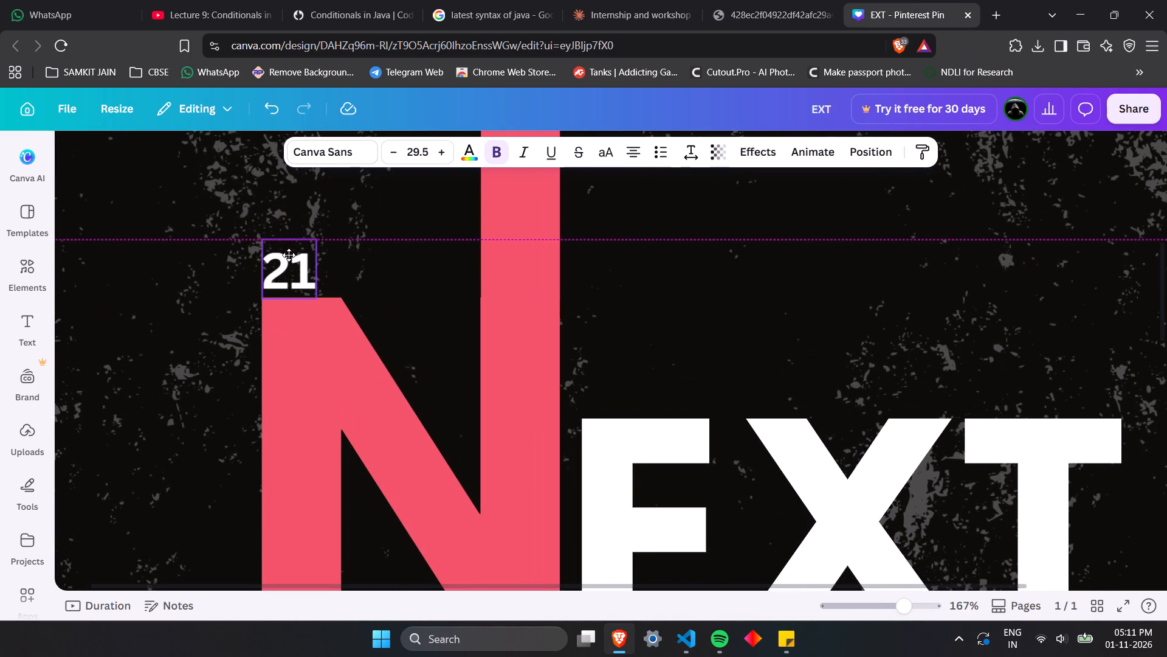
{"action": "left_click_drag", "start_coordinate": [289, 255], "coordinate": [288, 255]}
{"action": "left_click_drag", "start_coordinate": [288, 255], "coordinate": [289, 256]}
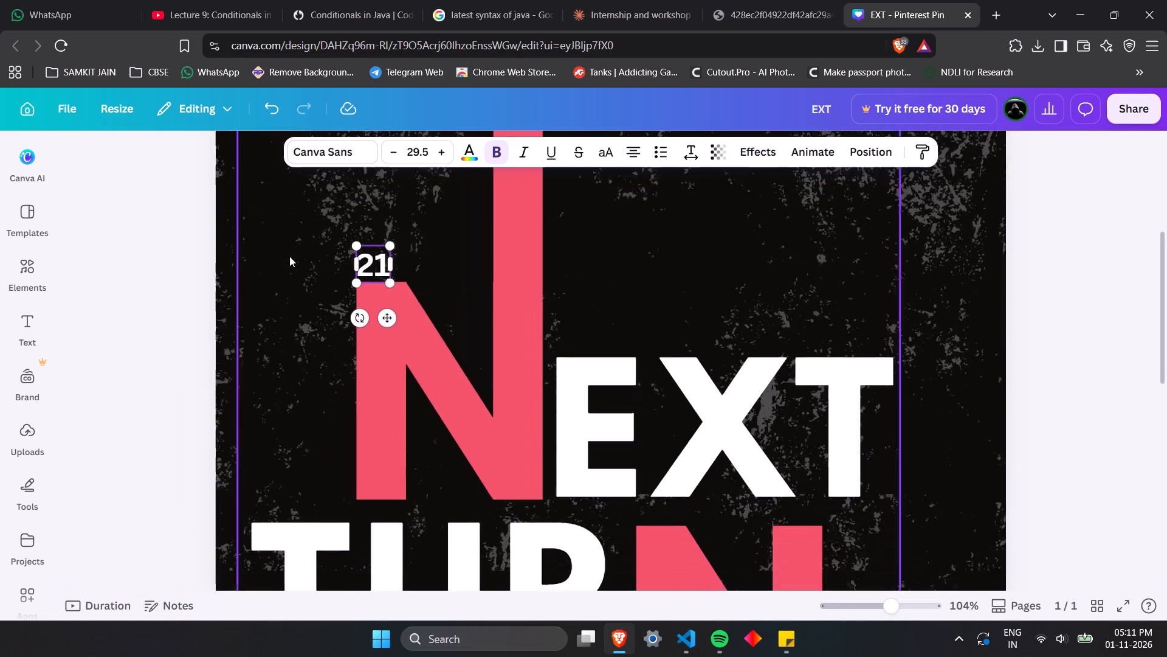
{"action": "left_click", "coordinate": [1020, 256]}
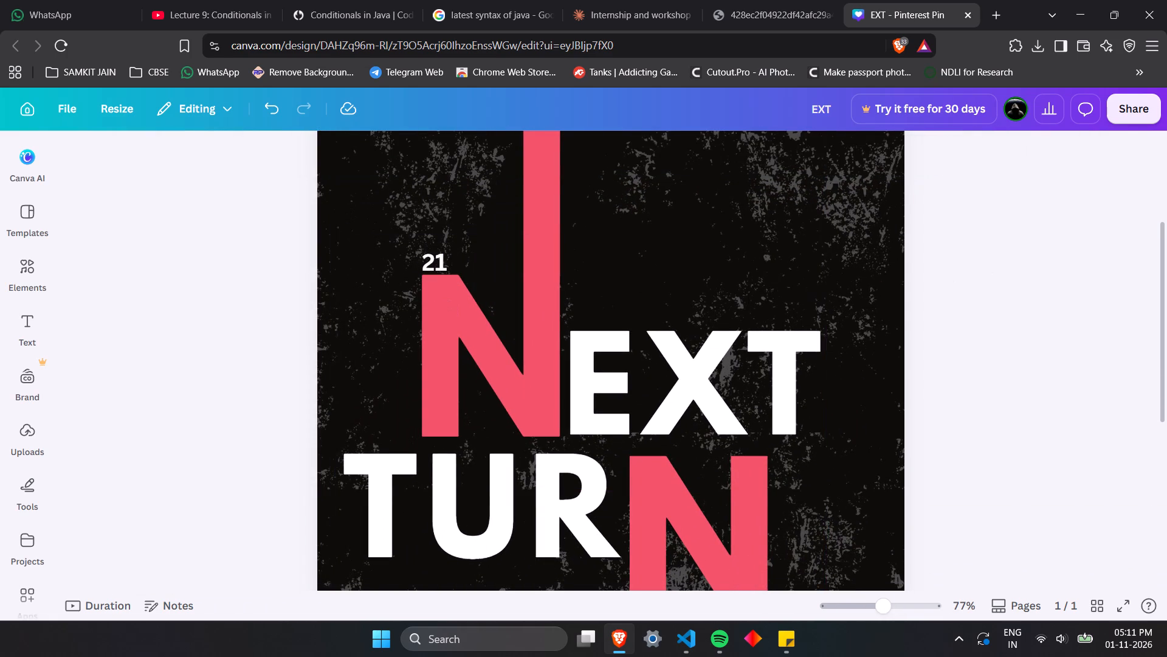
Recolour the 21 to the poster's pink, f35468.
{"action": "left_click", "coordinate": [438, 259]}
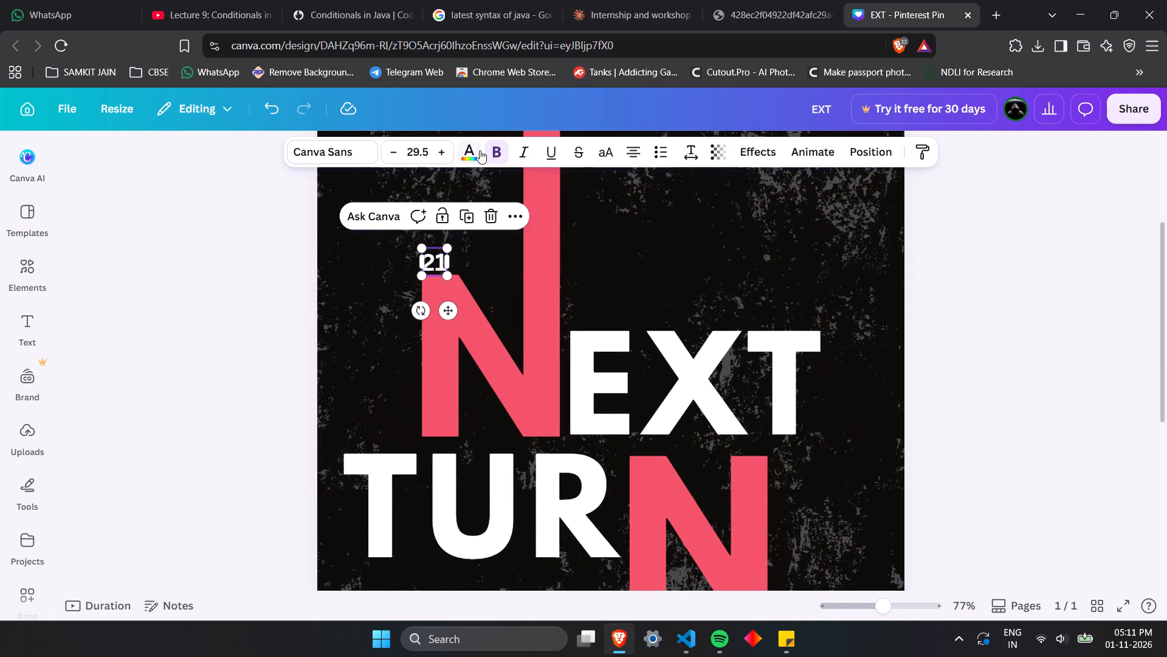
{"action": "left_click", "coordinate": [480, 150]}
{"action": "left_click", "coordinate": [84, 299]}
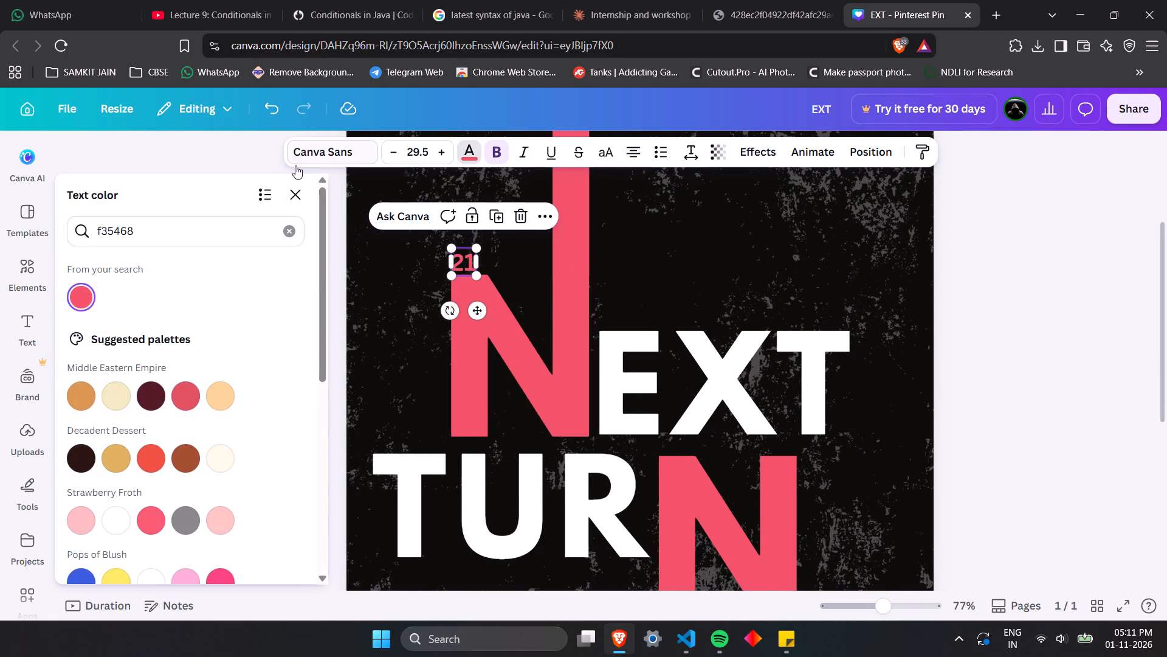
{"action": "left_click", "coordinate": [295, 195]}
{"action": "left_click", "coordinate": [229, 214]}
Following the reference poster, add the text Poster Design at size 18 and place it above EXT, beside the N's tall stem.
{"action": "left_click", "coordinate": [740, 0]}
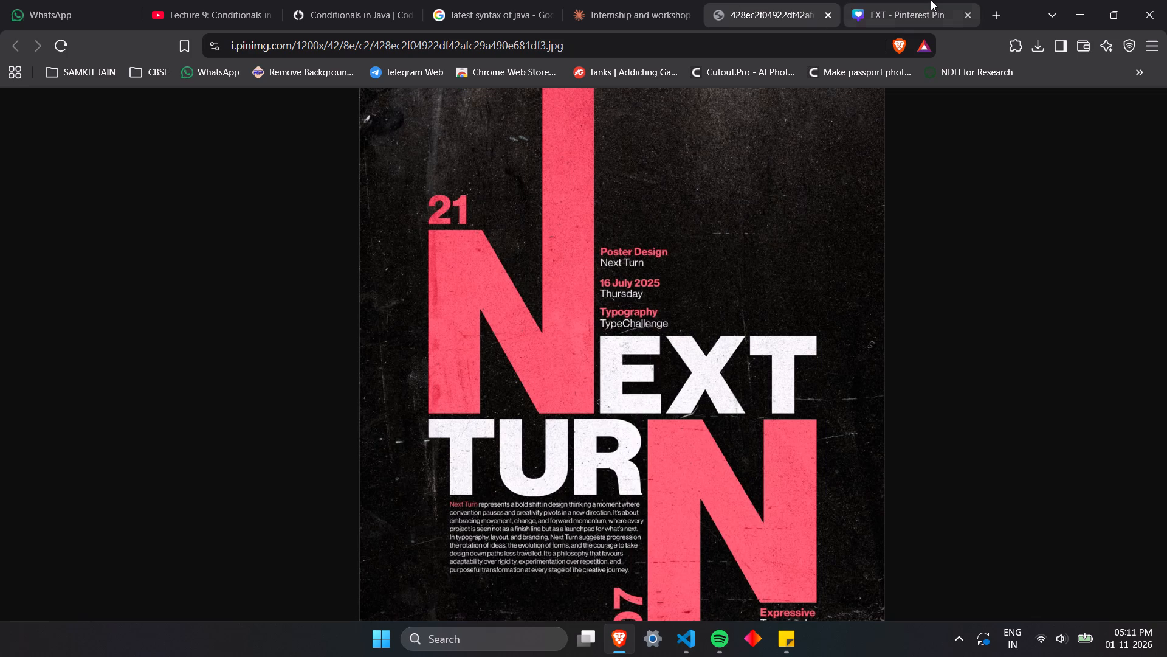
{"action": "left_click", "coordinate": [931, 0]}
{"action": "left_click", "coordinate": [762, 0]}
{"action": "left_click", "coordinate": [893, 0]}
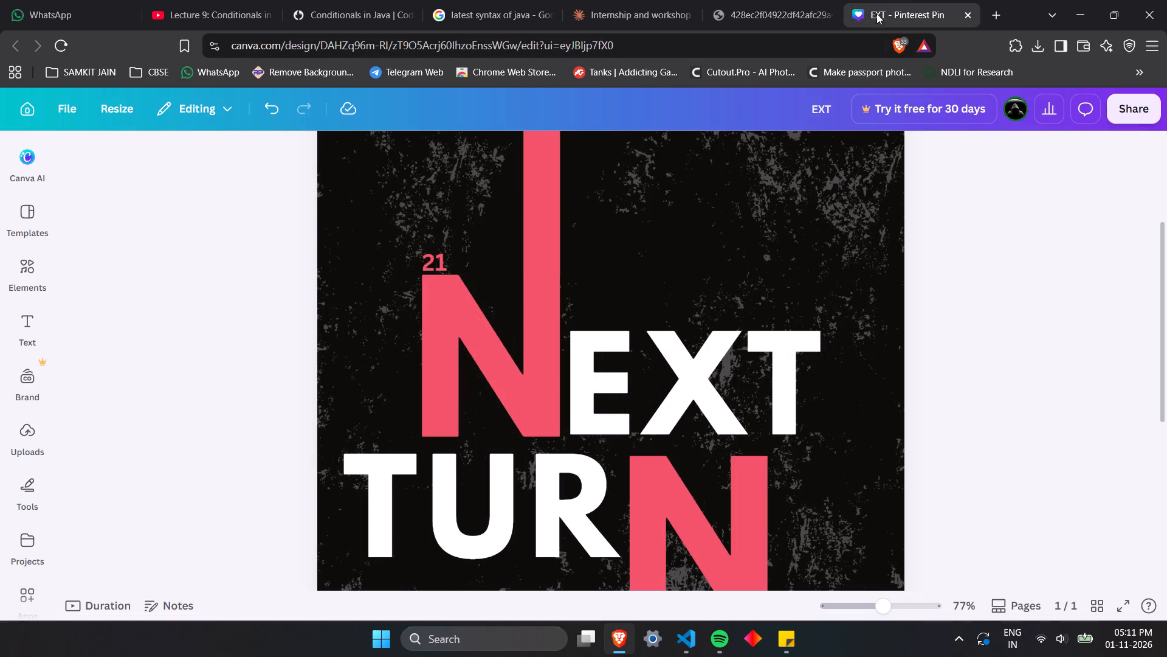
{"action": "left_click", "coordinate": [839, 200]}
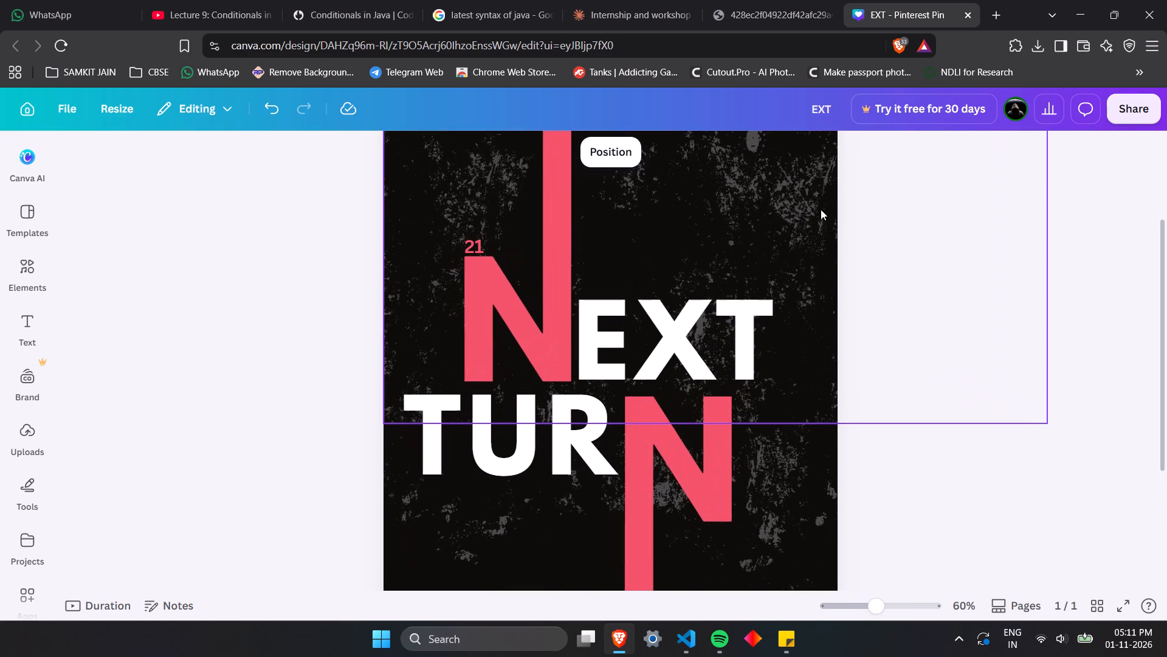
{"action": "left_click", "coordinate": [911, 479]}
{"action": "left_click", "coordinate": [757, 0]}
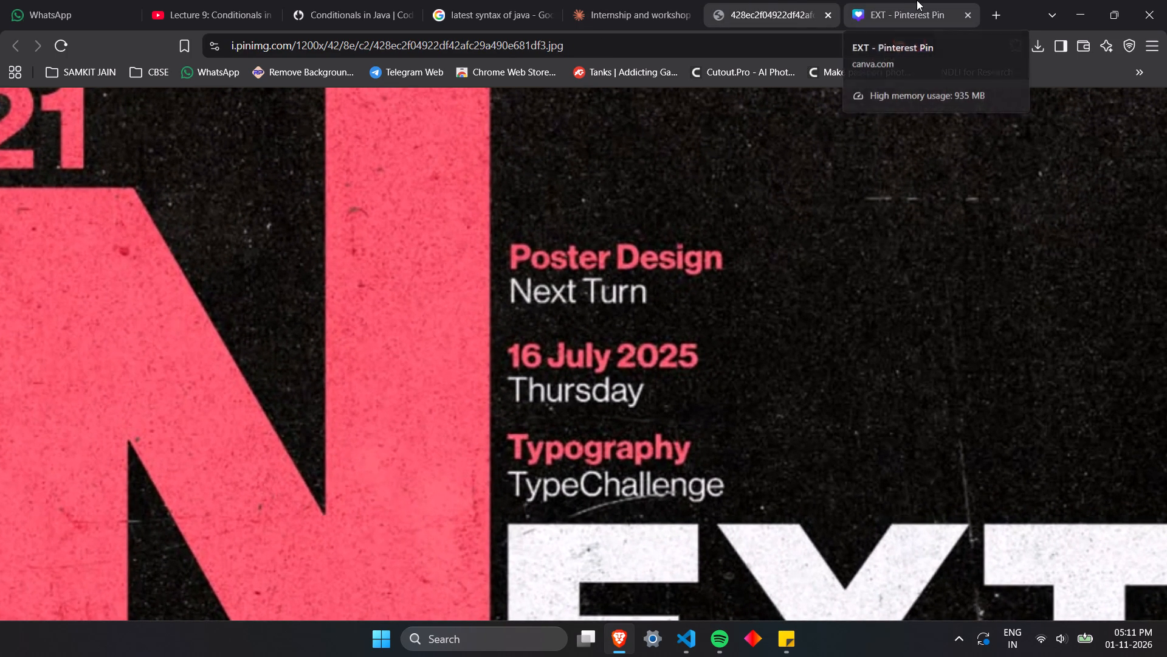
{"action": "left_click", "coordinate": [917, 0]}
{"action": "key", "text": "t"}
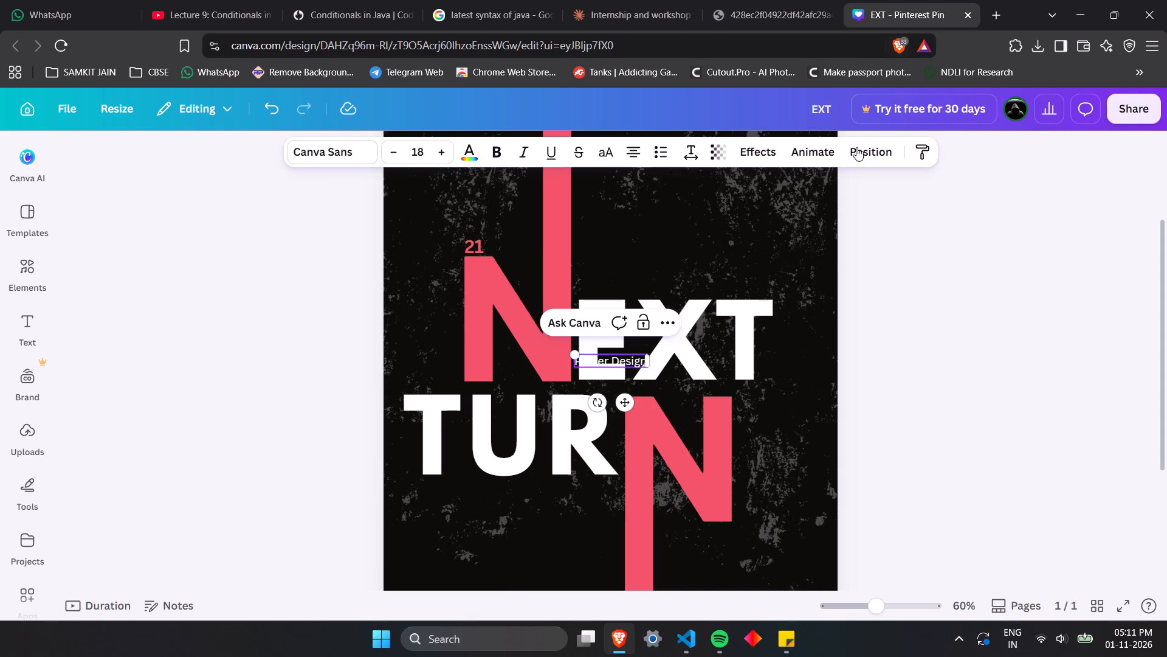
{"action": "left_click_drag", "start_coordinate": [625, 401], "coordinate": [633, 243]}
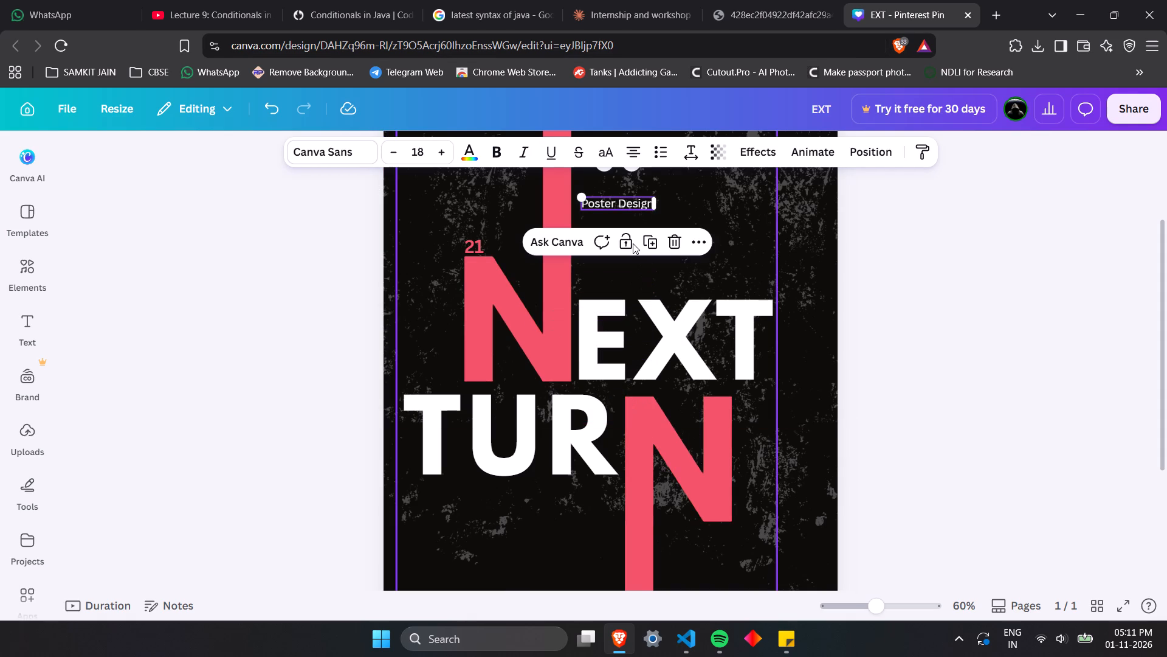
Extract the words Next Turn from the reference image and add them as a text line directly below Poster Design.
{"action": "left_click", "coordinate": [834, 0]}
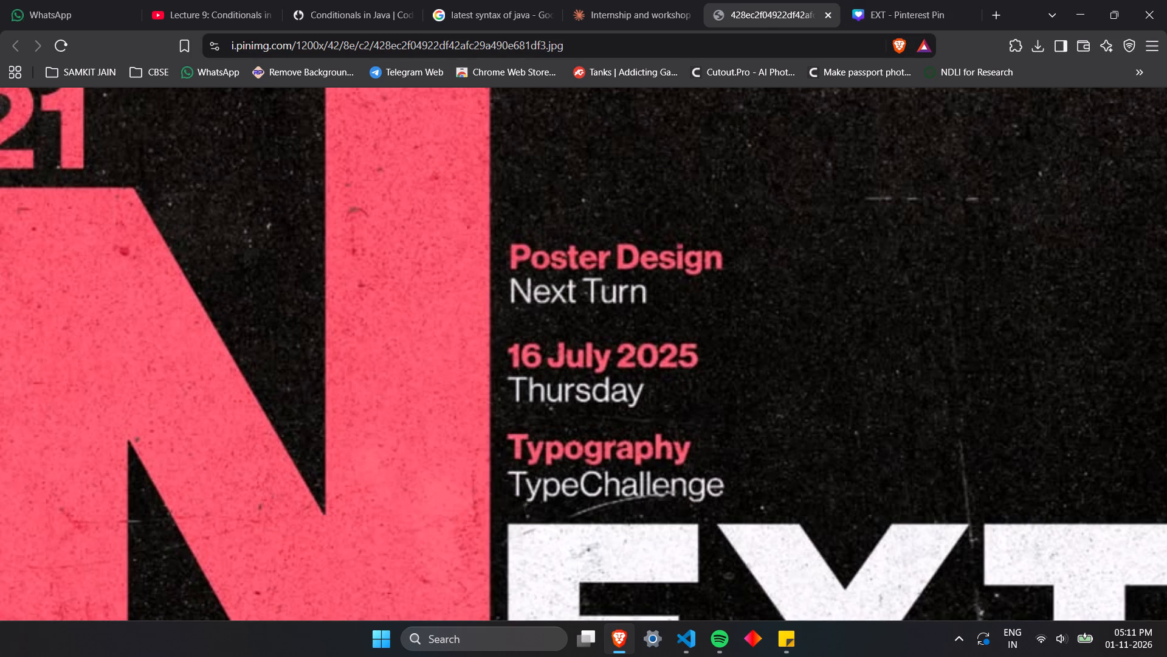
{"action": "key", "text": "shift+super+t"}
{"action": "left_click_drag", "start_coordinate": [502, 269], "coordinate": [666, 315]}
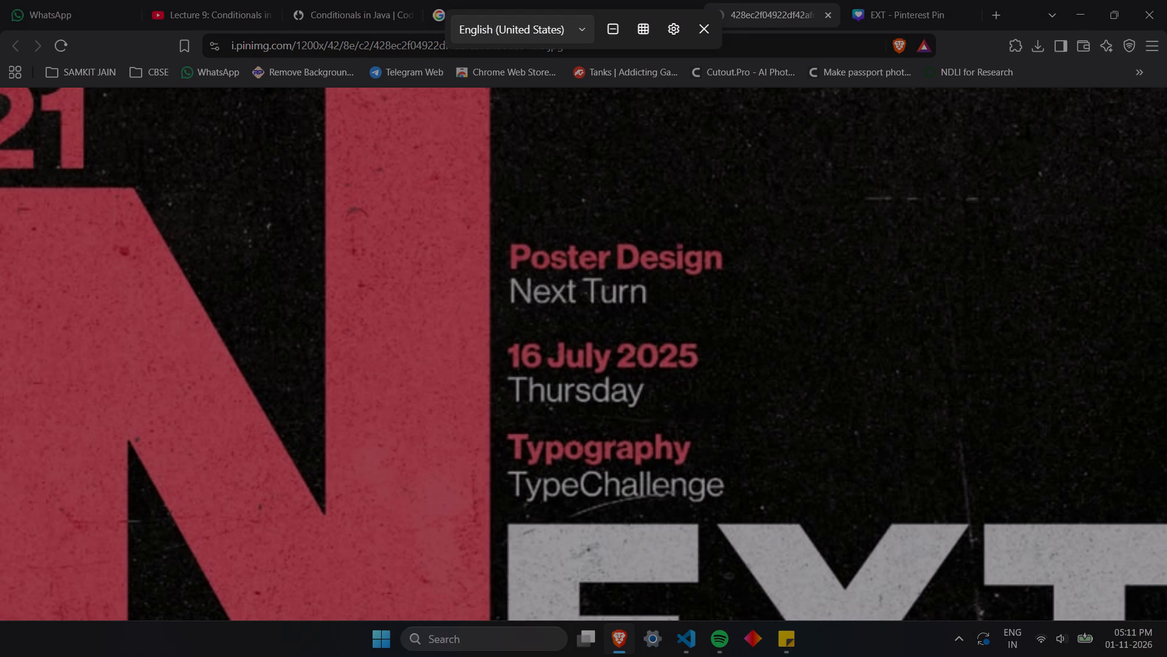
{"action": "left_click", "coordinate": [876, 0]}
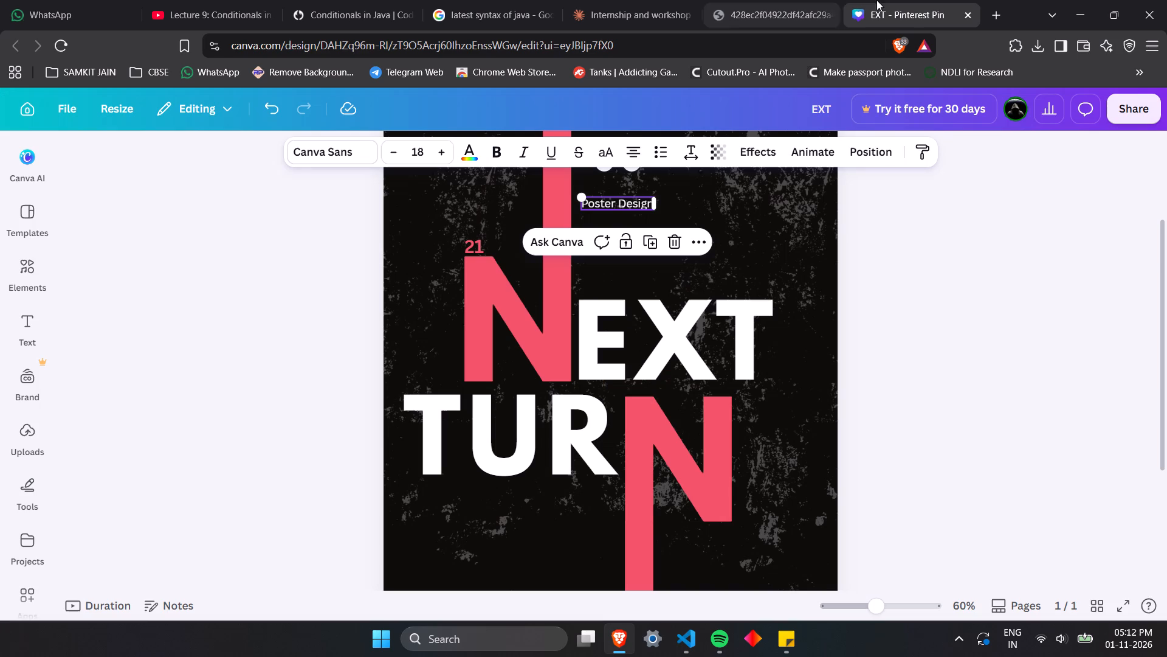
{"action": "key", "text": "t"}
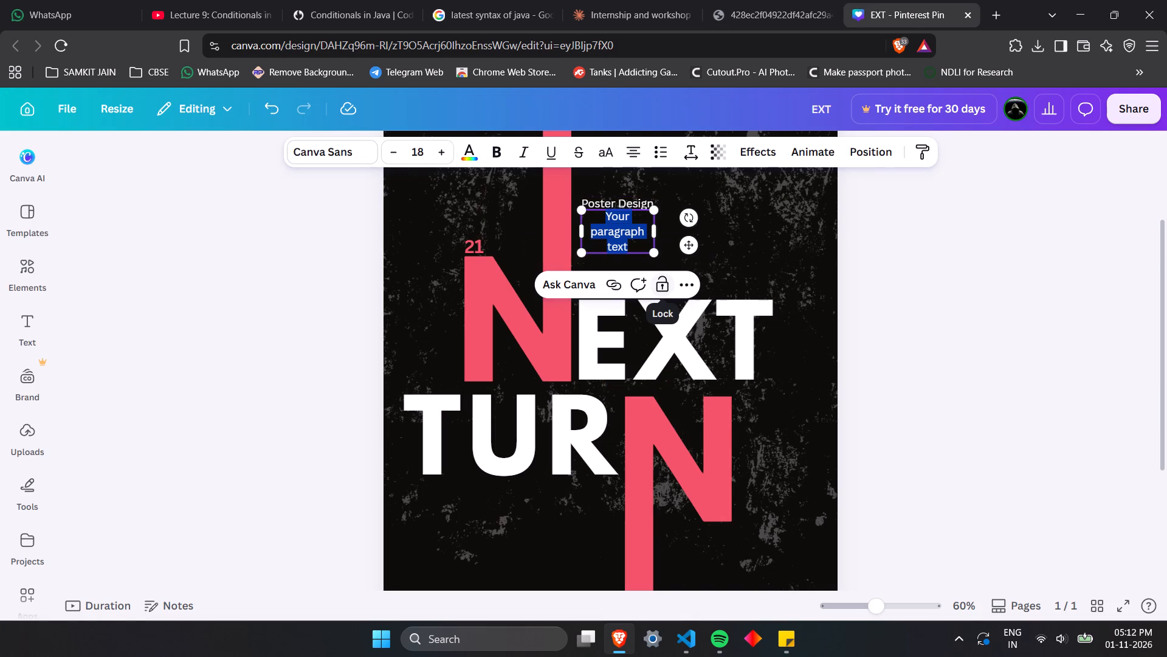
{"action": "key", "text": "ctrl+v"}
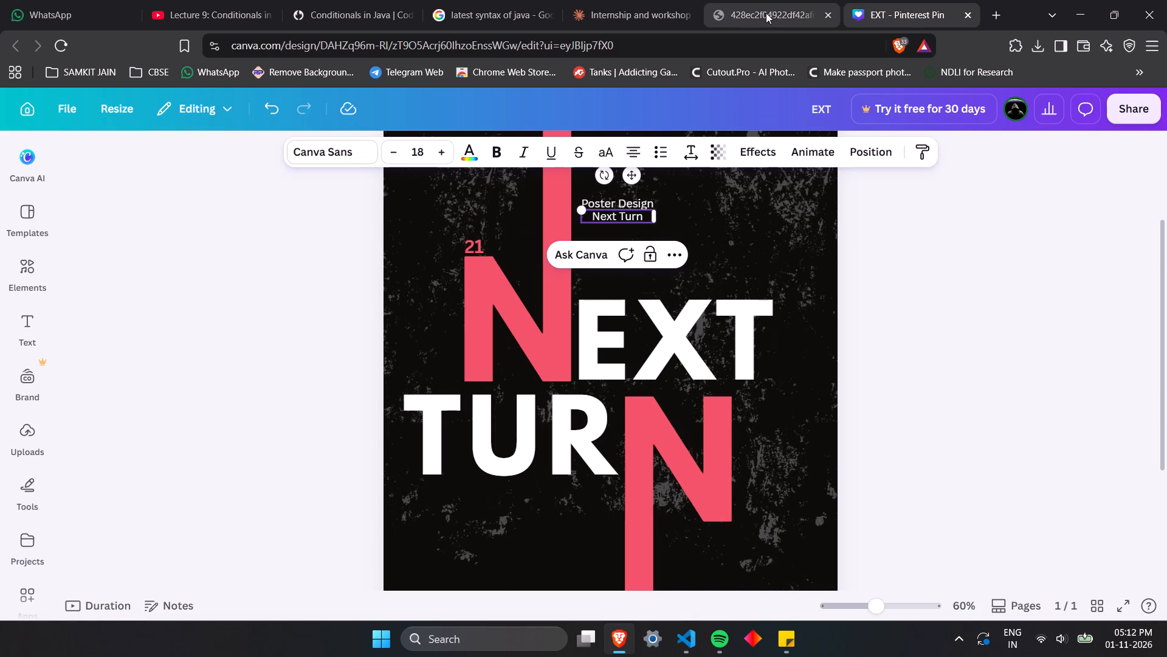
{"action": "key", "text": "t"}
{"action": "key", "text": "BackSpace"}
Add the date text 16 July 2025, taken from the reference image, and place it below Next Turn, just above EXT.
{"action": "left_click", "coordinate": [745, 203]}
{"action": "key", "text": "t"}
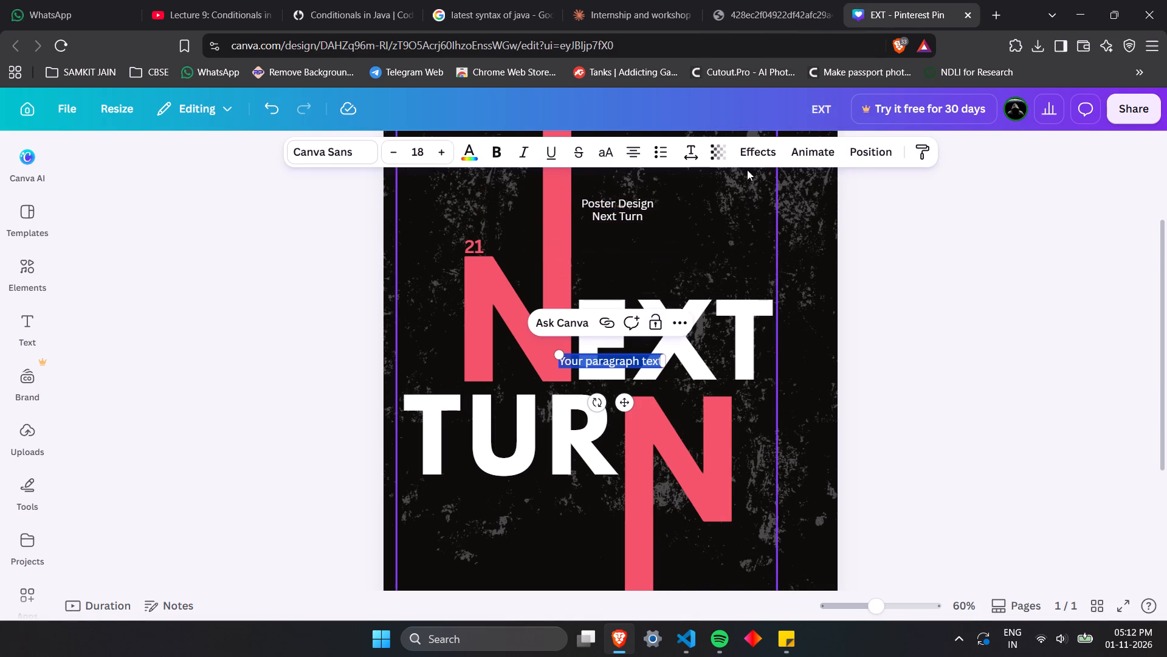
{"action": "left_click", "coordinate": [754, 0]}
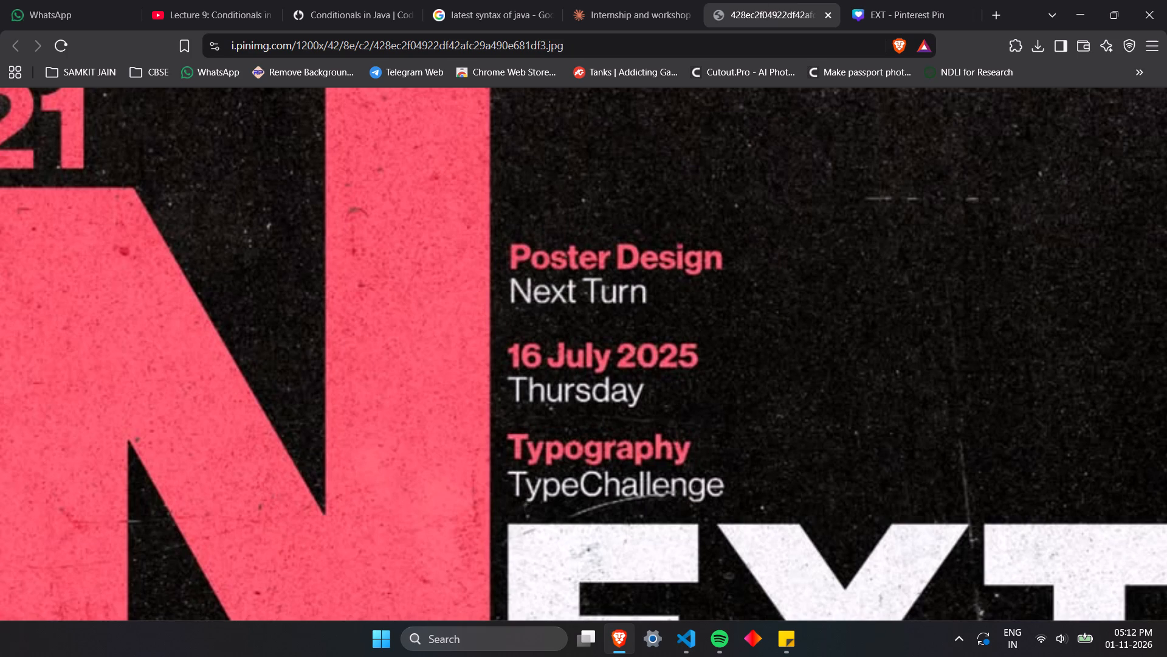
{"action": "key", "text": "shift+super+t"}
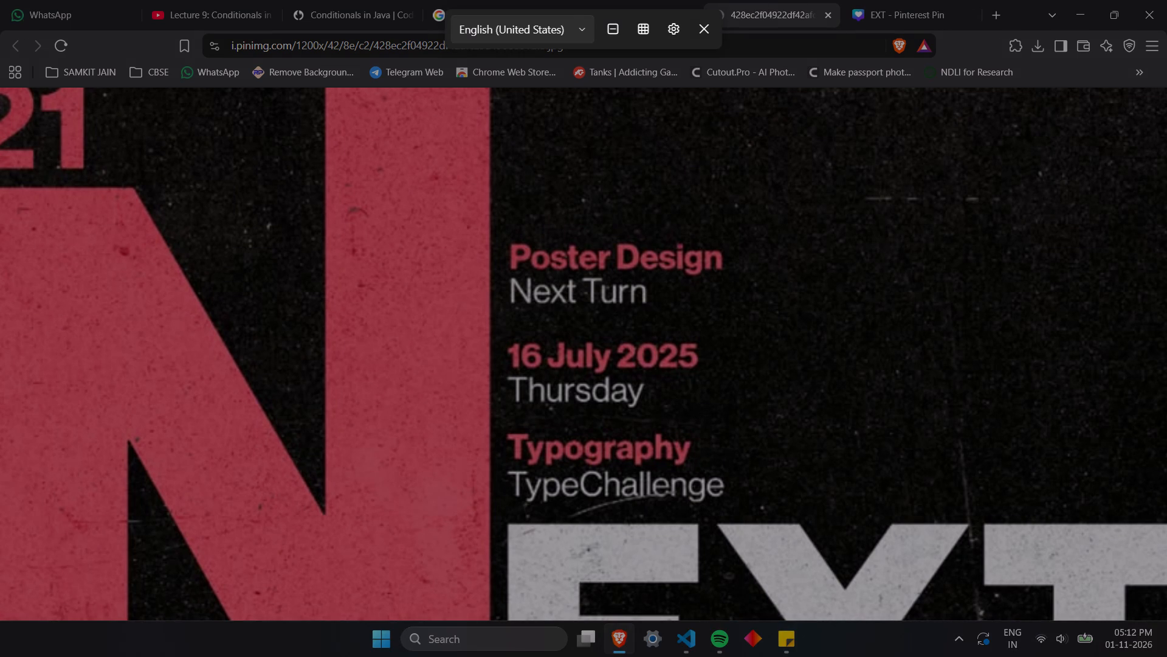
{"action": "left_click_drag", "start_coordinate": [498, 337], "coordinate": [707, 372]}
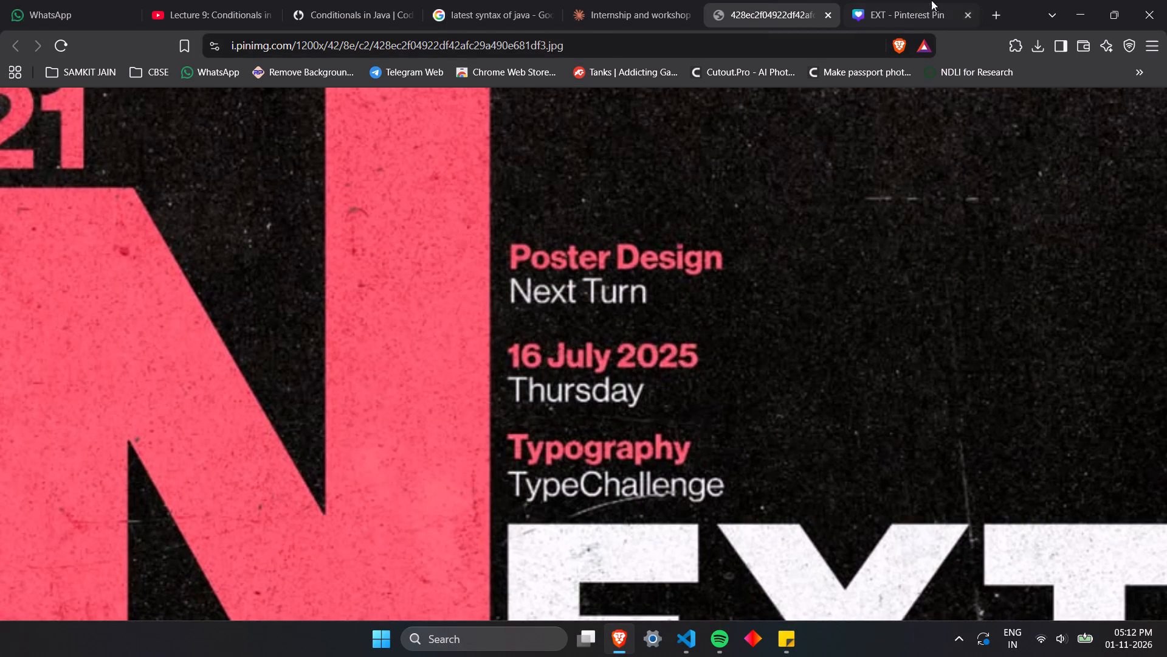
{"action": "left_click", "coordinate": [937, 0]}
{"action": "key", "text": "ctrl+v"}
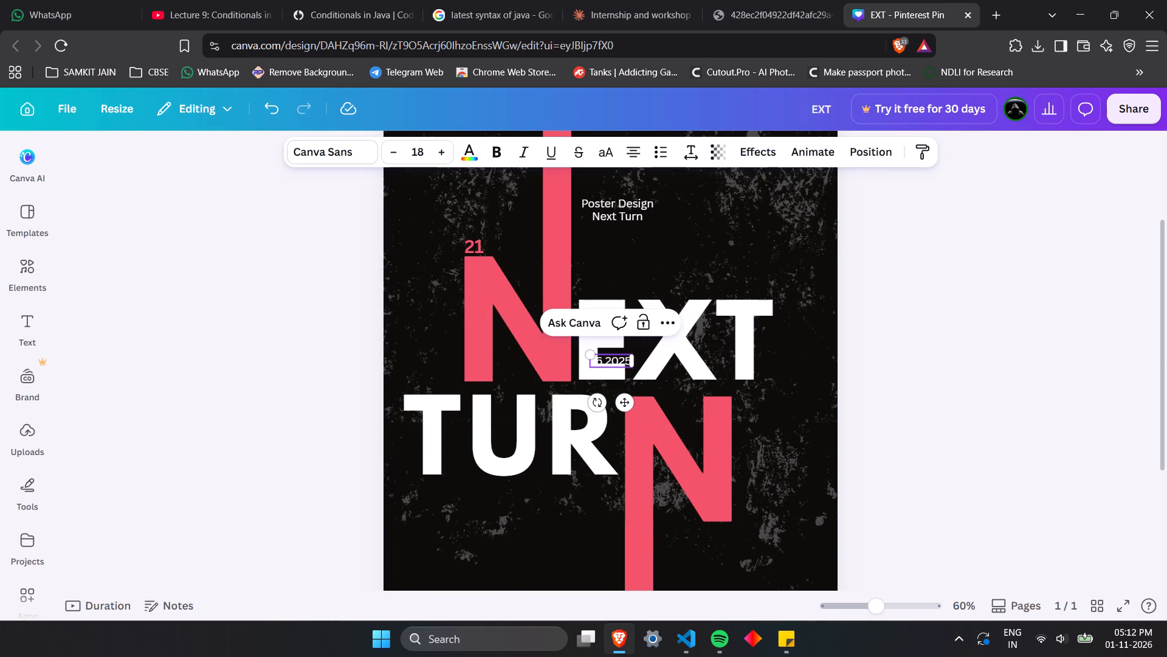
{"action": "left_click_drag", "start_coordinate": [622, 400], "coordinate": [627, 297]}
{"action": "left_click", "coordinate": [840, 0]}
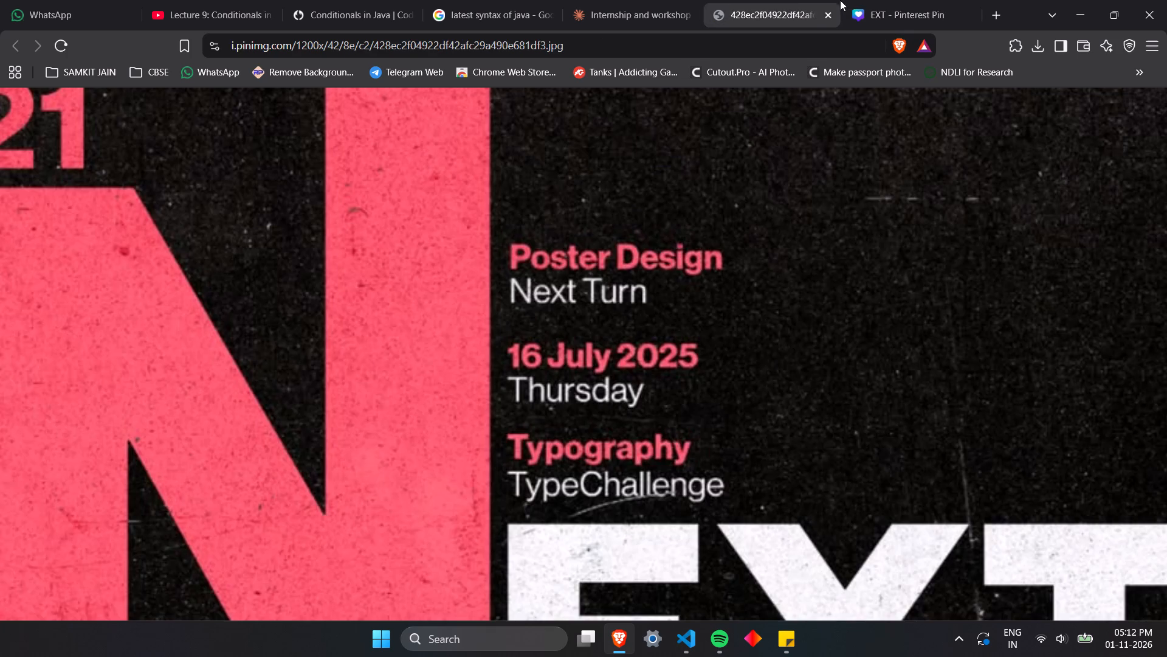
{"action": "left_click", "coordinate": [913, 0]}
{"action": "left_click", "coordinate": [614, 256]}
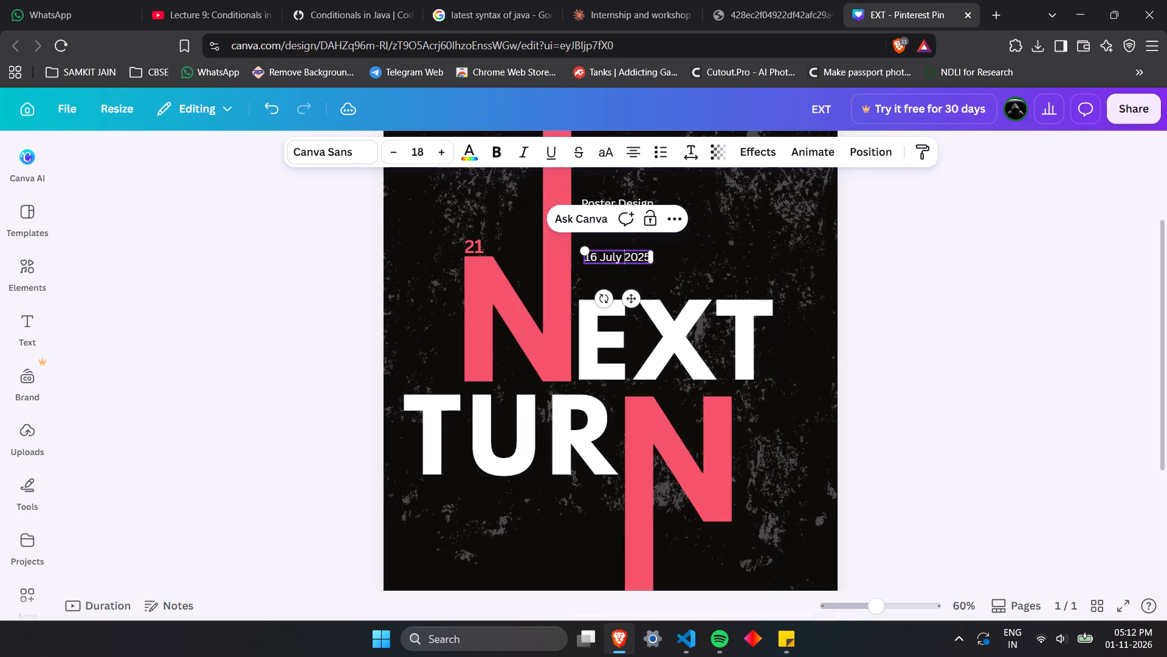
Extract the word Thursday from the reference image, add it as a text line, and place it directly below 16 July 2025.
{"action": "left_click", "coordinate": [800, 0]}
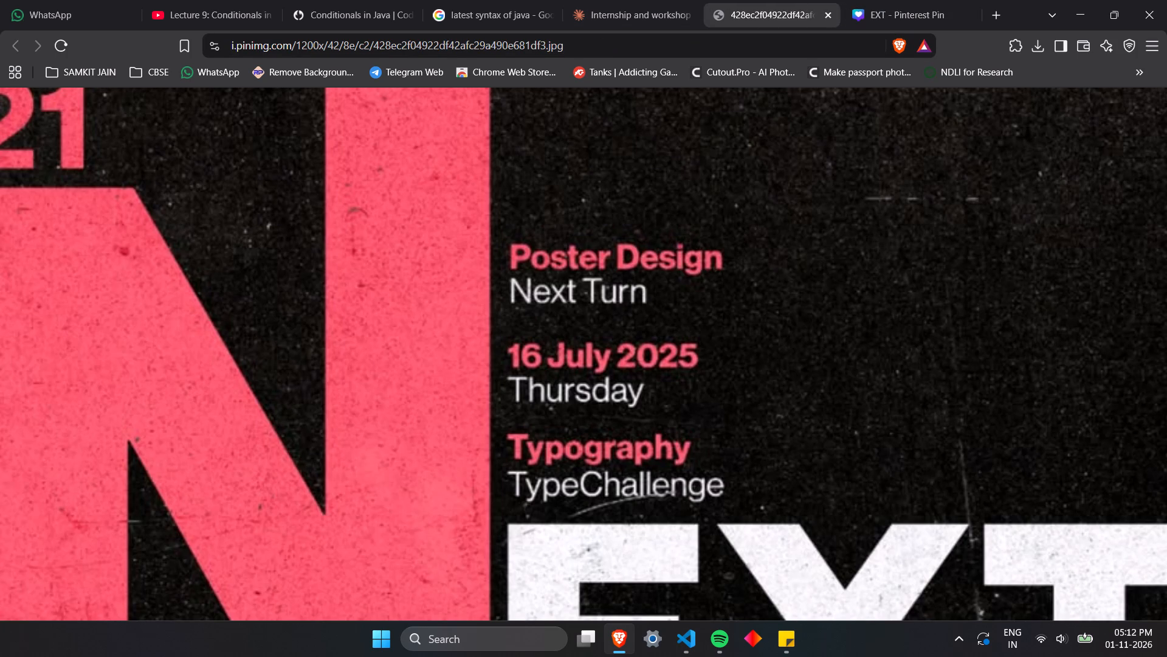
{"action": "key", "text": "shift+super+t"}
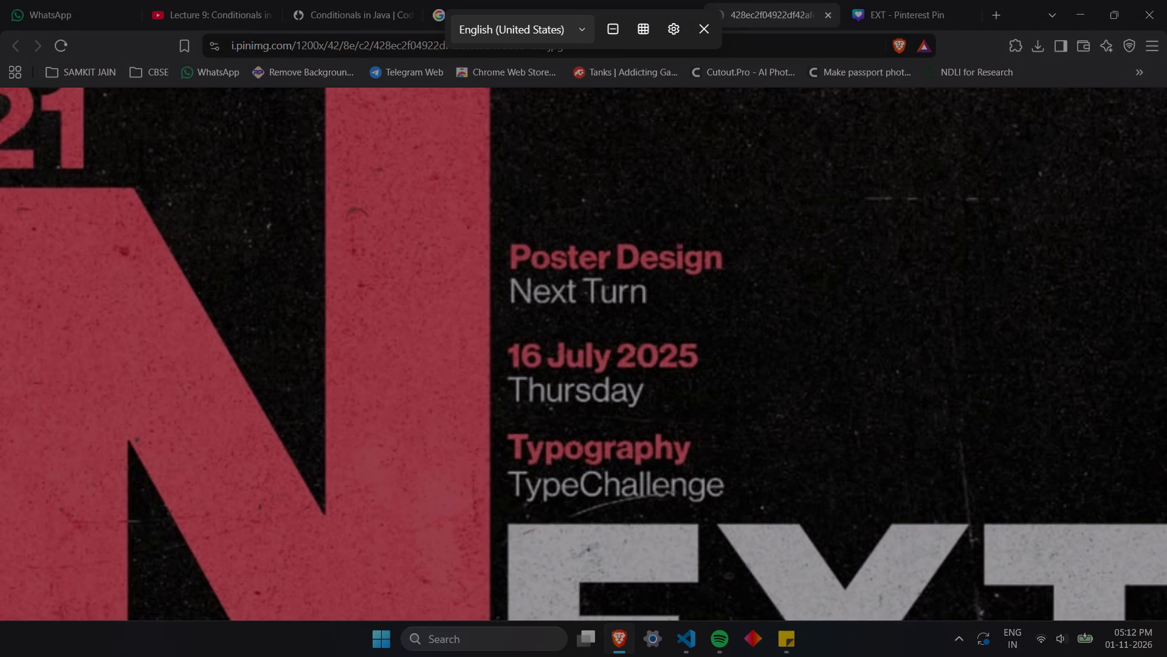
{"action": "left_click_drag", "start_coordinate": [500, 364], "coordinate": [670, 419]}
{"action": "left_click", "coordinate": [862, 0]}
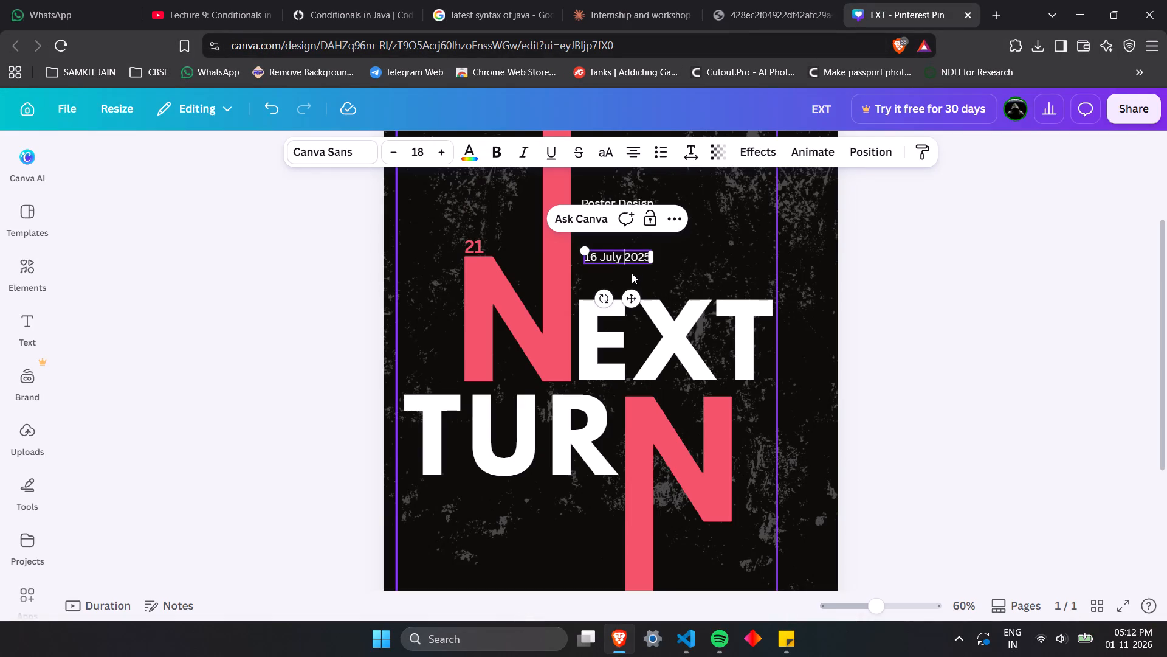
{"action": "key", "text": "t"}
{"action": "key", "text": "BackSpace"}
{"action": "left_click", "coordinate": [674, 272]}
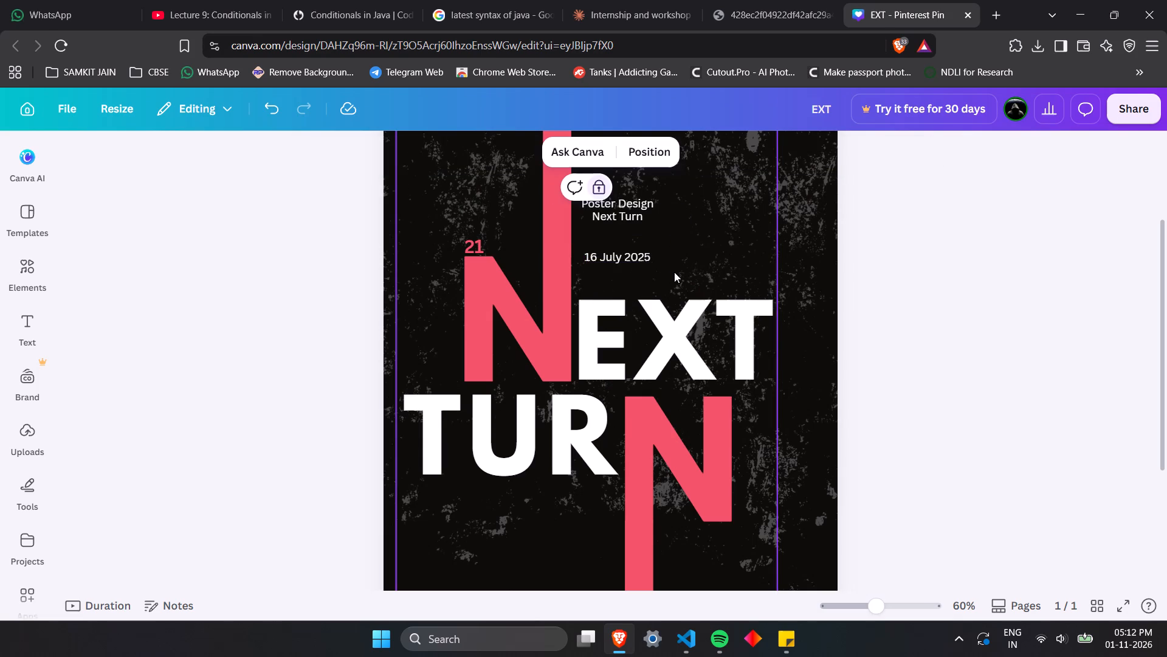
{"action": "key", "text": "t"}
{"action": "key", "text": "ctrl+v"}
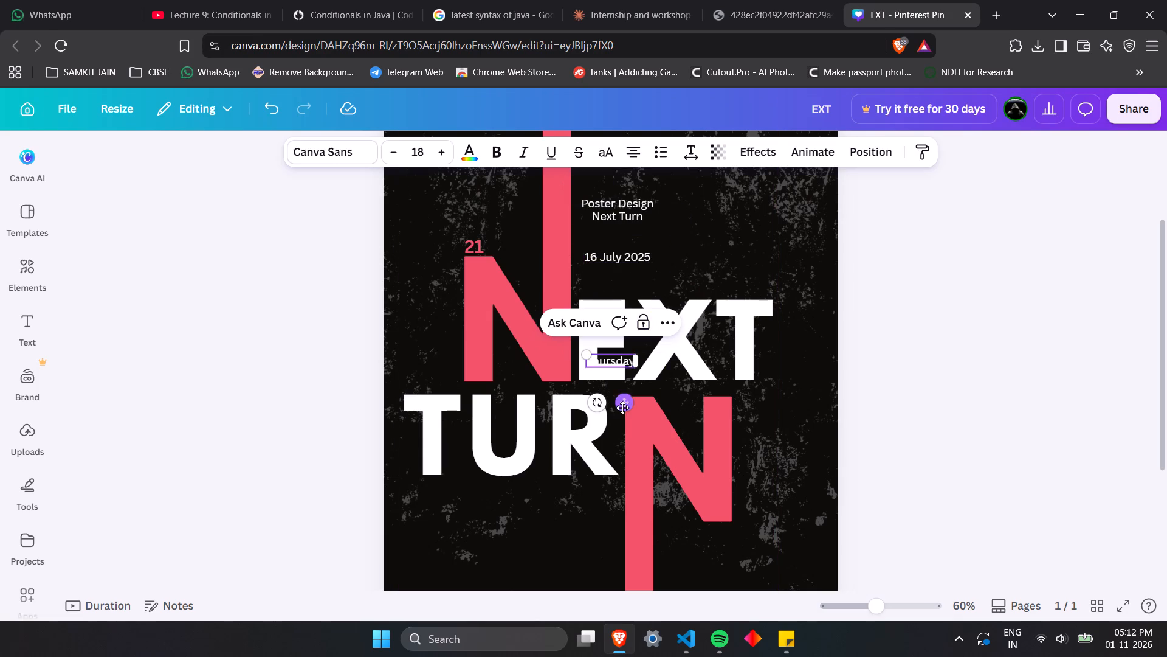
{"action": "left_click_drag", "start_coordinate": [622, 408], "coordinate": [620, 323]}
Following the reference poster, add the text Typography and place it above the XT of EXT, beside the date.
{"action": "left_click", "coordinate": [754, 0]}
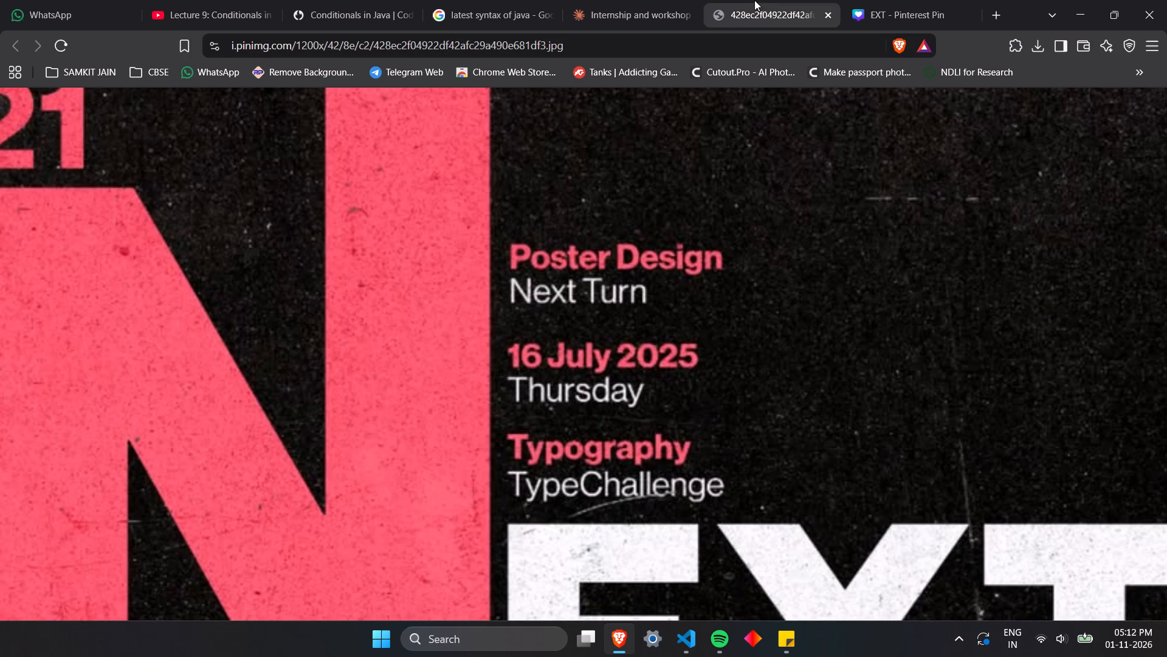
{"action": "scroll", "coordinate": [718, 415], "scroll_direction": "down", "scroll_amount": 1}
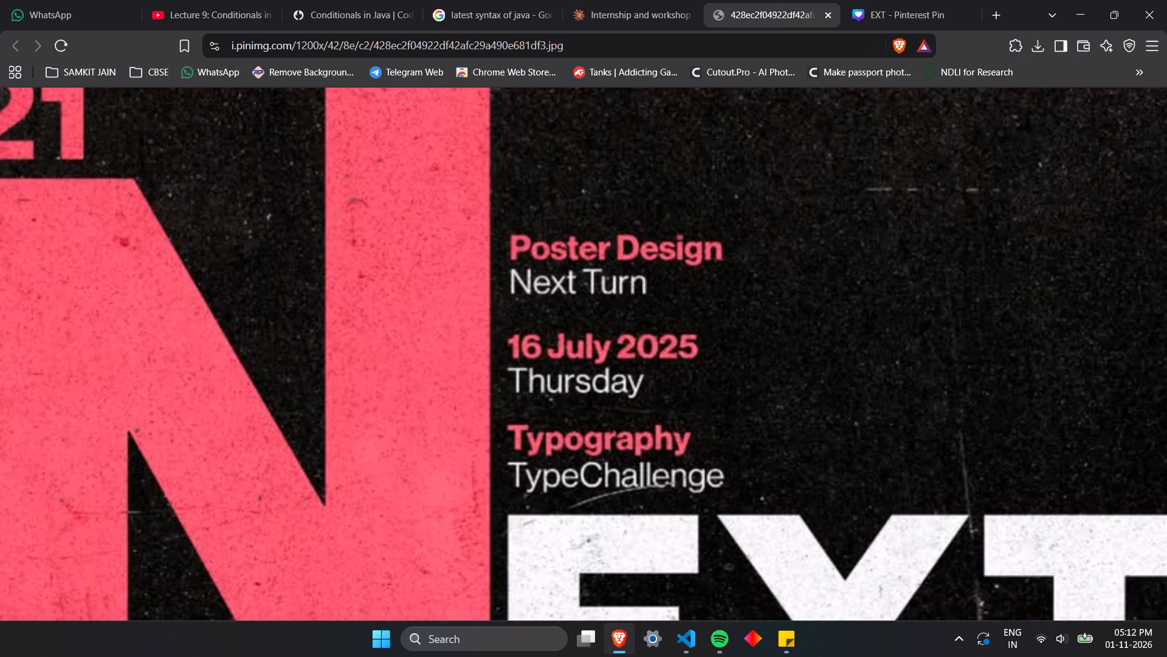
{"action": "key", "text": "alt+Tab"}
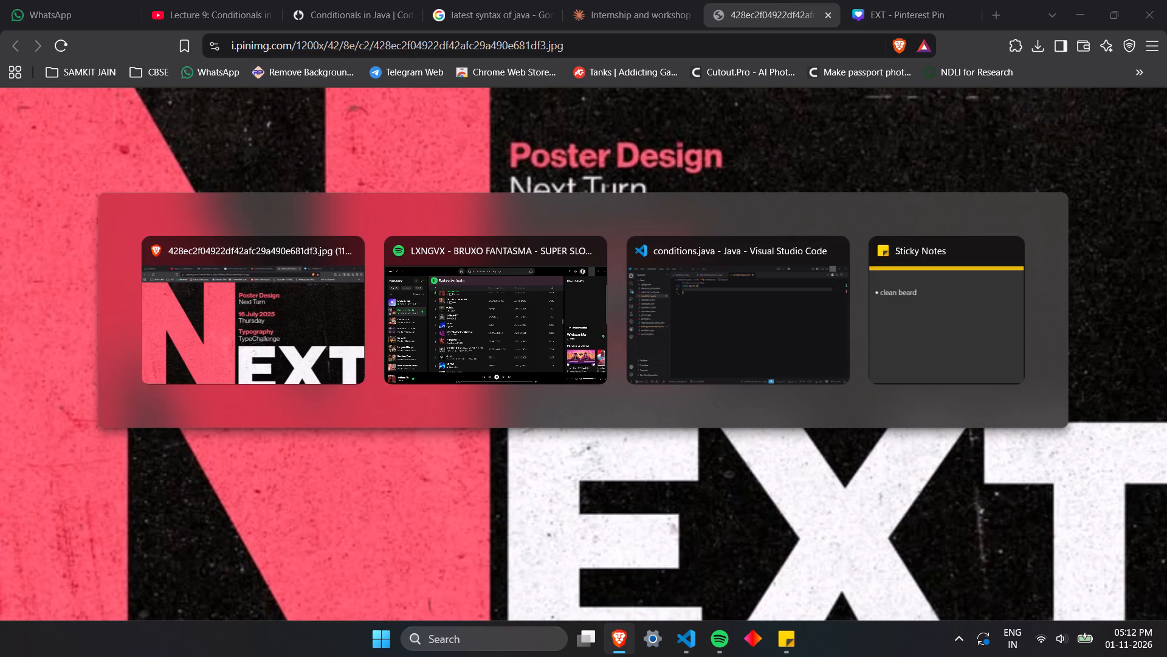
{"action": "left_click", "coordinate": [938, 0]}
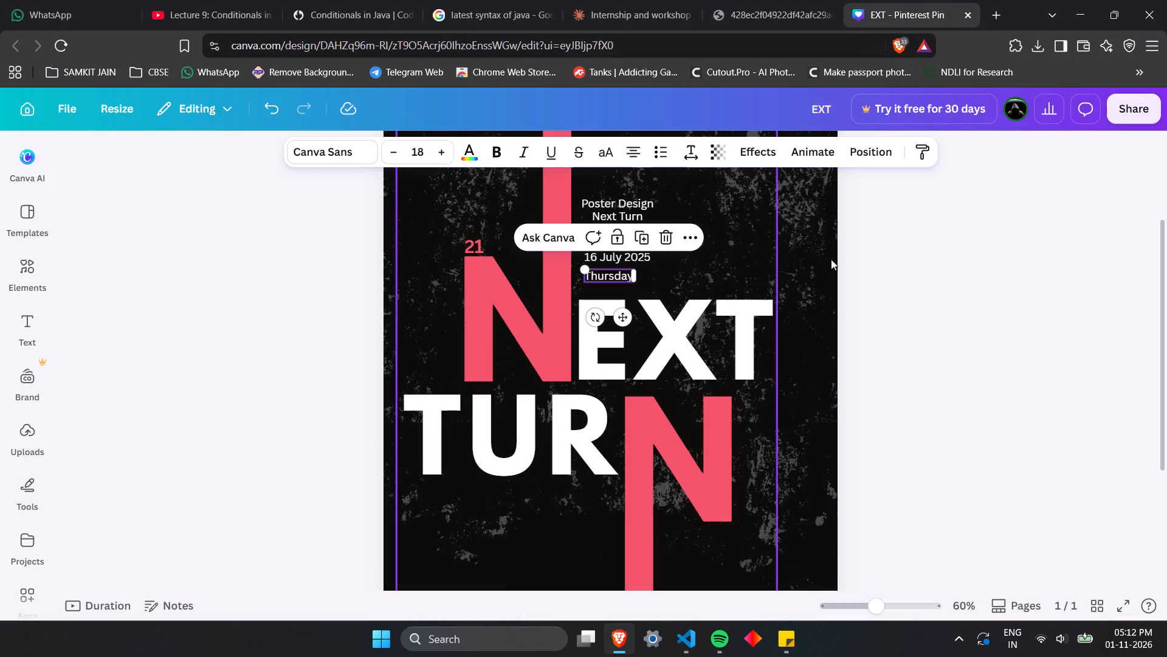
{"action": "left_click", "coordinate": [764, 288]}
{"action": "key", "text": "t"}
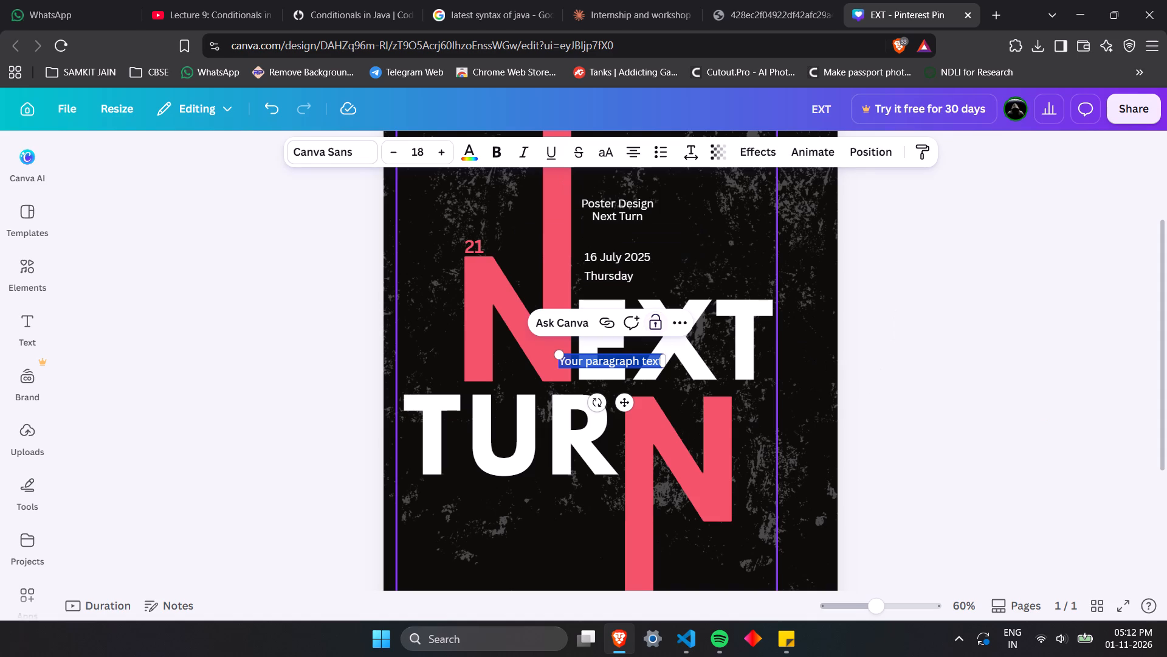
{"action": "key", "text": "ctrl+v"}
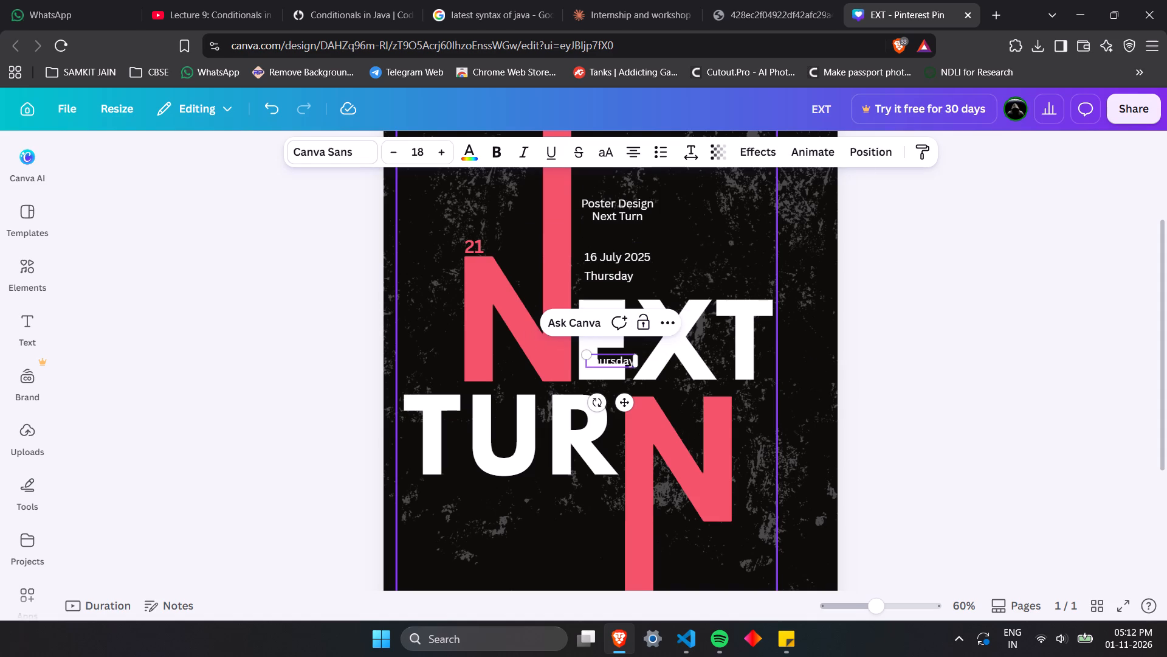
{"action": "key", "text": "ctrl+a"}
{"action": "left_click_drag", "start_coordinate": [622, 399], "coordinate": [622, 398]}
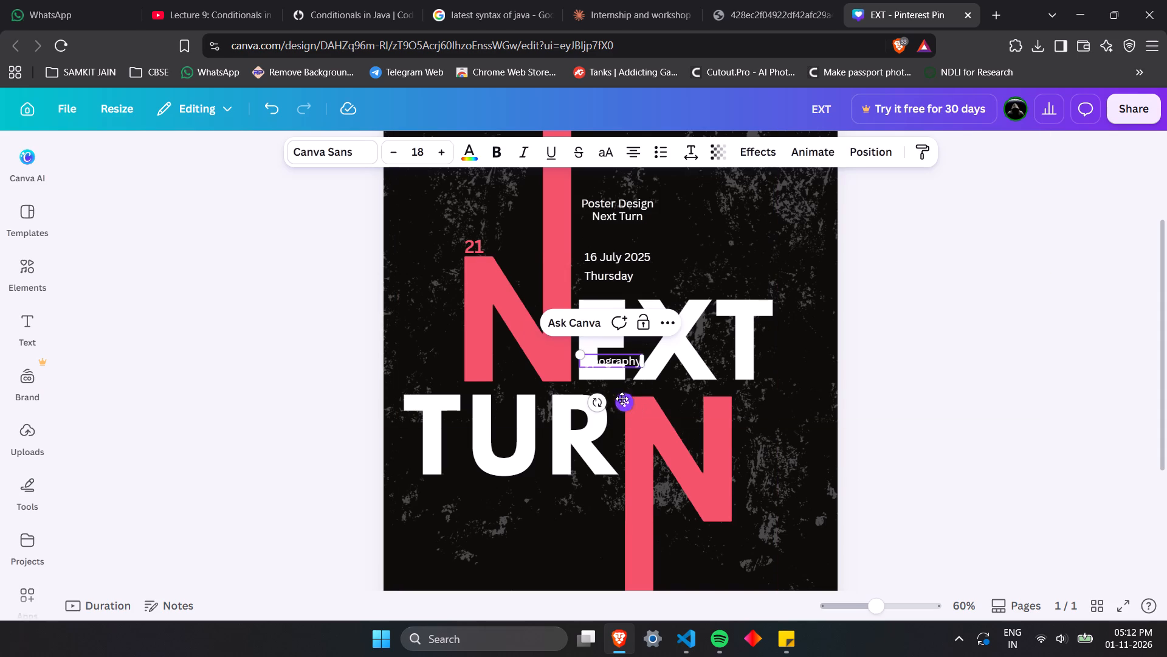
{"action": "left_click_drag", "start_coordinate": [622, 398], "coordinate": [707, 285]}
Duplicate the Typography text, place the copy below it just above EXT, and change its wording to TypeChallenge.
{"action": "left_click", "coordinate": [759, 0]}
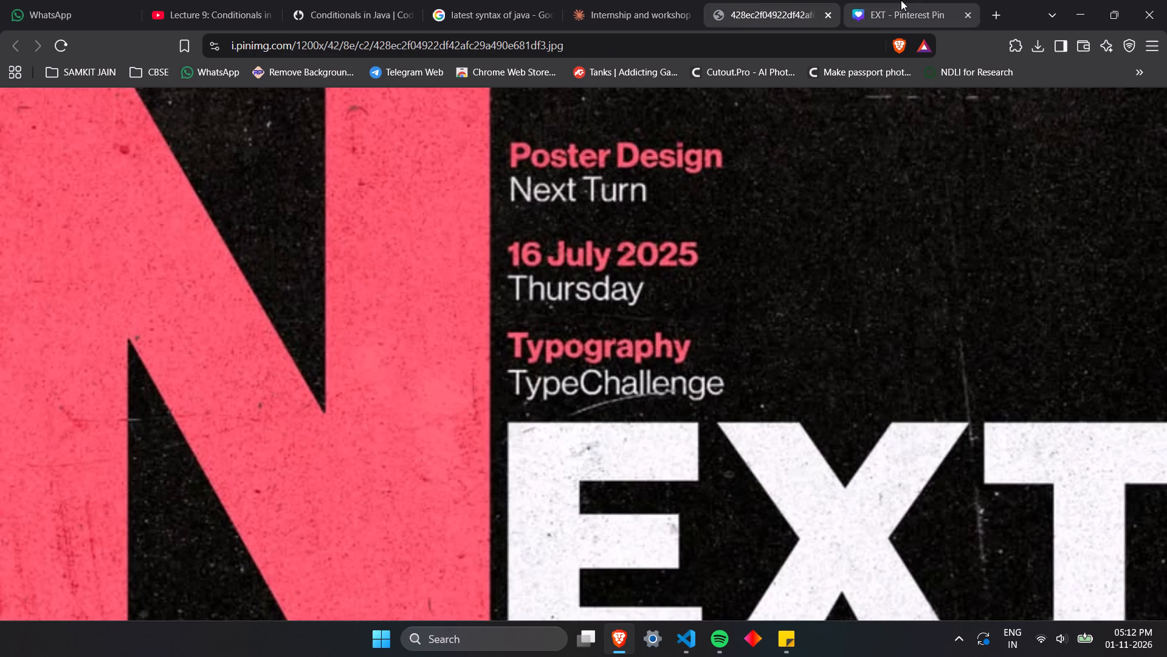
{"action": "left_click", "coordinate": [901, 0]}
{"action": "left_click", "coordinate": [731, 211]}
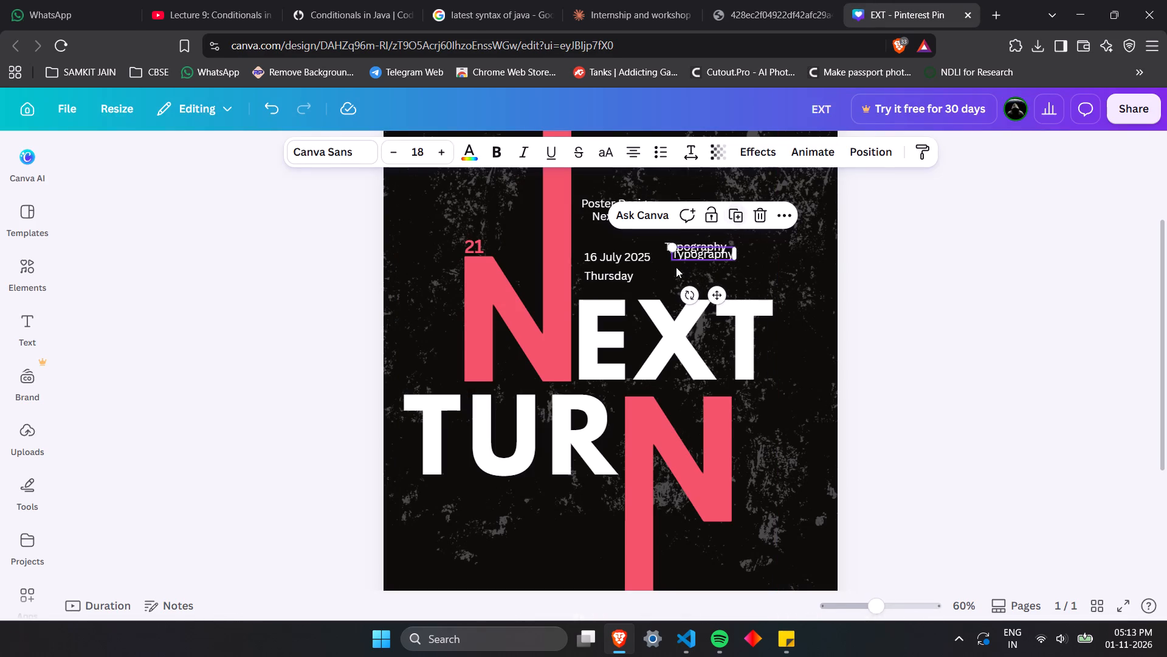
{"action": "left_click_drag", "start_coordinate": [699, 251], "coordinate": [698, 279]}
{"action": "left_click", "coordinate": [788, 2]}
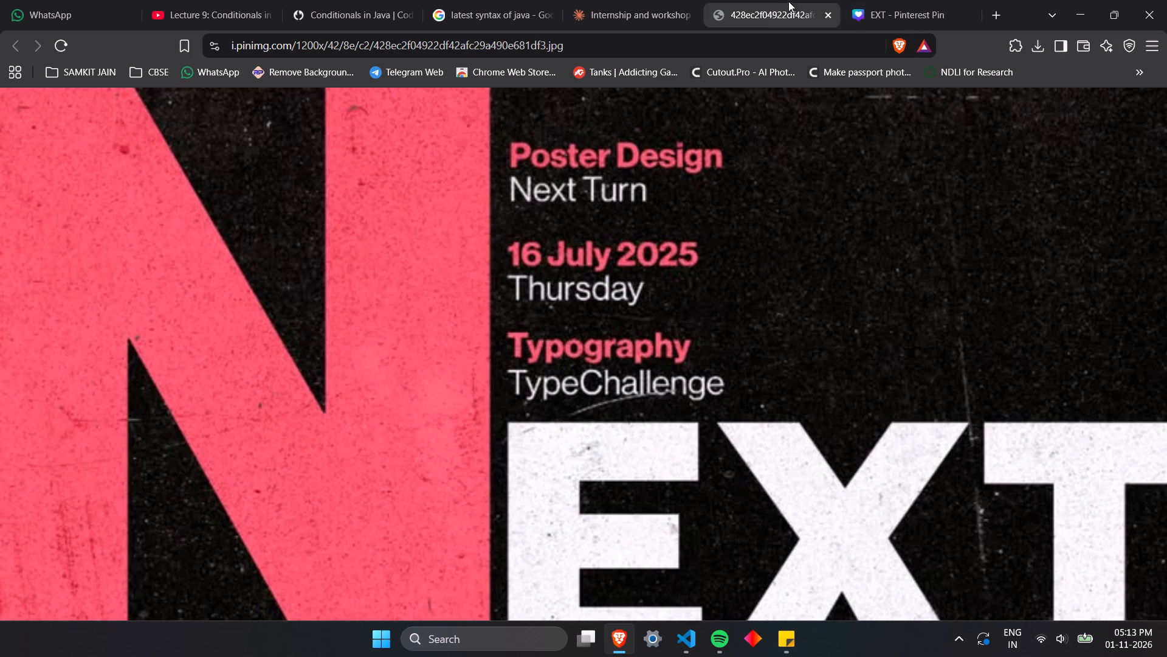
{"action": "left_click", "coordinate": [886, 0]}
{"action": "double_click", "coordinate": [698, 282]}
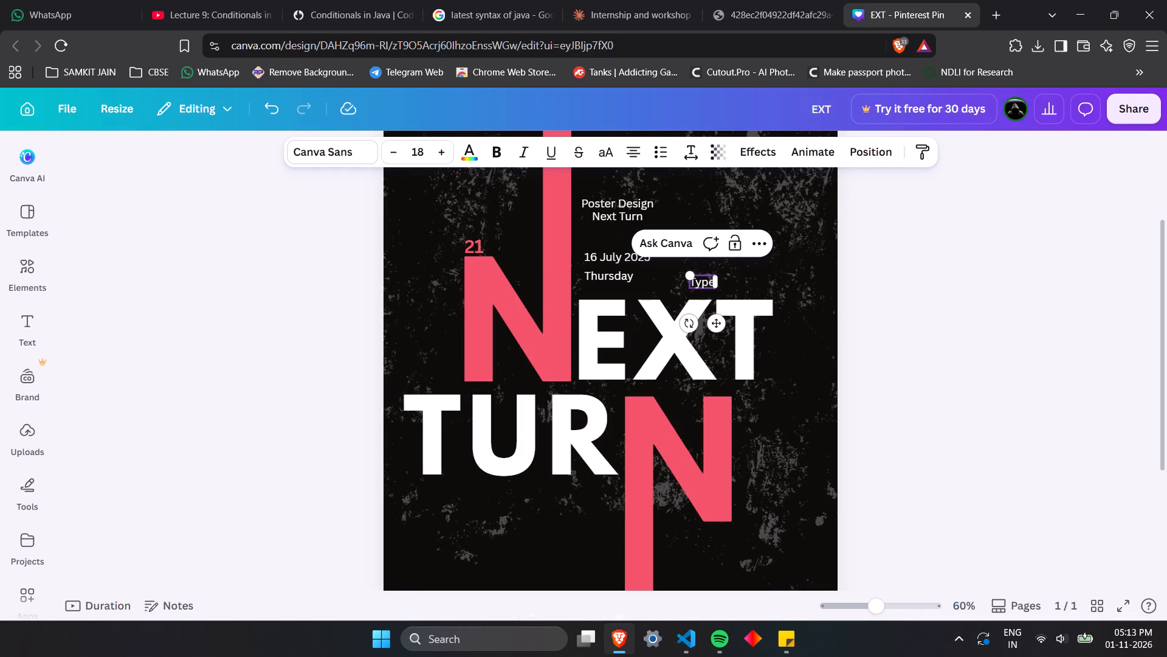
{"action": "type", "text": "hallenge"}
{"action": "left_click", "coordinate": [794, 0]}
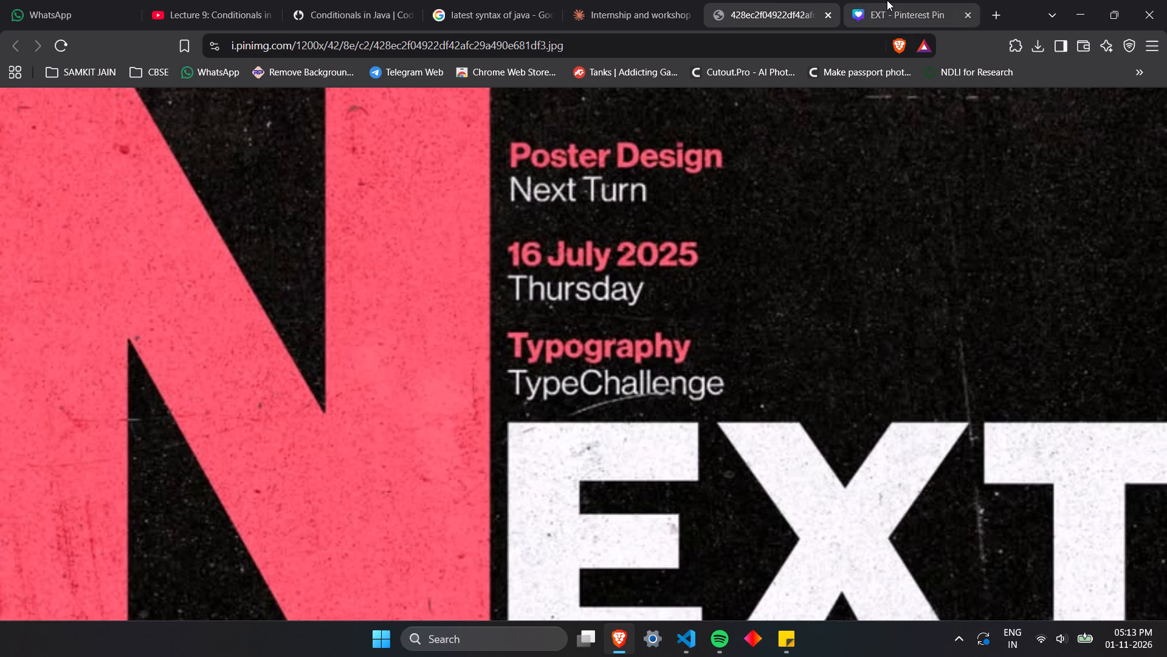
{"action": "left_click", "coordinate": [887, 0]}
{"action": "left_click", "coordinate": [901, 301]}
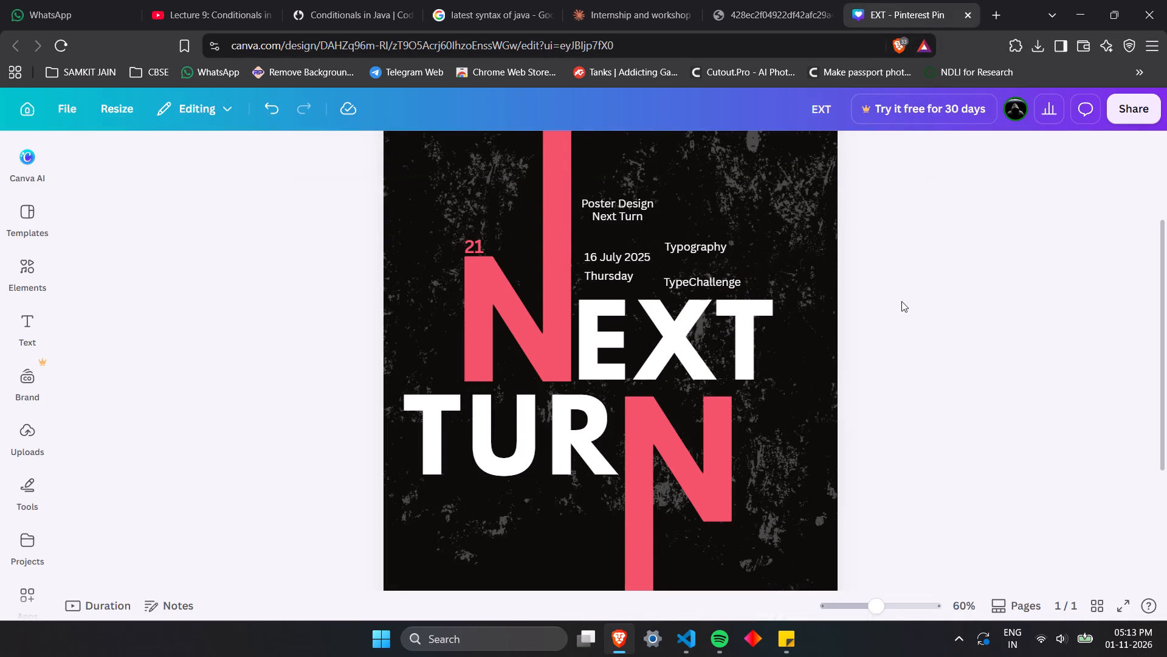
Compare the arrangement of the small detail texts with the reference poster, viewing the design both whole and close up.
{"action": "left_click", "coordinate": [792, 0]}
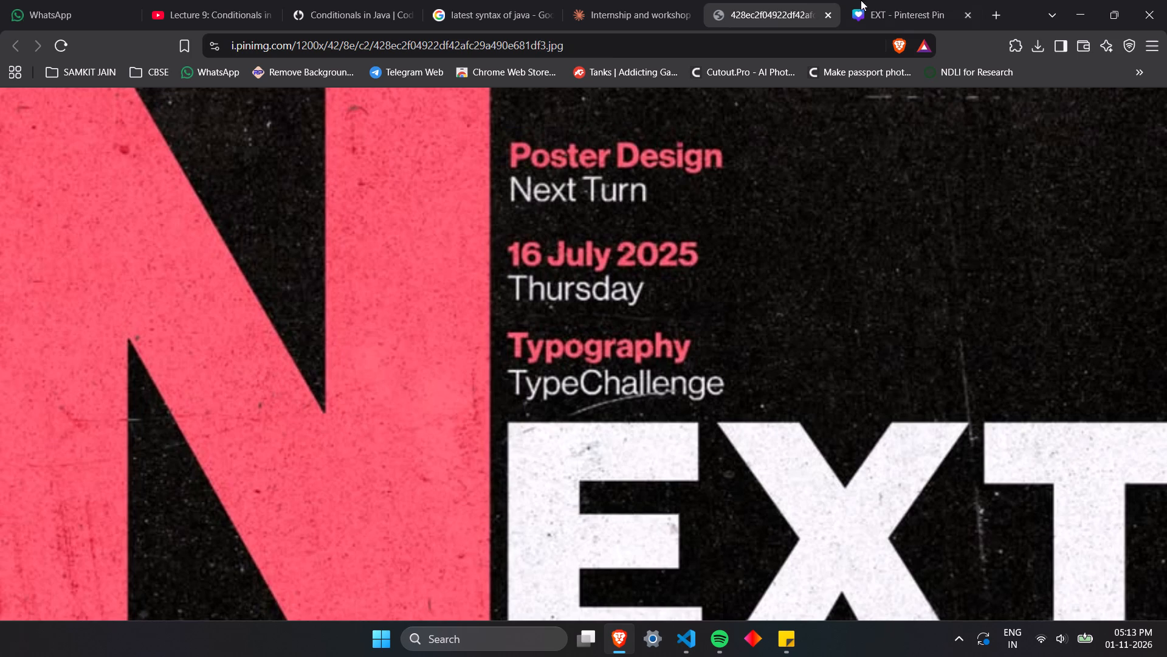
{"action": "left_click", "coordinate": [873, 0]}
{"action": "scroll", "coordinate": [643, 122], "scroll_direction": "up", "scroll_amount": 4, "text": "ctrl"}
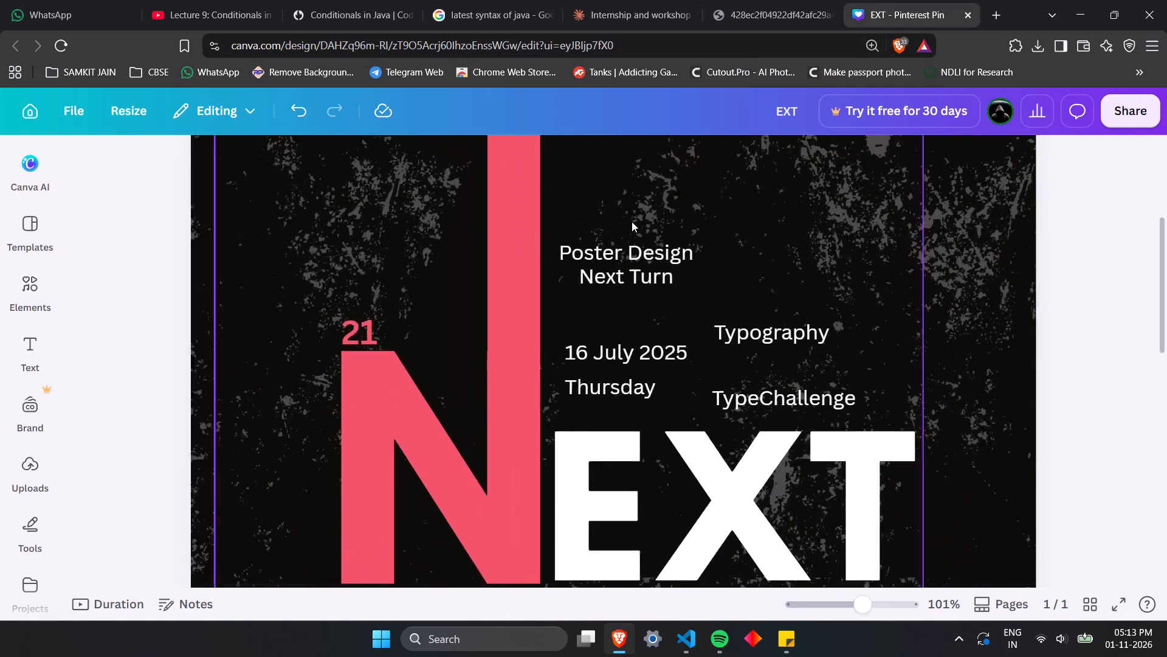
{"action": "scroll", "coordinate": [876, 234], "scroll_direction": "up", "scroll_amount": 1, "text": "ctrl"}
{"action": "scroll", "coordinate": [876, 234], "scroll_direction": "down", "scroll_amount": 1, "text": "ctrl"}
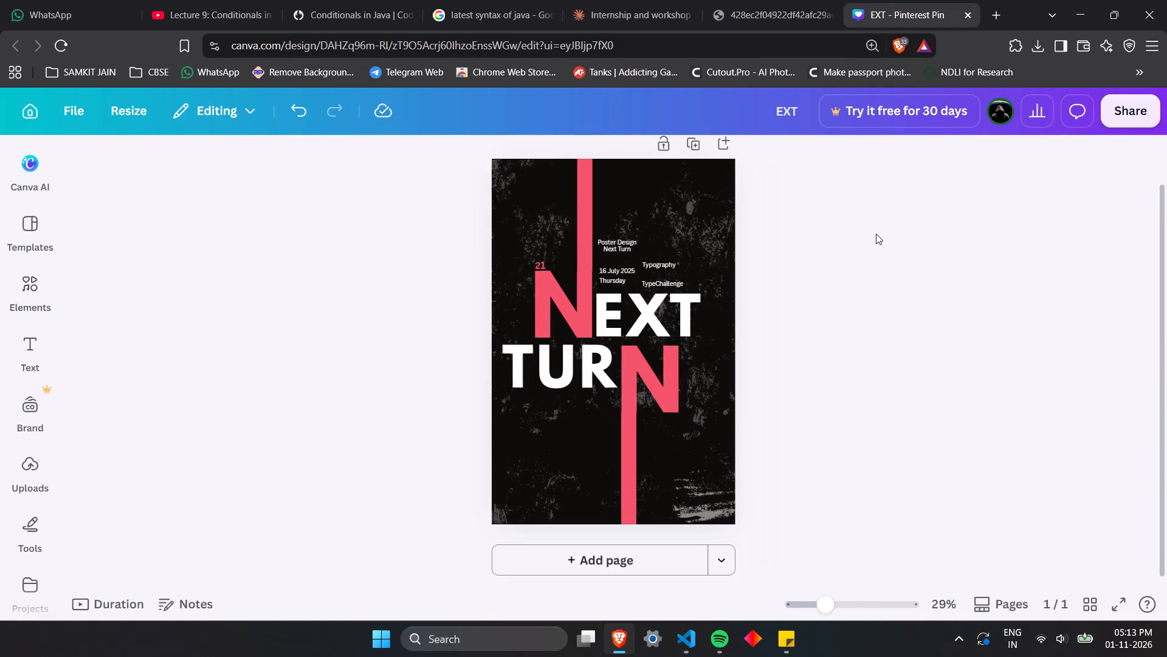
{"action": "scroll", "coordinate": [876, 234], "scroll_direction": "up", "scroll_amount": 2, "text": "ctrl"}
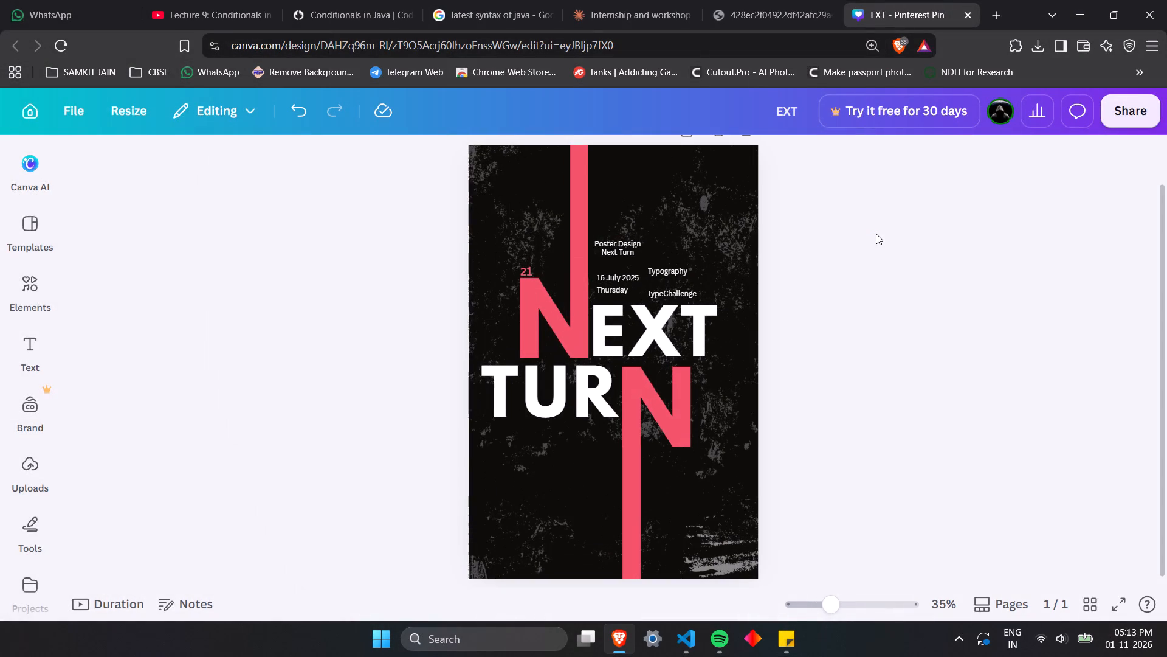
{"action": "scroll", "coordinate": [740, 107], "scroll_direction": "down", "scroll_amount": 1, "text": "ctrl"}
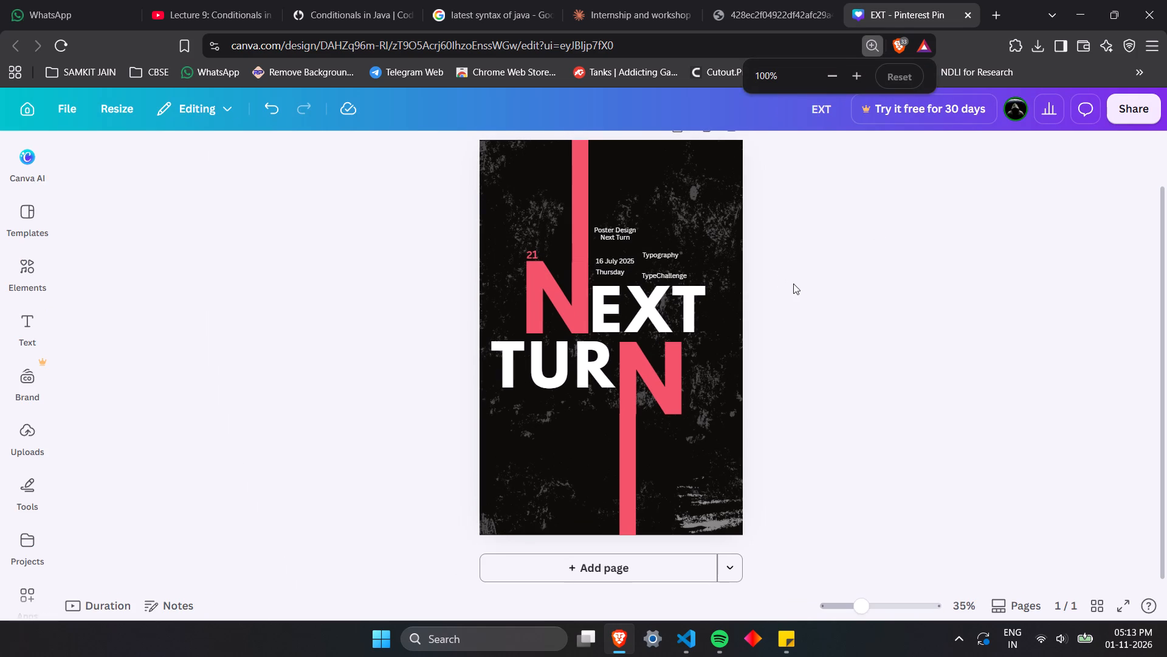
{"action": "scroll", "coordinate": [756, 253], "scroll_direction": "up", "scroll_amount": 1}
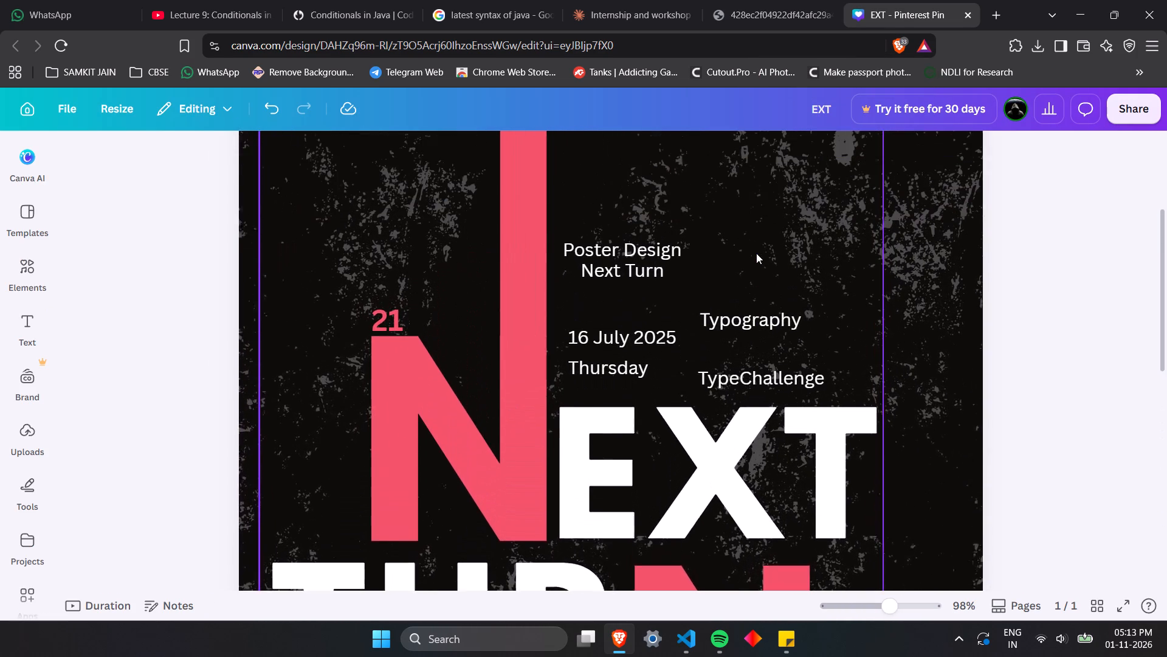
{"action": "scroll", "coordinate": [756, 253], "scroll_direction": "up", "scroll_amount": 2}
{"action": "left_click", "coordinate": [788, 0]}
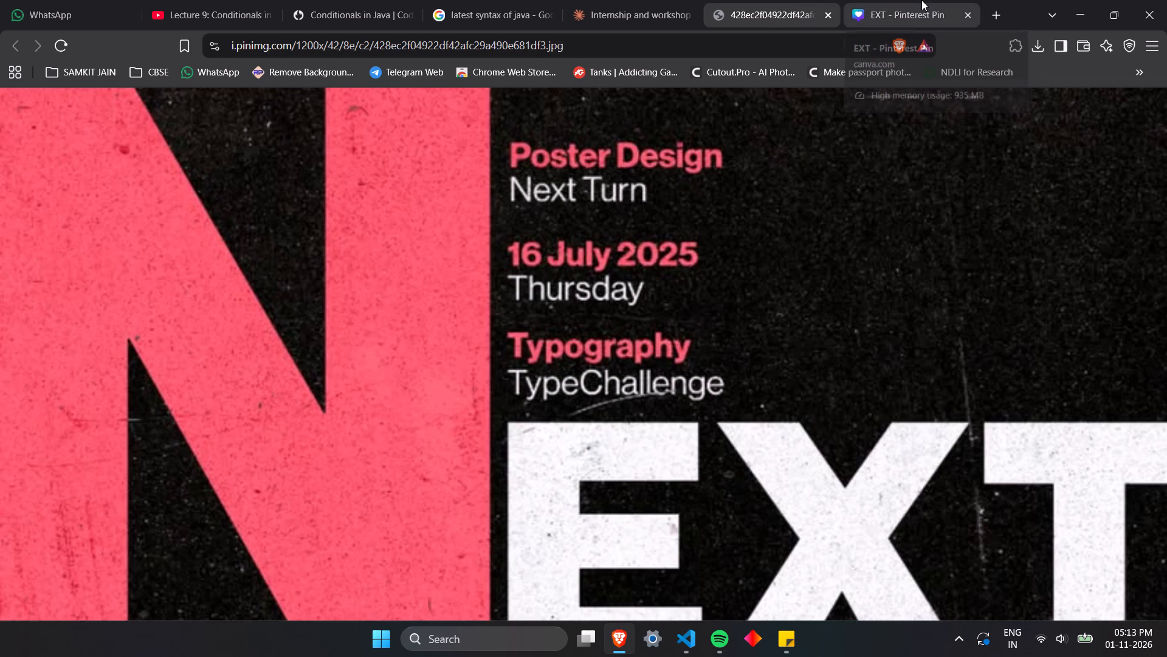
{"action": "left_click", "coordinate": [921, 0]}
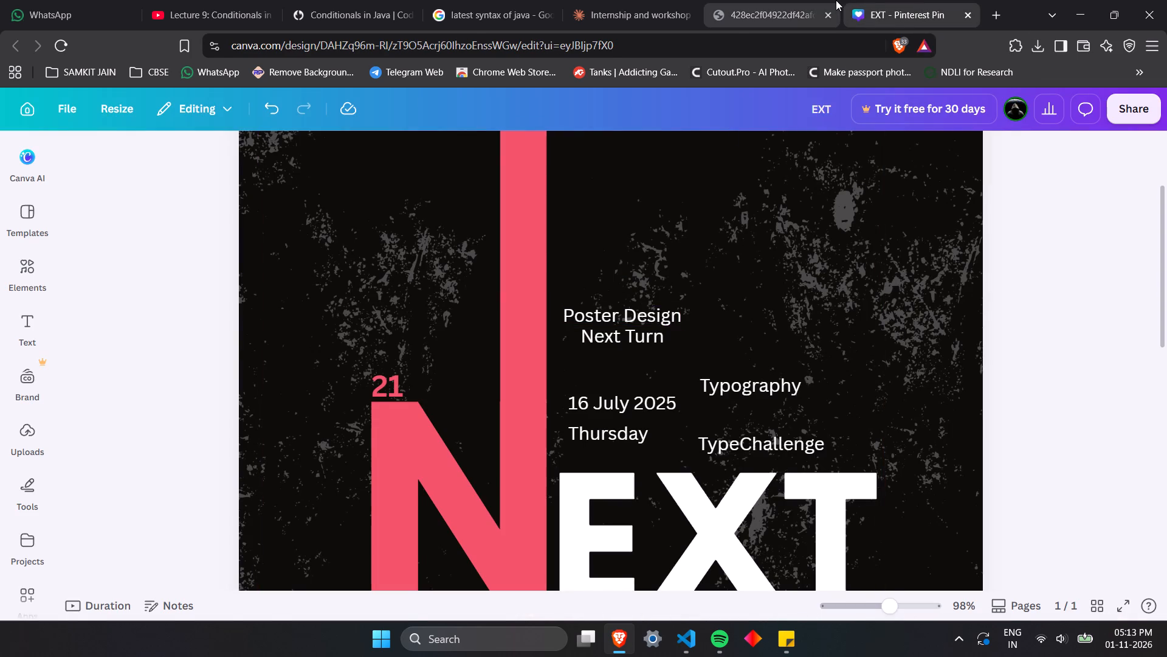
{"action": "left_click", "coordinate": [836, 0]}
{"action": "left_click", "coordinate": [895, 0]}
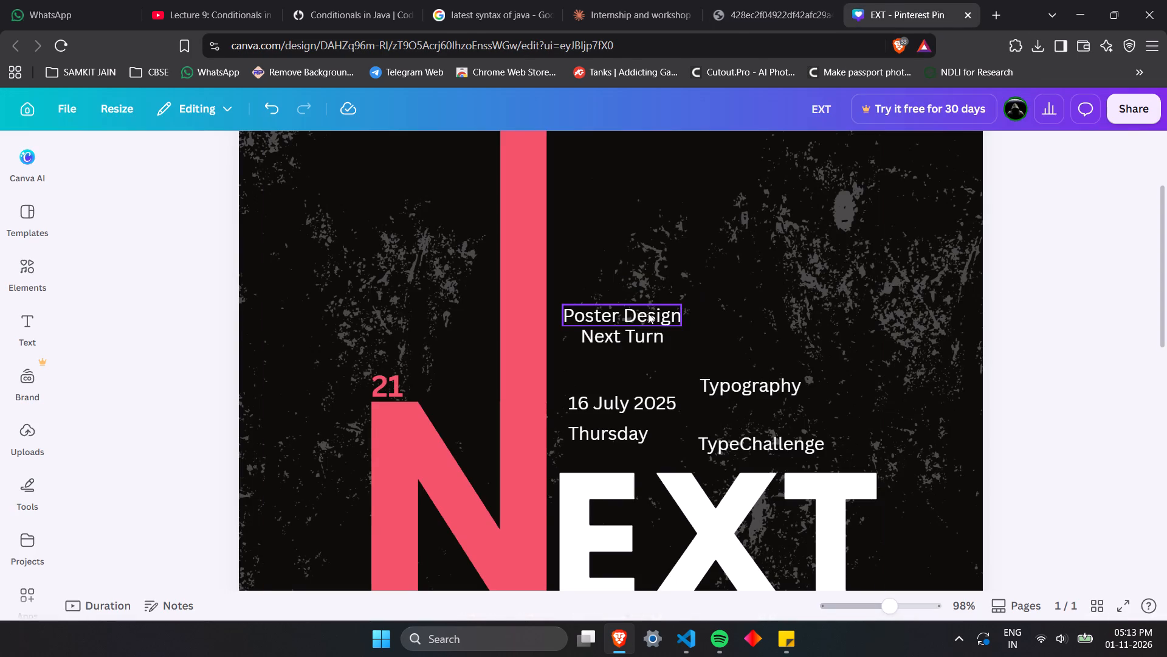
Move Poster Design higher, lined up with the start of the date text, and place Next Turn directly beneath it.
{"action": "left_click", "coordinate": [638, 315]}
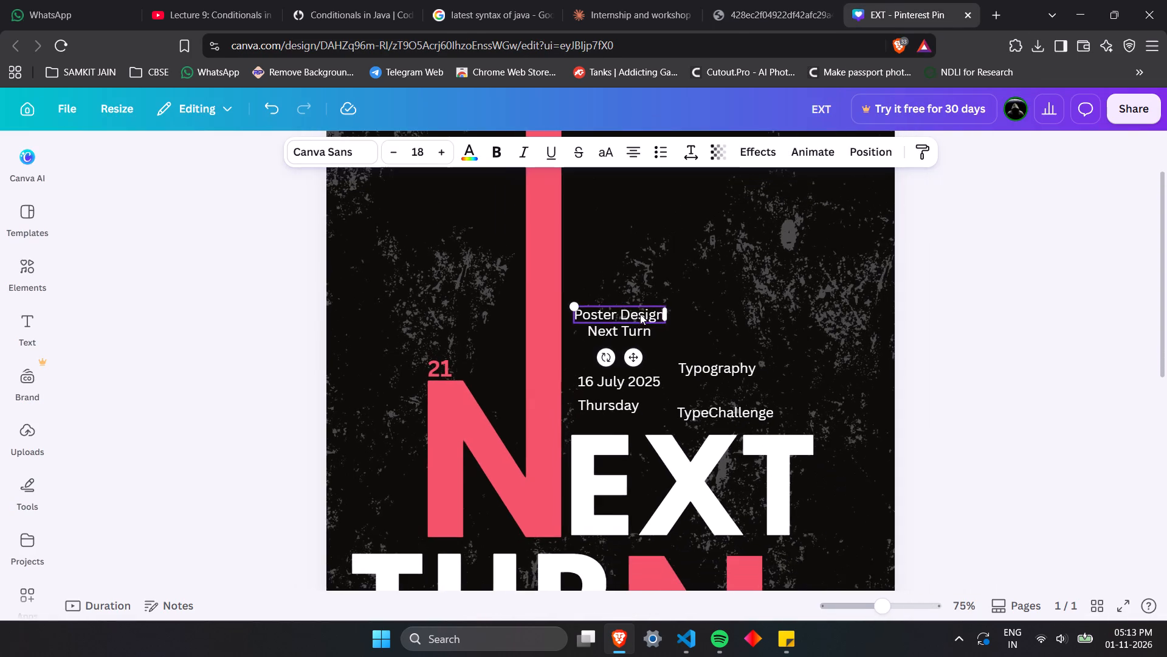
{"action": "left_click_drag", "start_coordinate": [639, 314], "coordinate": [642, 287]}
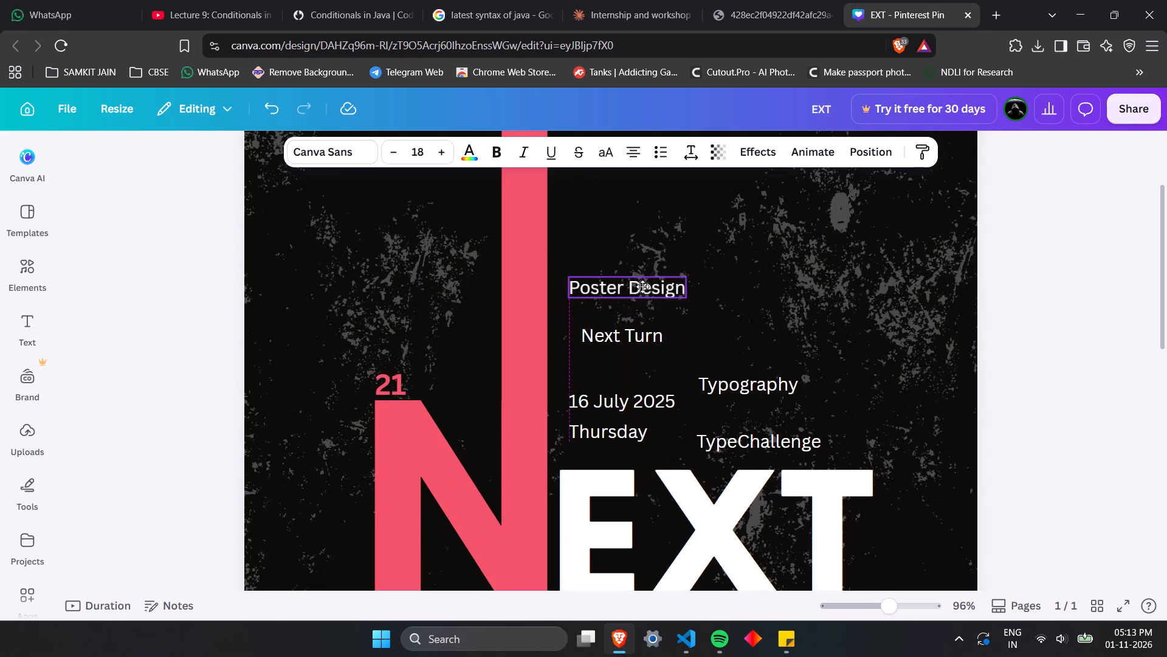
{"action": "left_click_drag", "start_coordinate": [642, 287], "coordinate": [644, 259]}
{"action": "left_click", "coordinate": [624, 333]}
{"action": "left_click_drag", "start_coordinate": [624, 333], "coordinate": [624, 290]}
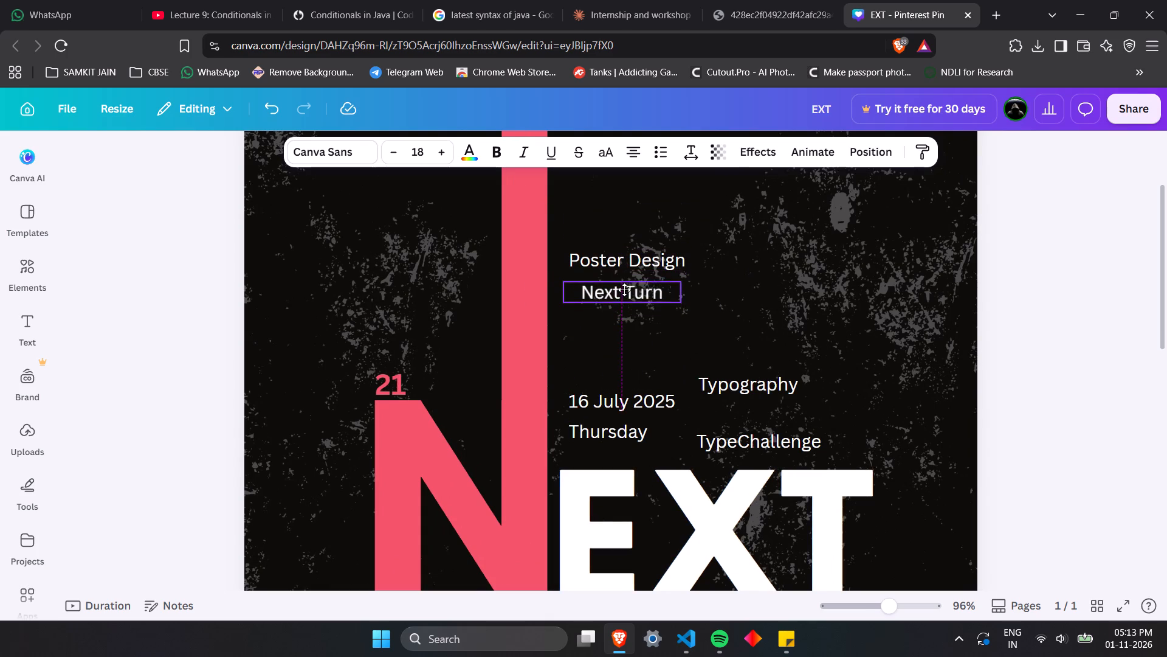
{"action": "left_click_drag", "start_coordinate": [624, 290], "coordinate": [625, 281]}
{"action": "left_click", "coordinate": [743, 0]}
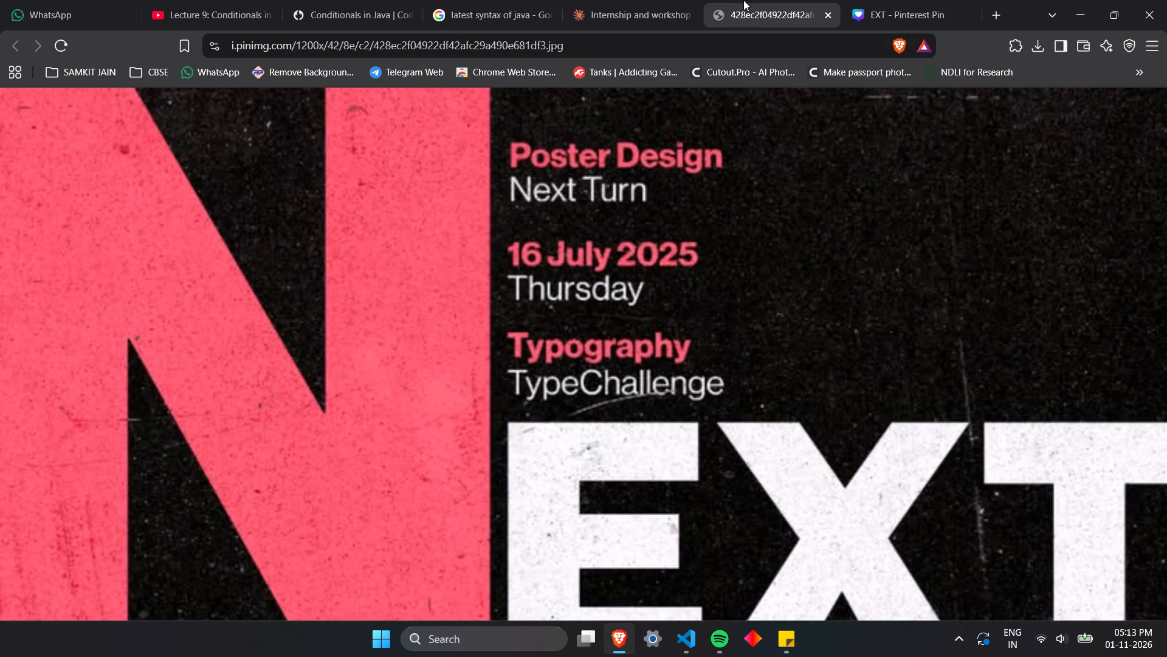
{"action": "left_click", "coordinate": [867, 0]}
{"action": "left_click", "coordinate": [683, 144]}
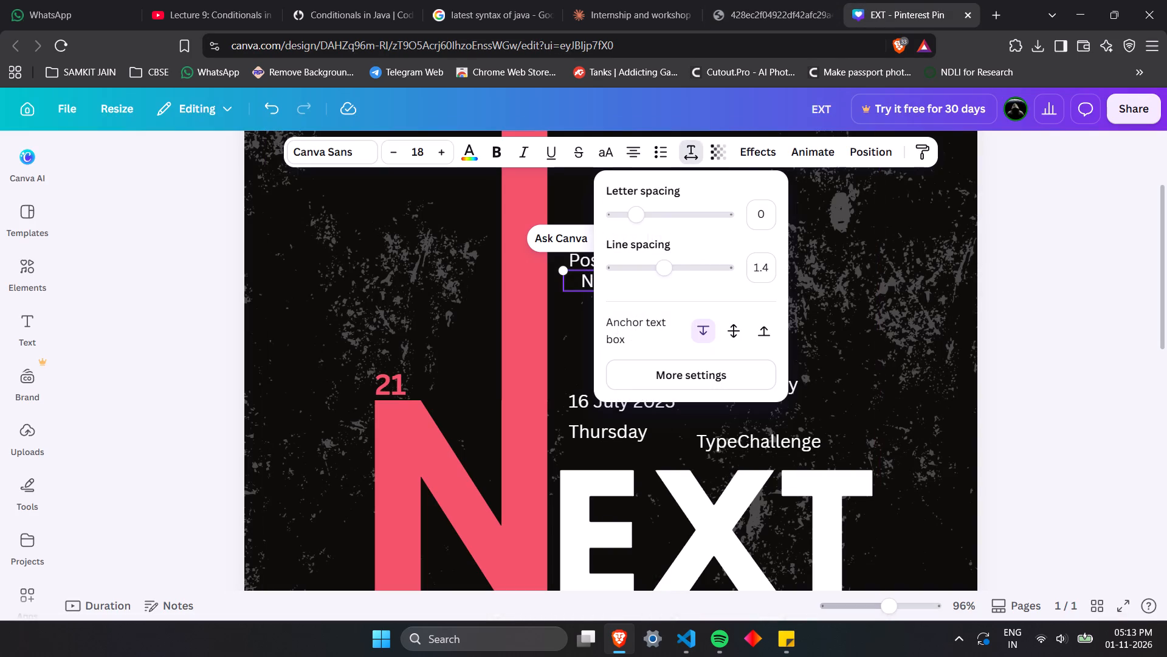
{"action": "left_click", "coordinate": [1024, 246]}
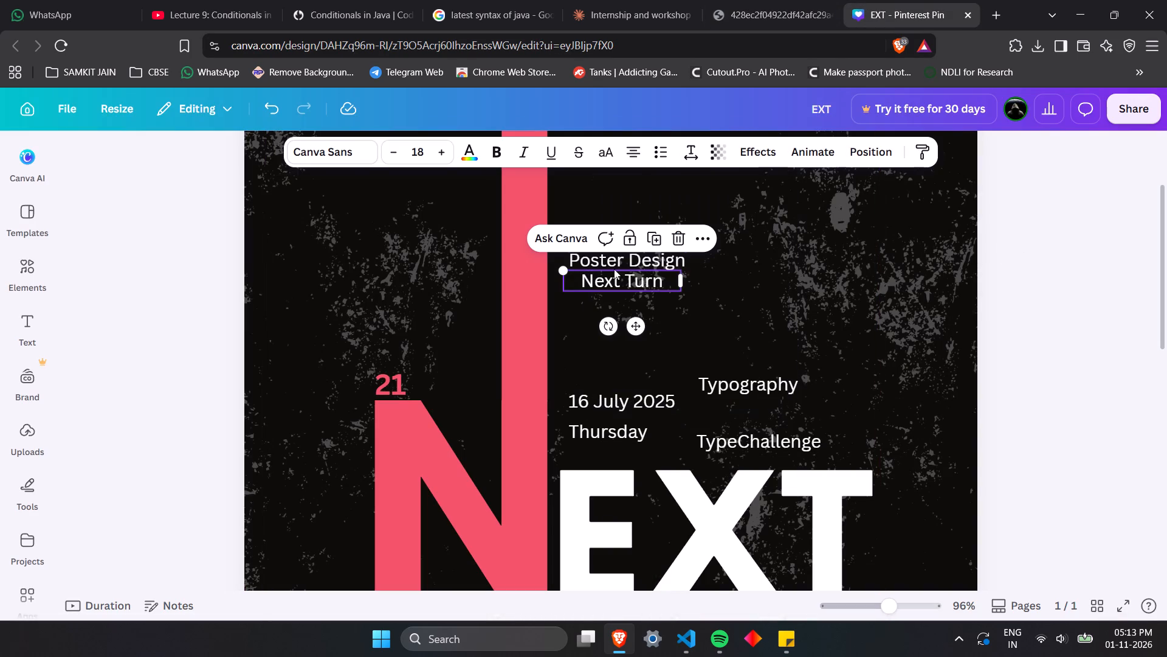
Left-align the Next Turn text and line it up directly beneath Poster Design.
{"action": "left_click", "coordinate": [632, 154]}
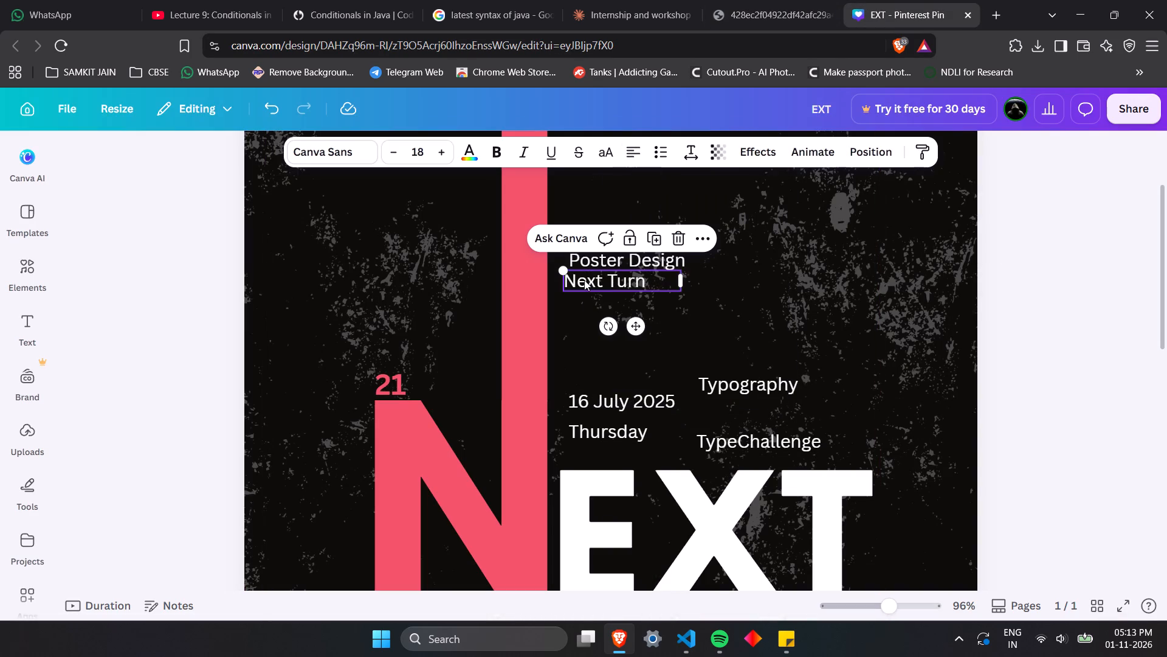
{"action": "left_click_drag", "start_coordinate": [585, 280], "coordinate": [591, 285]}
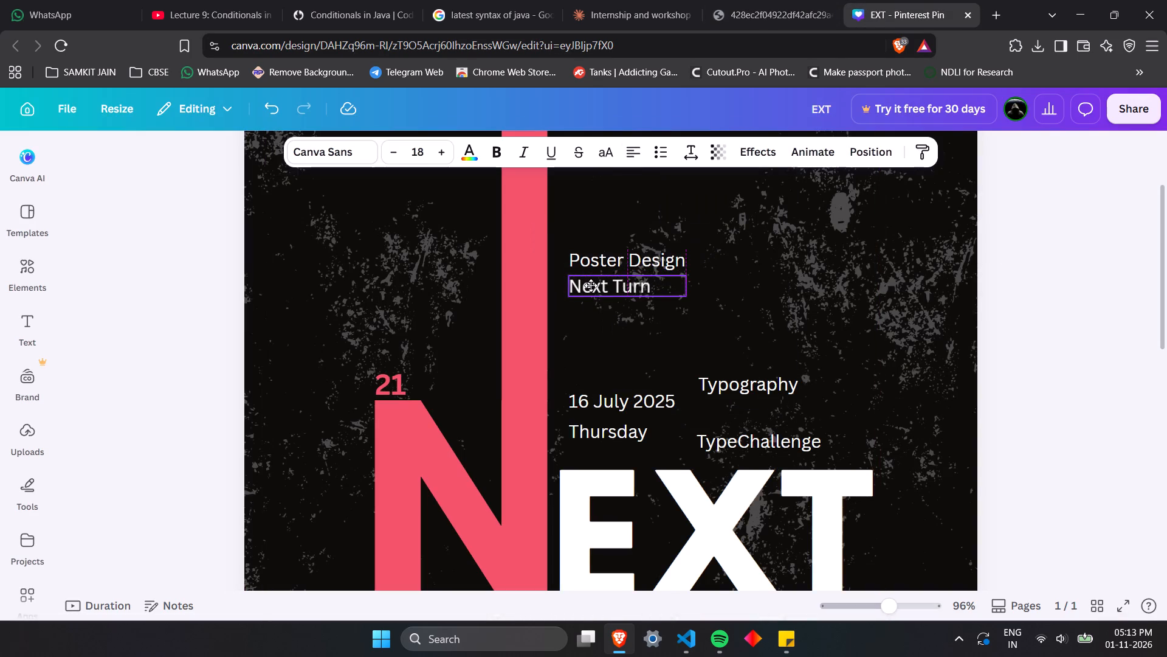
{"action": "left_click_drag", "start_coordinate": [591, 285], "coordinate": [591, 283]}
Following the reference, move 16 July 2025 to a small gap below Next Turn and place Thursday directly beneath it, left edges aligned.
{"action": "left_click", "coordinate": [757, 26]}
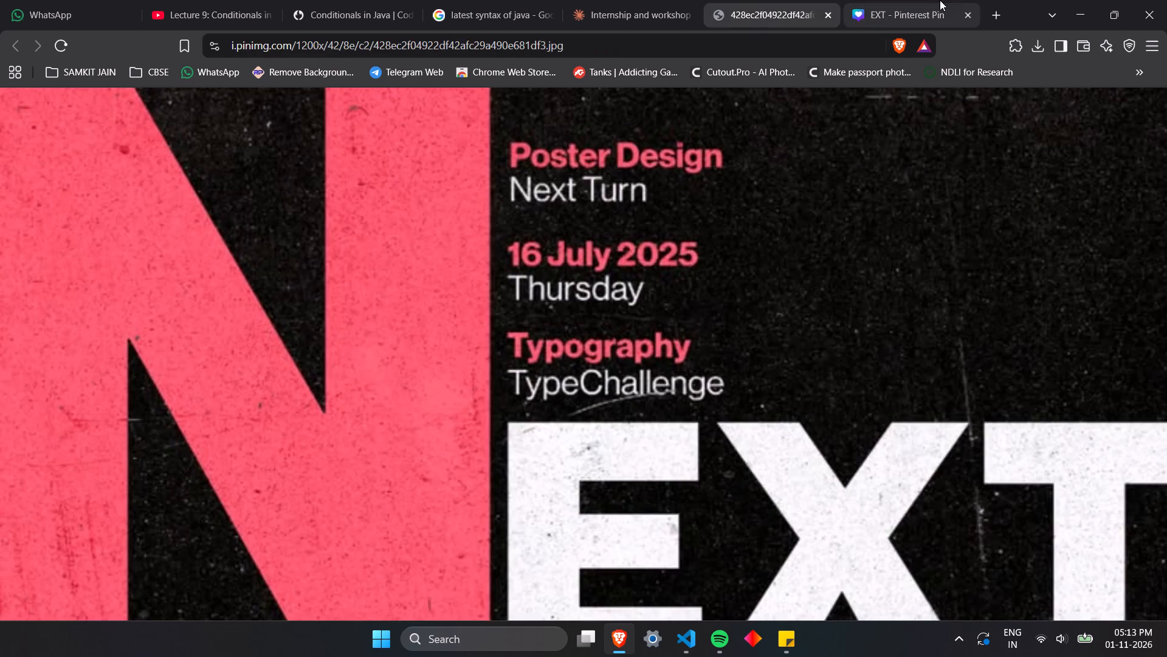
{"action": "left_click", "coordinate": [940, 0]}
{"action": "left_click", "coordinate": [606, 407]}
{"action": "left_click_drag", "start_coordinate": [621, 403], "coordinate": [621, 381]}
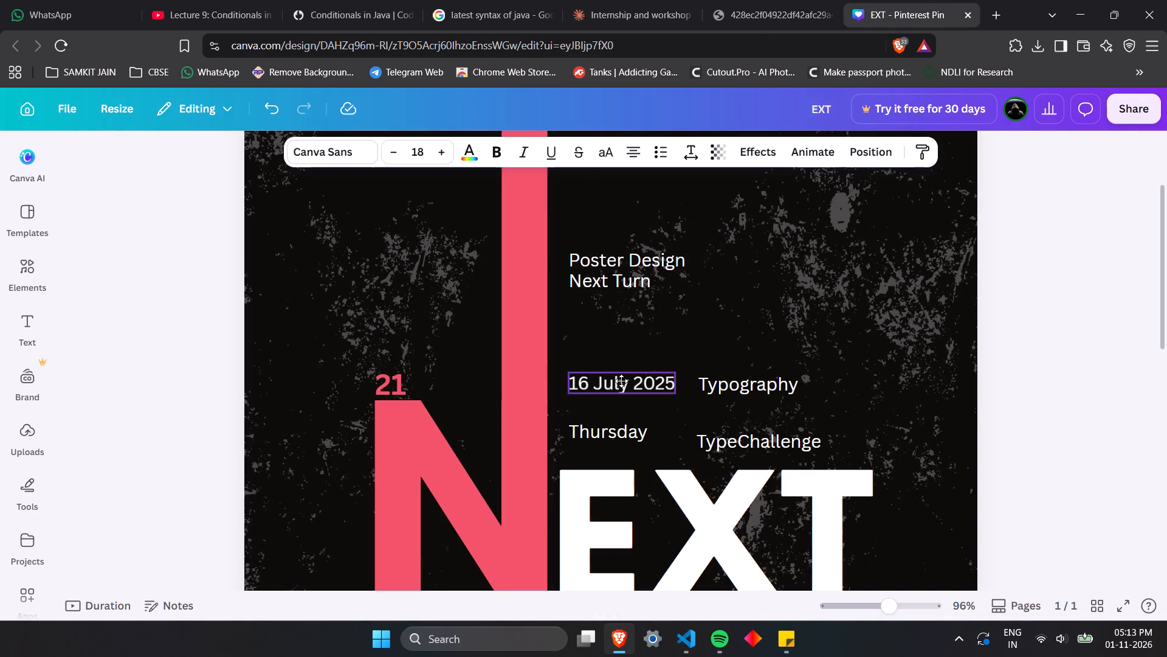
{"action": "left_click_drag", "start_coordinate": [621, 381], "coordinate": [619, 315]}
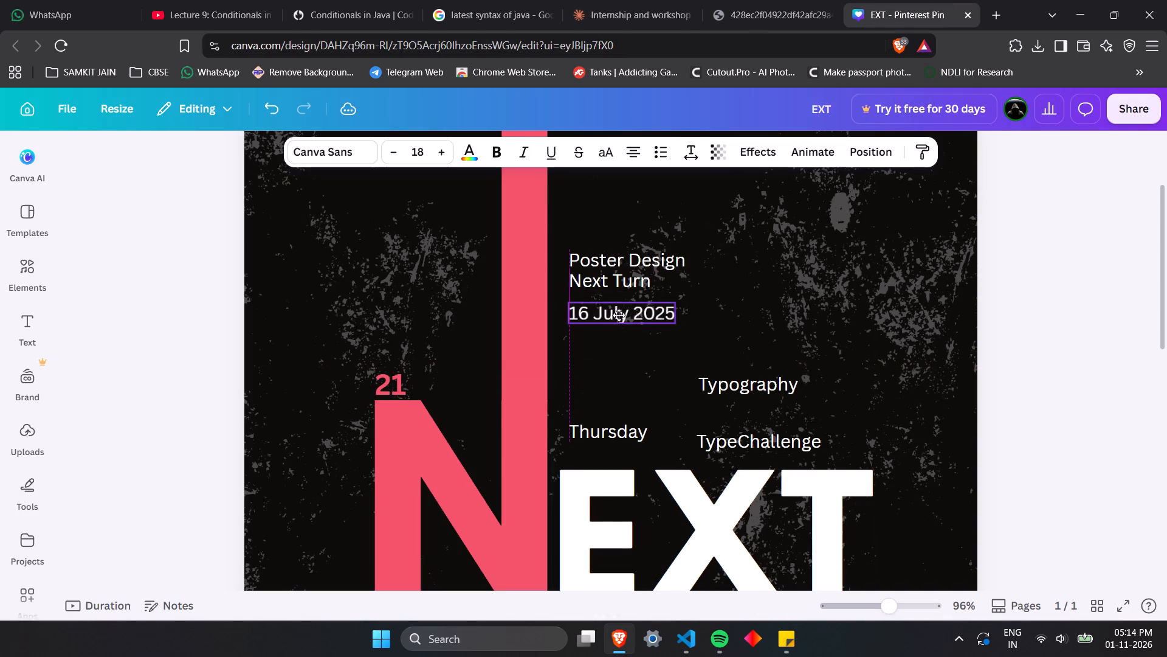
{"action": "left_click_drag", "start_coordinate": [619, 315], "coordinate": [619, 319]}
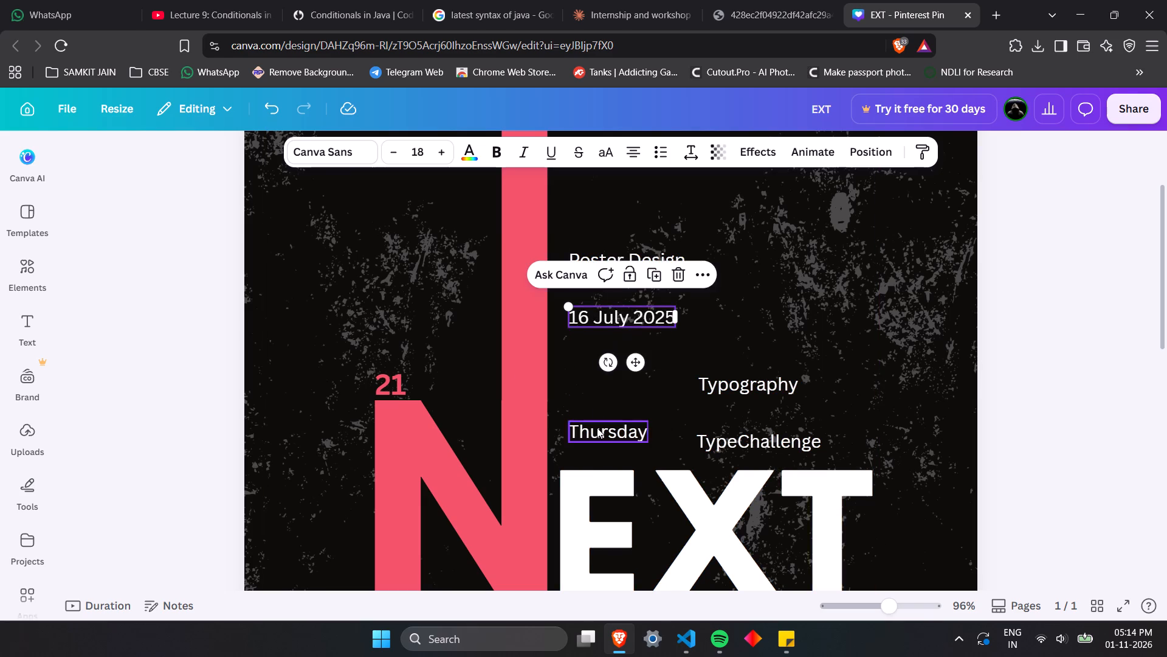
{"action": "left_click", "coordinate": [597, 428]}
{"action": "left_click_drag", "start_coordinate": [597, 427], "coordinate": [596, 338]}
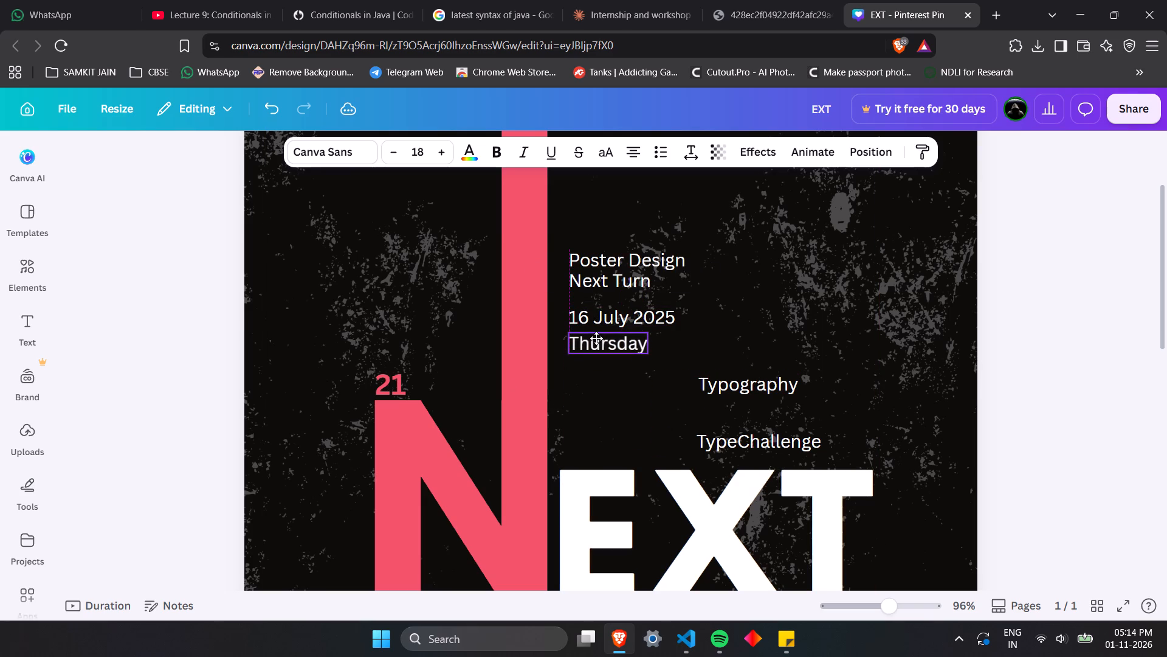
{"action": "left_click_drag", "start_coordinate": [596, 338], "coordinate": [596, 337]}
Move Typography to a small gap below Thursday and place TypeChallenge directly beneath it, aligned with the other detail texts' left edge.
{"action": "left_click", "coordinate": [743, 384]}
{"action": "left_click_drag", "start_coordinate": [742, 388], "coordinate": [615, 380]}
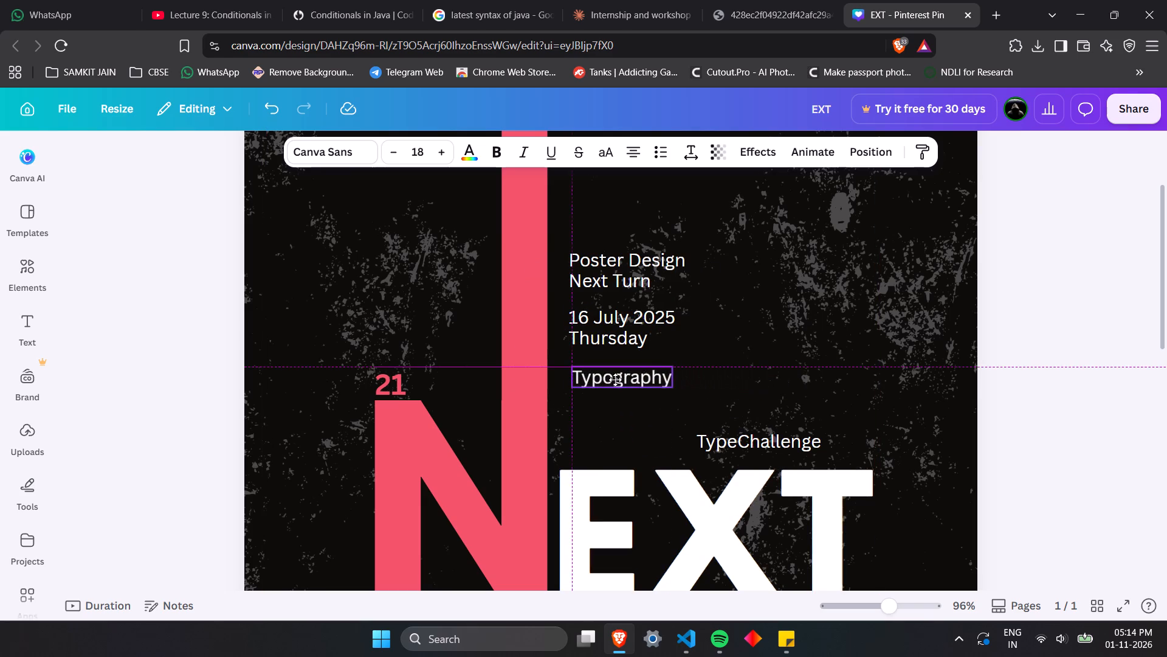
{"action": "left_click_drag", "start_coordinate": [615, 380], "coordinate": [611, 376]}
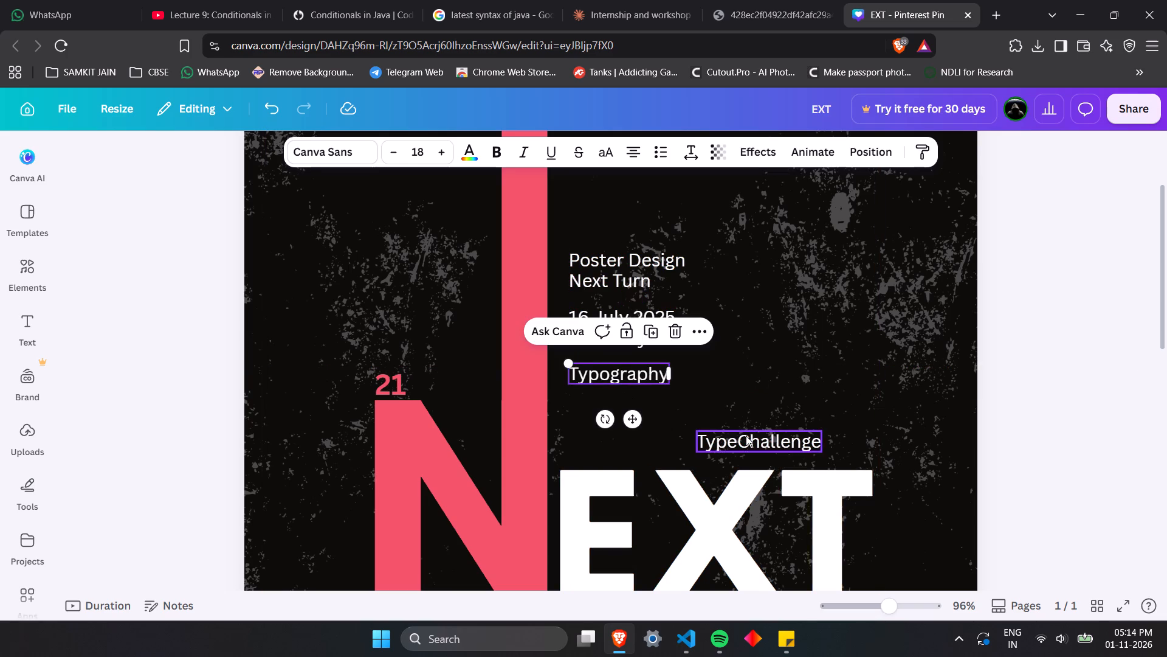
{"action": "left_click", "coordinate": [746, 436]}
{"action": "left_click_drag", "start_coordinate": [743, 440], "coordinate": [614, 405]}
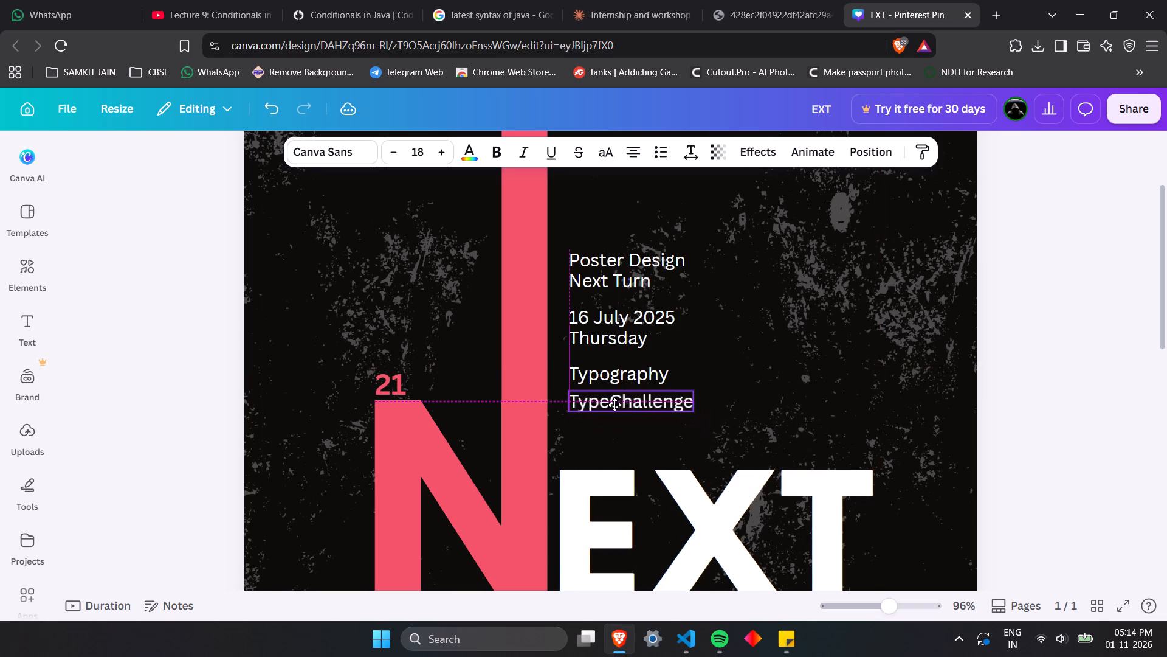
{"action": "left_click_drag", "start_coordinate": [614, 405], "coordinate": [614, 396]}
{"action": "left_click", "coordinate": [1093, 331]}
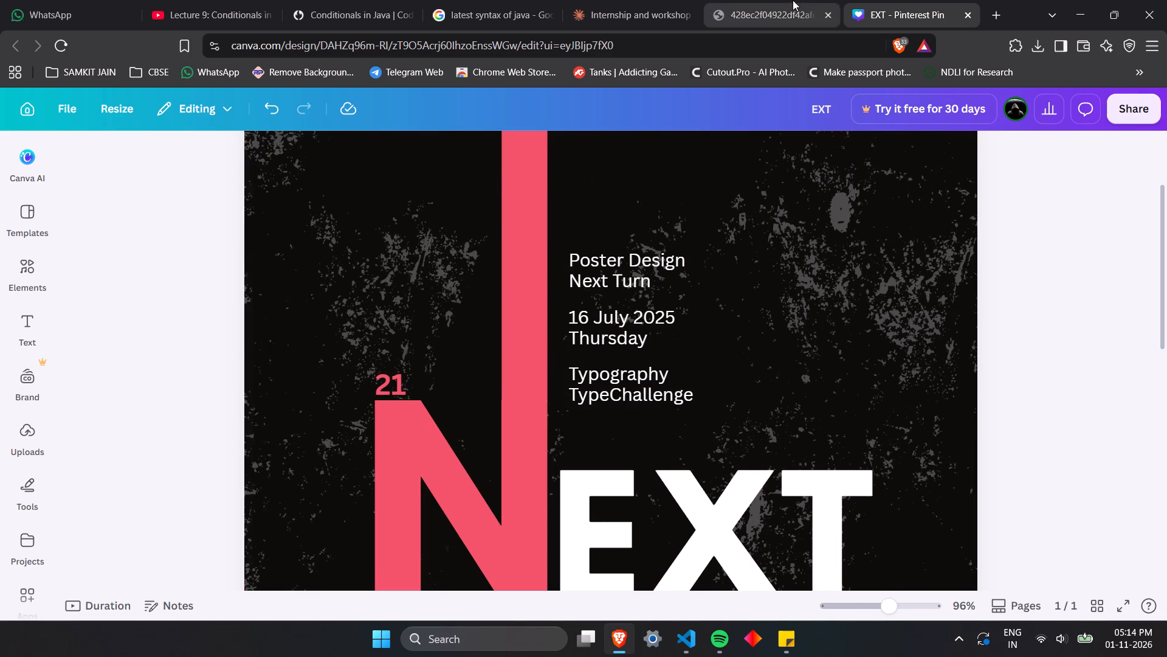
Select all six detail texts together and nudge them straight down, closer to the top of EXT.
{"action": "left_click", "coordinate": [793, 0]}
{"action": "left_click", "coordinate": [919, 0]}
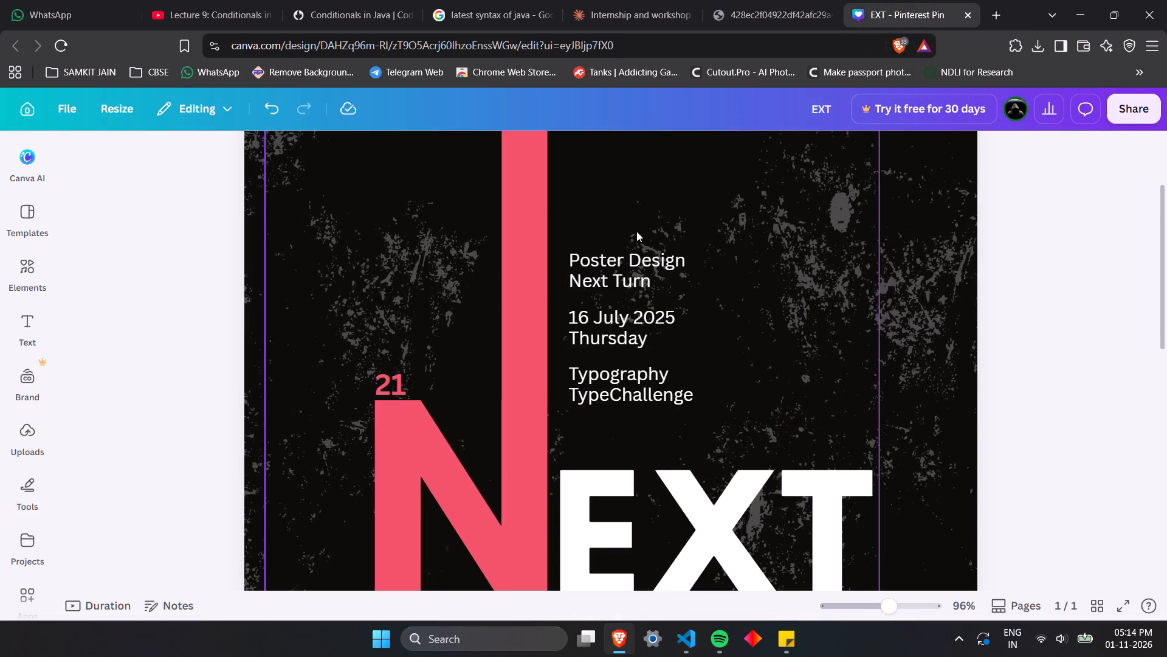
{"action": "left_click_drag", "start_coordinate": [607, 232], "coordinate": [636, 404]}
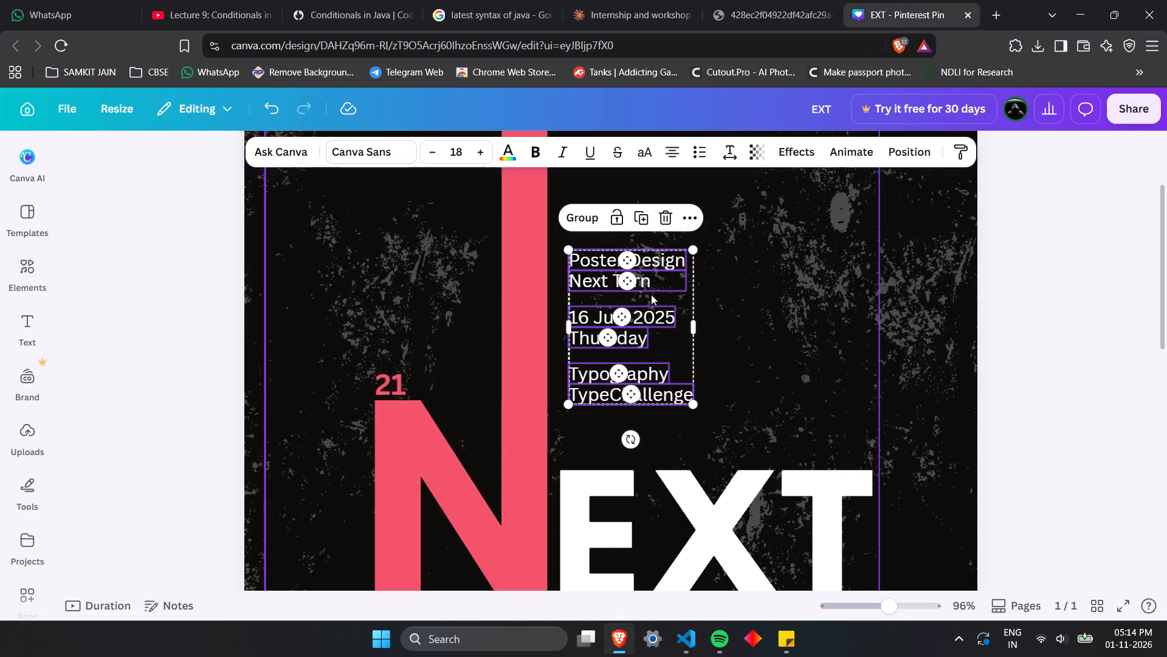
{"action": "key", "text": "Down"}
{"action": "key", "text": "Down"}
{"action": "key", "text": "Down"}
{"action": "key", "text": "Down"}
{"action": "key", "text": "Down"}
{"action": "key", "text": "Down"}
{"action": "key", "text": "Down"}
{"action": "key", "text": "Down"}
{"action": "key", "text": "Down"}
{"action": "key", "text": "Down"}
{"action": "key", "text": "Down"}
{"action": "key", "text": "Down"}
{"action": "key", "text": "Down"}
{"action": "key", "text": "Down"}
{"action": "key", "text": "Down"}
{"action": "key", "text": "Down"}
{"action": "key", "text": "Down"}
{"action": "key", "text": "Down"}
{"action": "key", "text": "Down"}
{"action": "key", "text": "Down"}
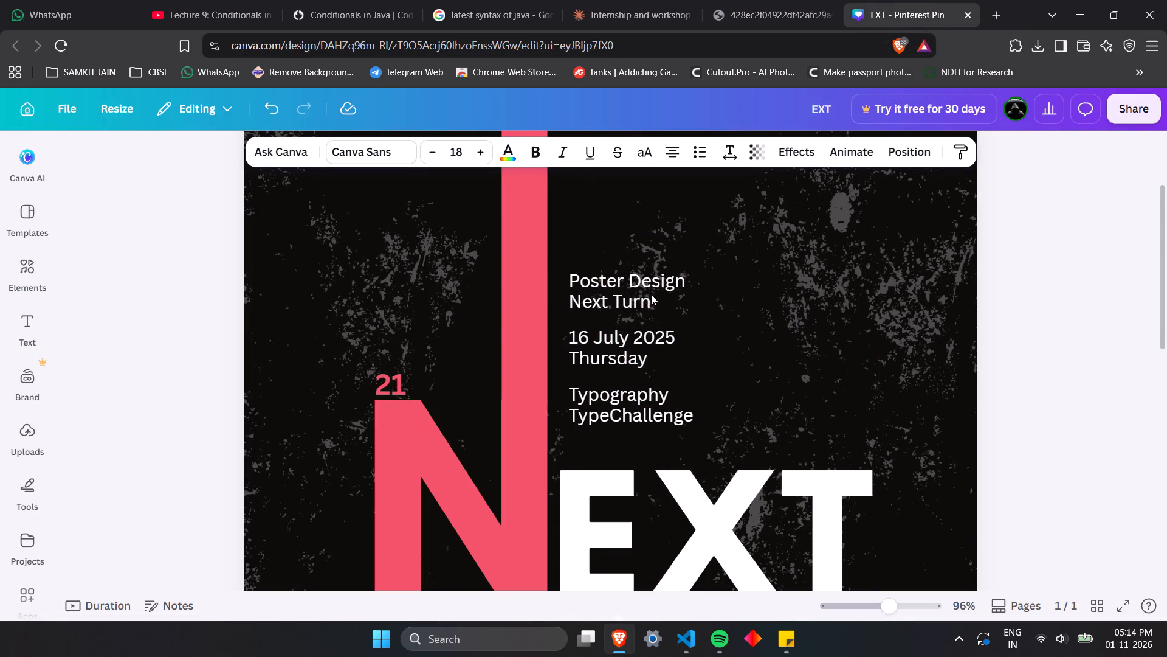
{"action": "left_click", "coordinate": [816, 0]}
{"action": "left_click", "coordinate": [892, 0]}
{"action": "key", "text": "Down"}
{"action": "key", "text": "Down"}
{"action": "key", "text": "Down"}
{"action": "key", "text": "Down"}
{"action": "key", "text": "Down"}
{"action": "key", "text": "Down"}
{"action": "key", "text": "Down"}
{"action": "key", "text": "Down"}
{"action": "key", "text": "Down"}
{"action": "key", "text": "Down"}
{"action": "key", "text": "Down"}
{"action": "key", "text": "Down"}
{"action": "key", "text": "Down"}
{"action": "key", "text": "Down"}
{"action": "key", "text": "Down"}
{"action": "key", "text": "Down"}
{"action": "key", "text": "Down"}
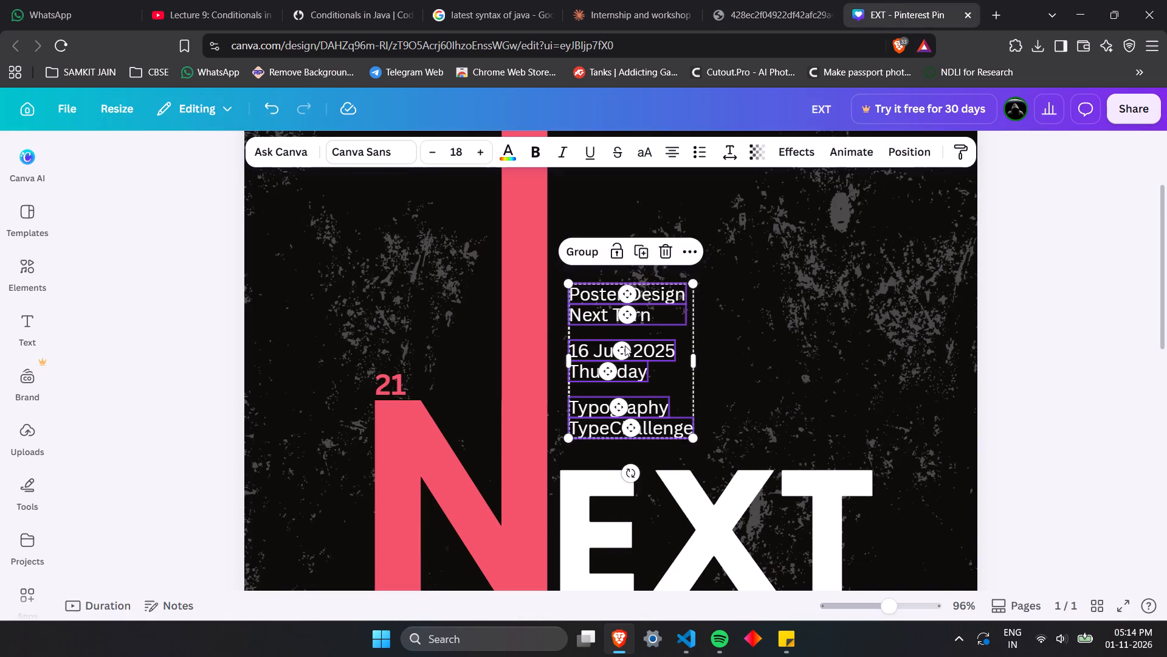
{"action": "left_click", "coordinate": [647, 339]}
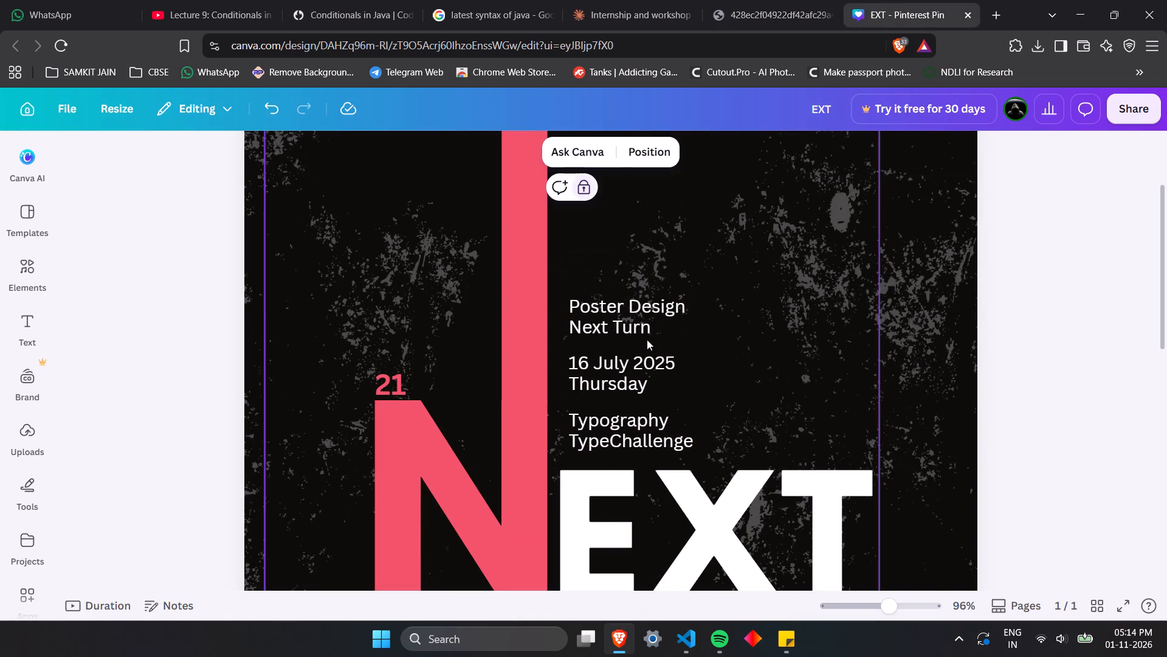
{"action": "left_click", "coordinate": [668, 360]}
Group the six detail texts and move them just above EXT, flush with the left edge of the E.
{"action": "left_click_drag", "start_coordinate": [577, 277], "coordinate": [663, 448]}
{"action": "left_click", "coordinate": [584, 272]}
{"action": "left_click_drag", "start_coordinate": [617, 384], "coordinate": [613, 386]}
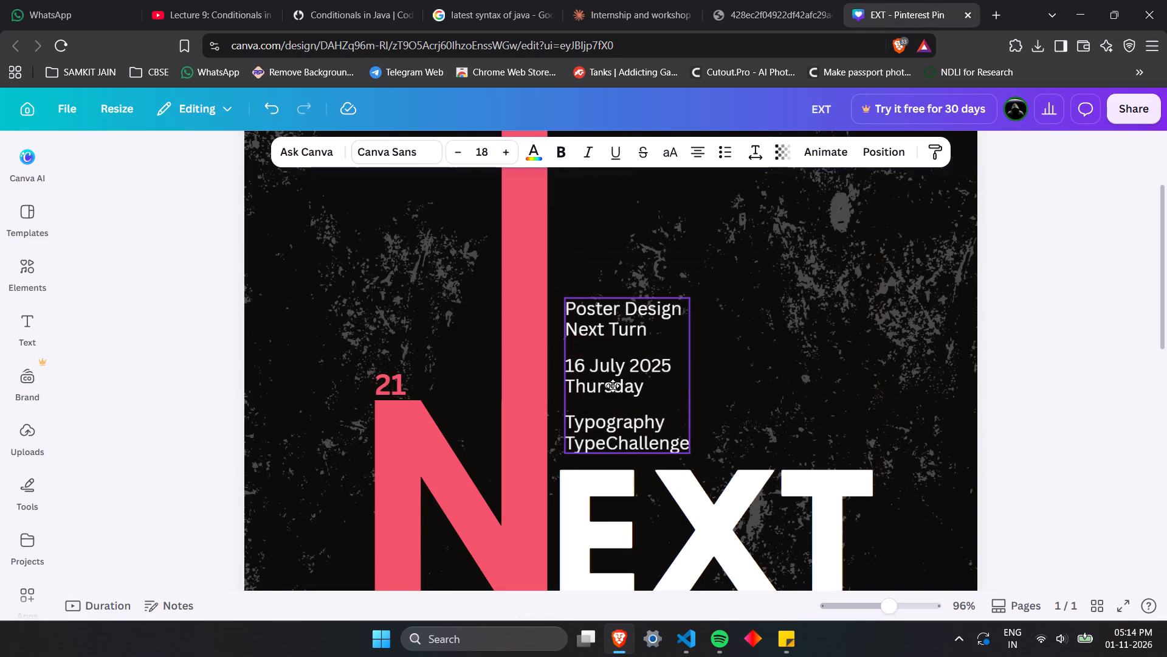
{"action": "left_click_drag", "start_coordinate": [613, 386], "coordinate": [608, 399]}
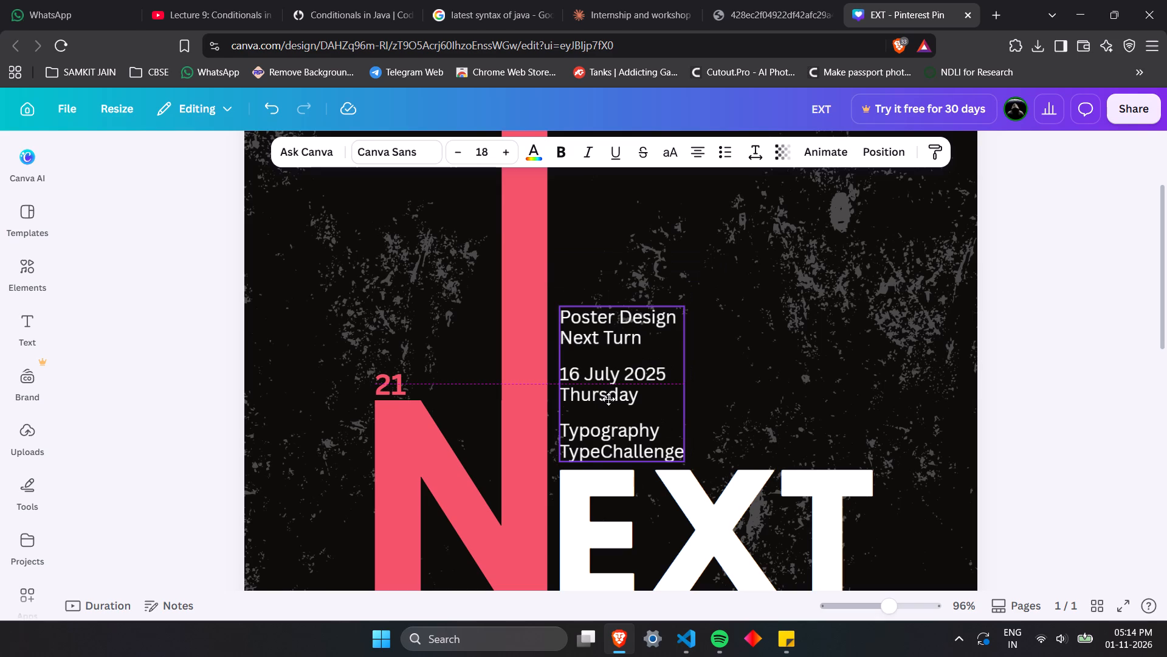
{"action": "left_click_drag", "start_coordinate": [608, 399], "coordinate": [610, 399]}
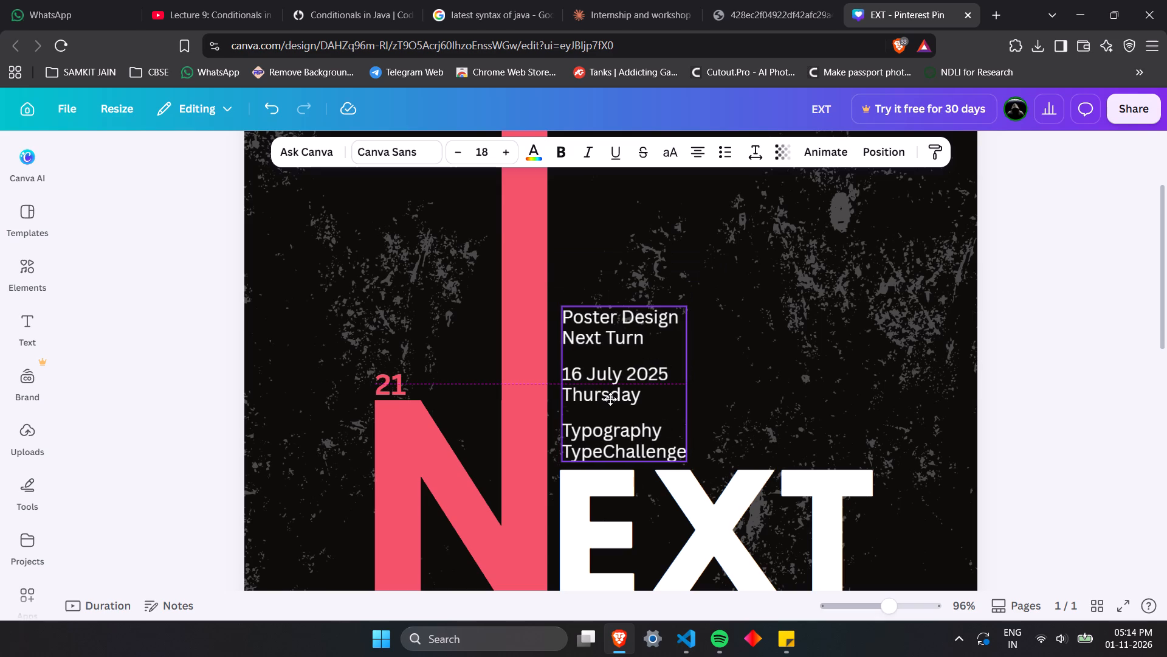
{"action": "left_click_drag", "start_coordinate": [610, 399], "coordinate": [608, 399]}
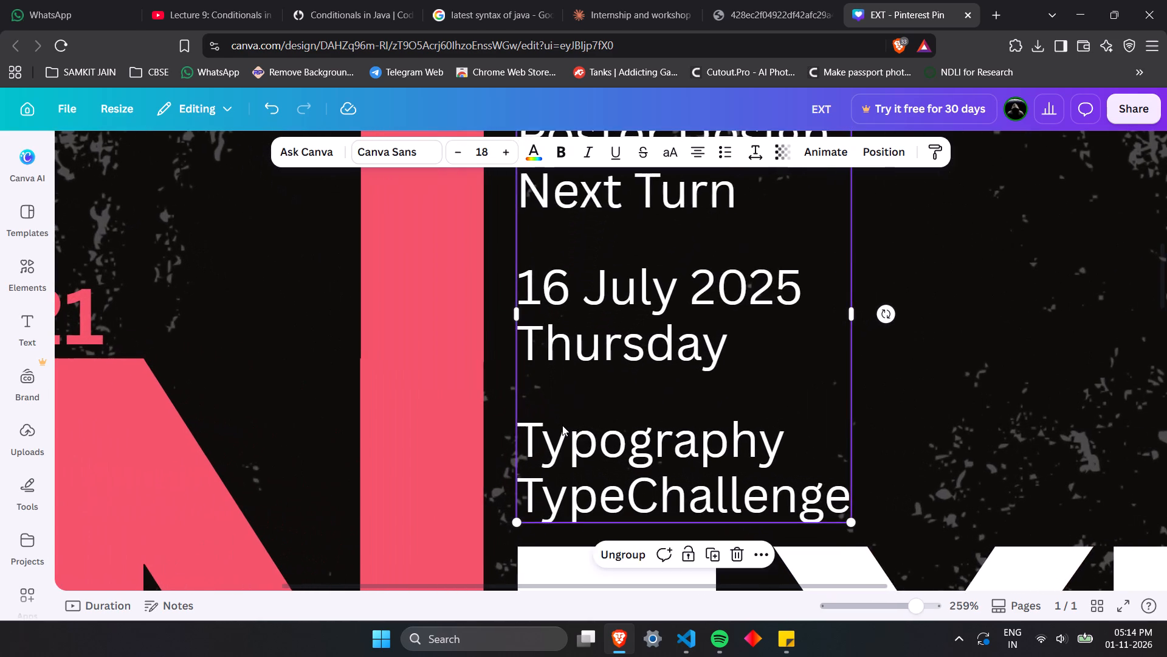
{"action": "scroll", "coordinate": [562, 424], "scroll_direction": "down", "scroll_amount": 1}
{"action": "left_click", "coordinate": [585, 282]}
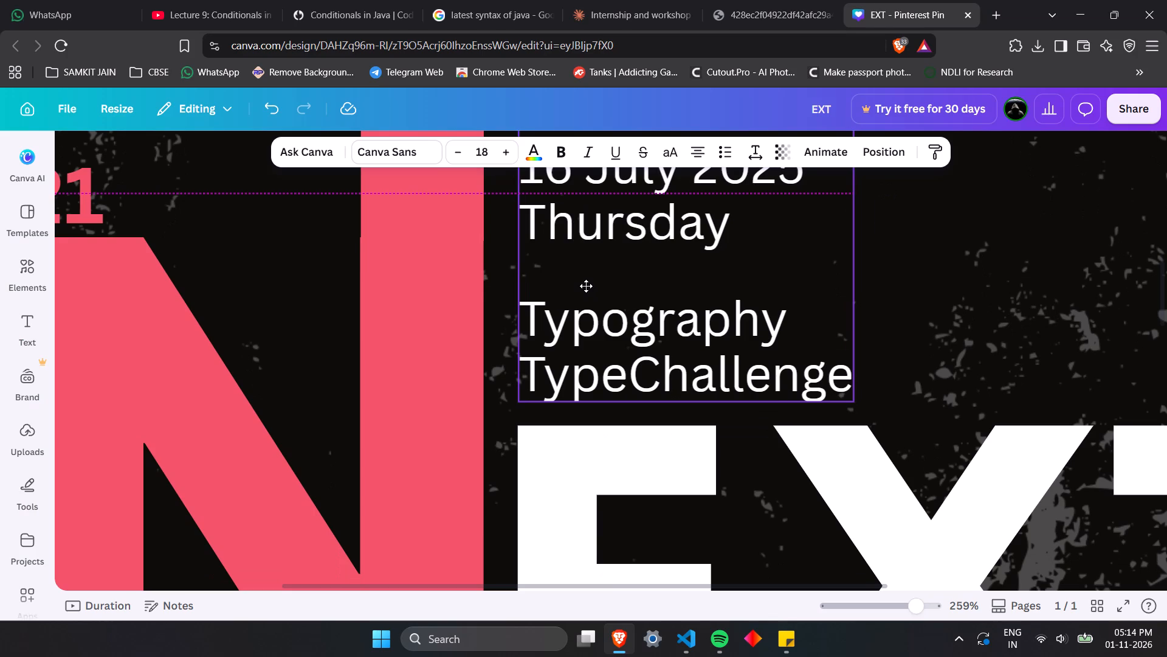
{"action": "left_click", "coordinate": [867, 249]}
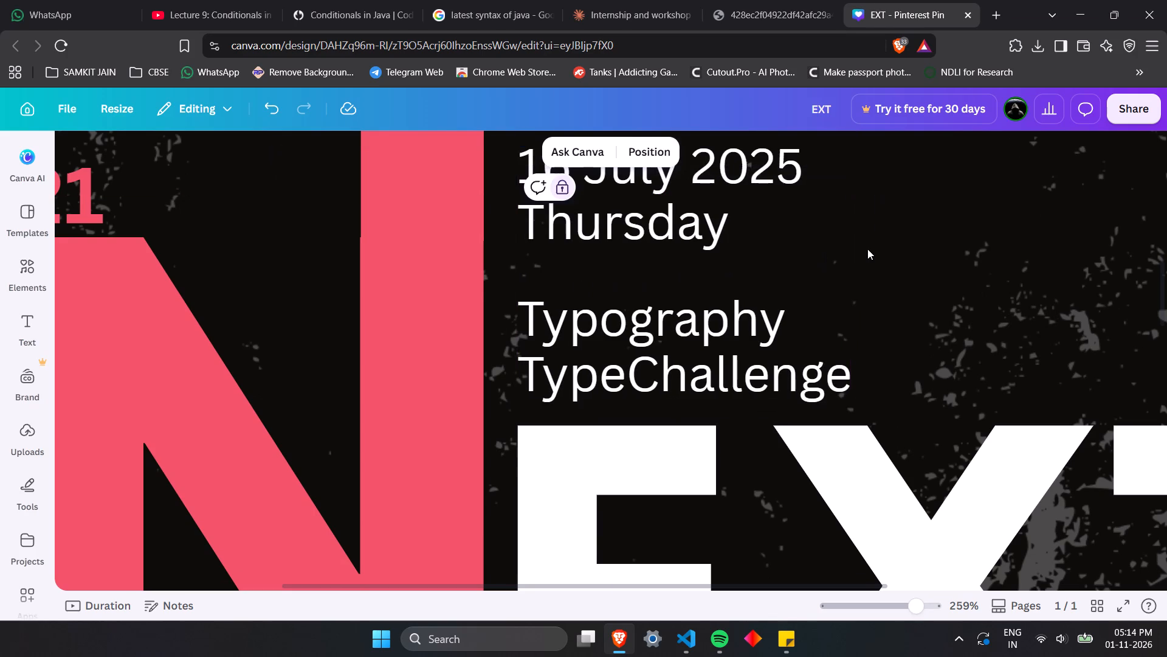
{"action": "scroll", "coordinate": [822, 260], "scroll_direction": "up", "scroll_amount": 2}
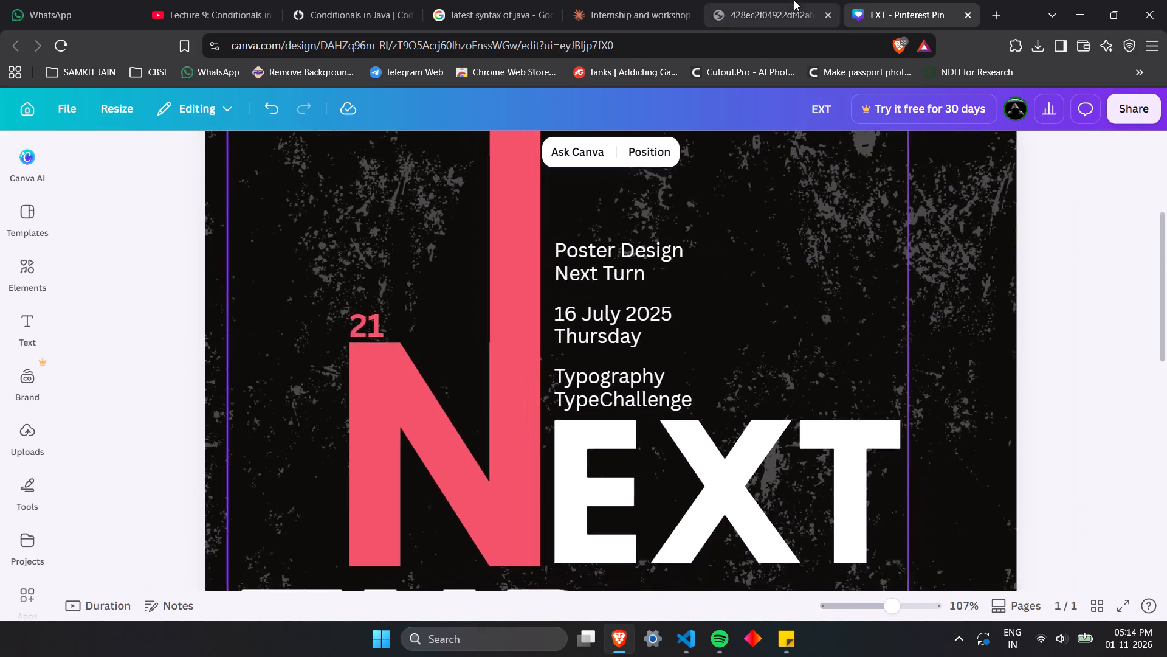
Check the text block against the reference poster and ungroup the six detail texts.
{"action": "left_click", "coordinate": [794, 0]}
{"action": "left_click", "coordinate": [889, 0]}
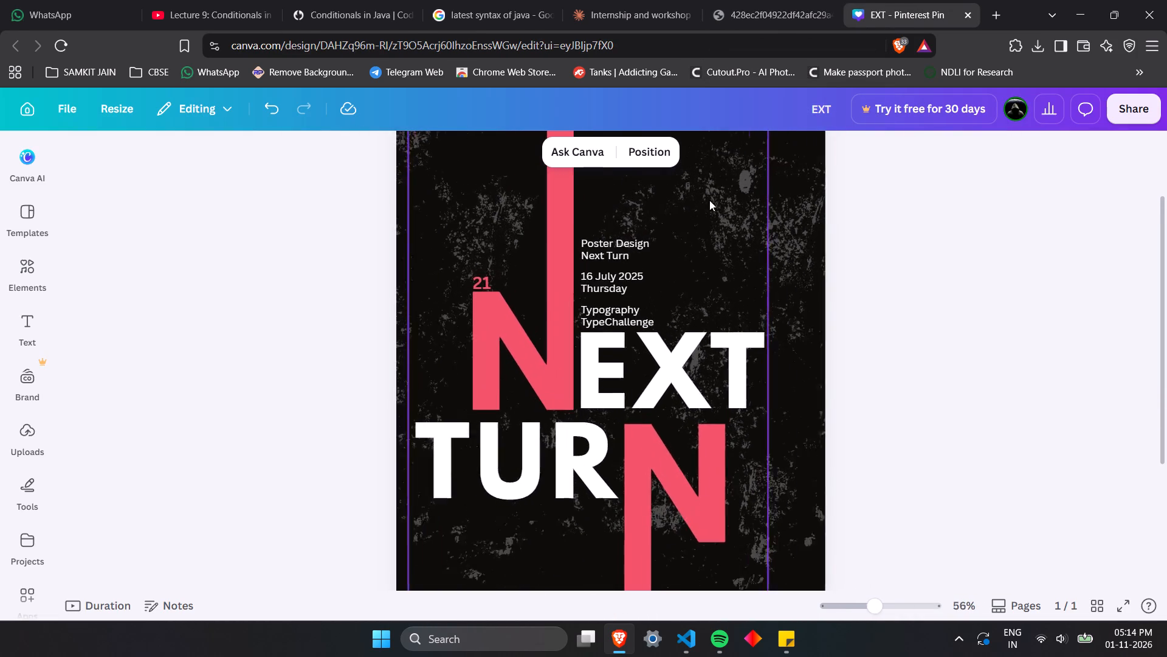
{"action": "left_click", "coordinate": [631, 247]}
{"action": "left_click", "coordinate": [567, 209]}
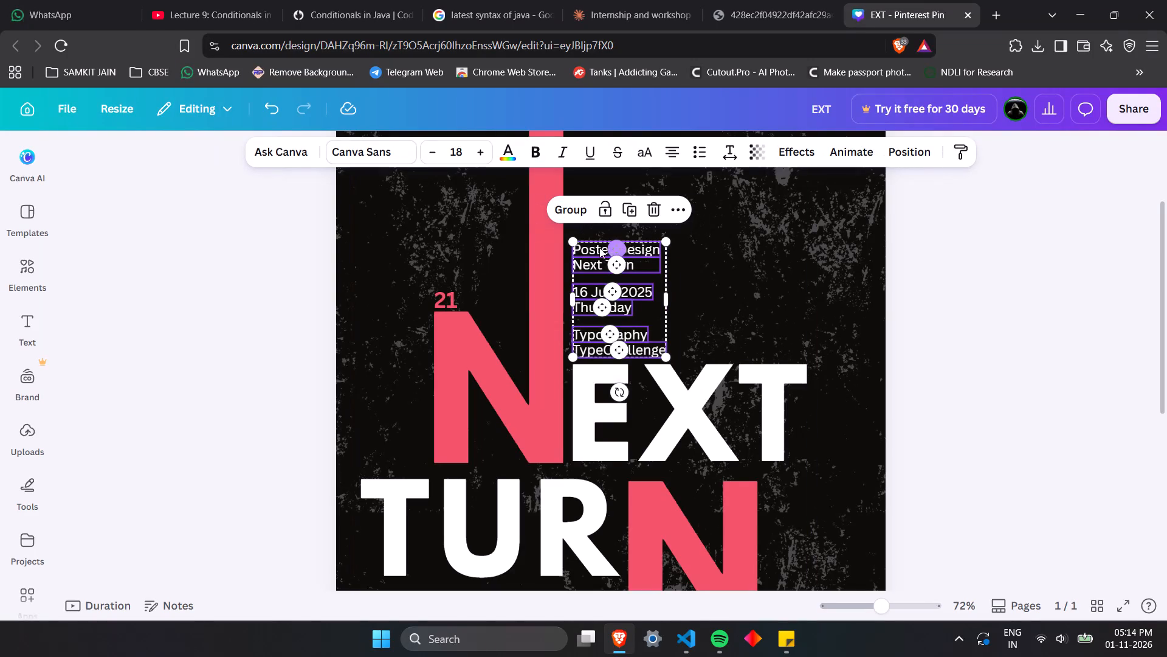
{"action": "left_click", "coordinate": [595, 248]}
{"action": "left_click", "coordinate": [592, 251]}
{"action": "left_click", "coordinate": [825, 277]}
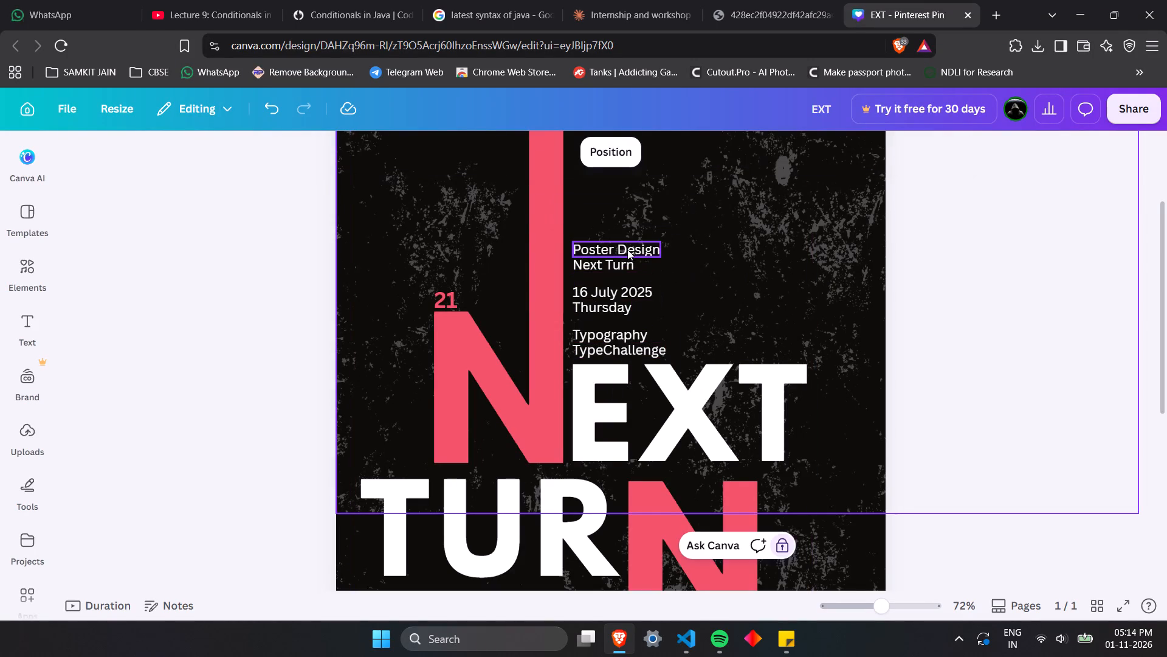
Set the text colour of Poster Design, 16 July 2025 and Typography to f35468.
{"action": "left_click", "coordinate": [627, 249]}
{"action": "left_click", "coordinate": [472, 148]}
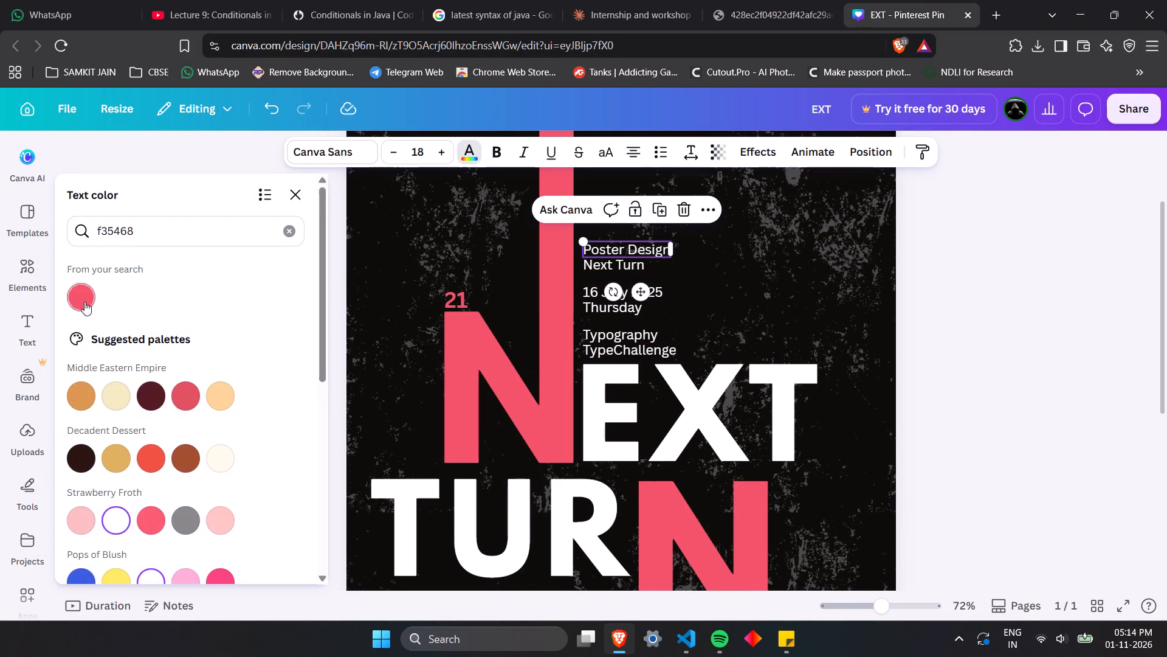
{"action": "left_click", "coordinate": [84, 302]}
{"action": "left_click", "coordinate": [588, 291]}
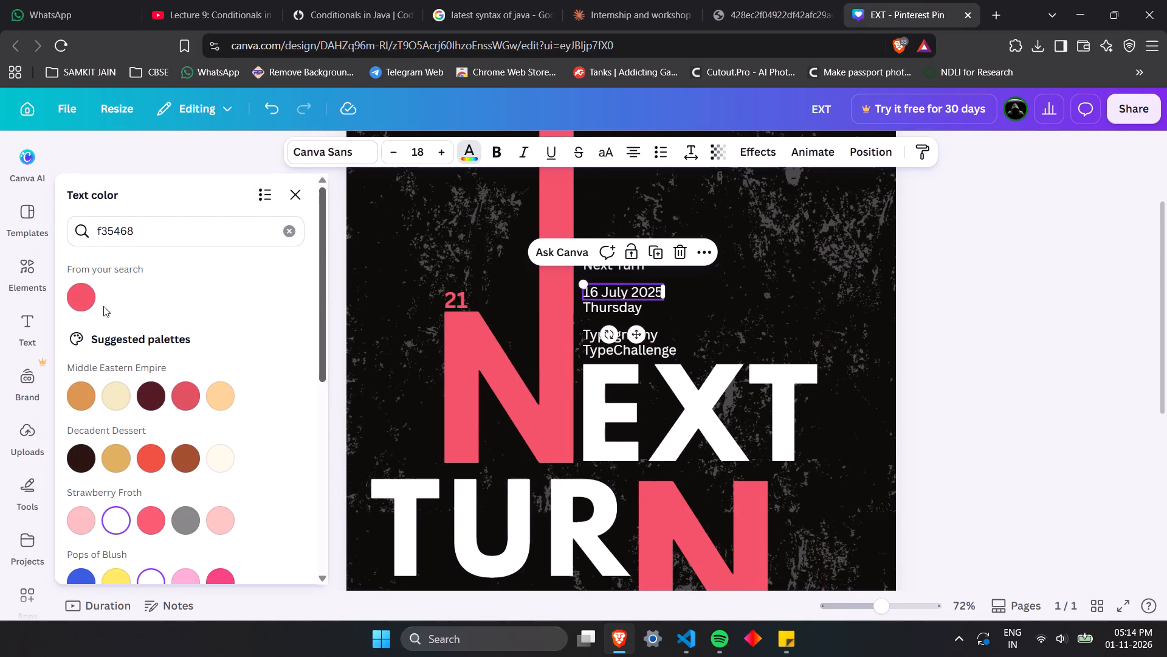
{"action": "left_click", "coordinate": [72, 296]}
{"action": "left_click", "coordinate": [590, 330]}
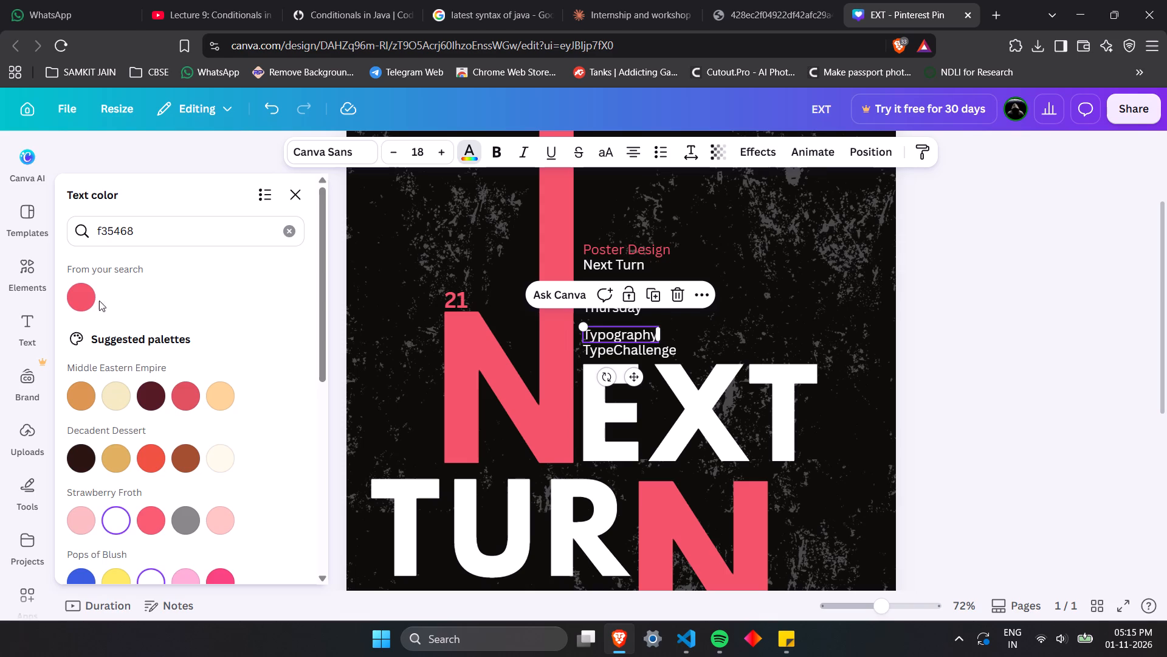
{"action": "left_click", "coordinate": [88, 298]}
{"action": "left_click", "coordinate": [1072, 291]}
{"action": "left_click", "coordinate": [1067, 290]}
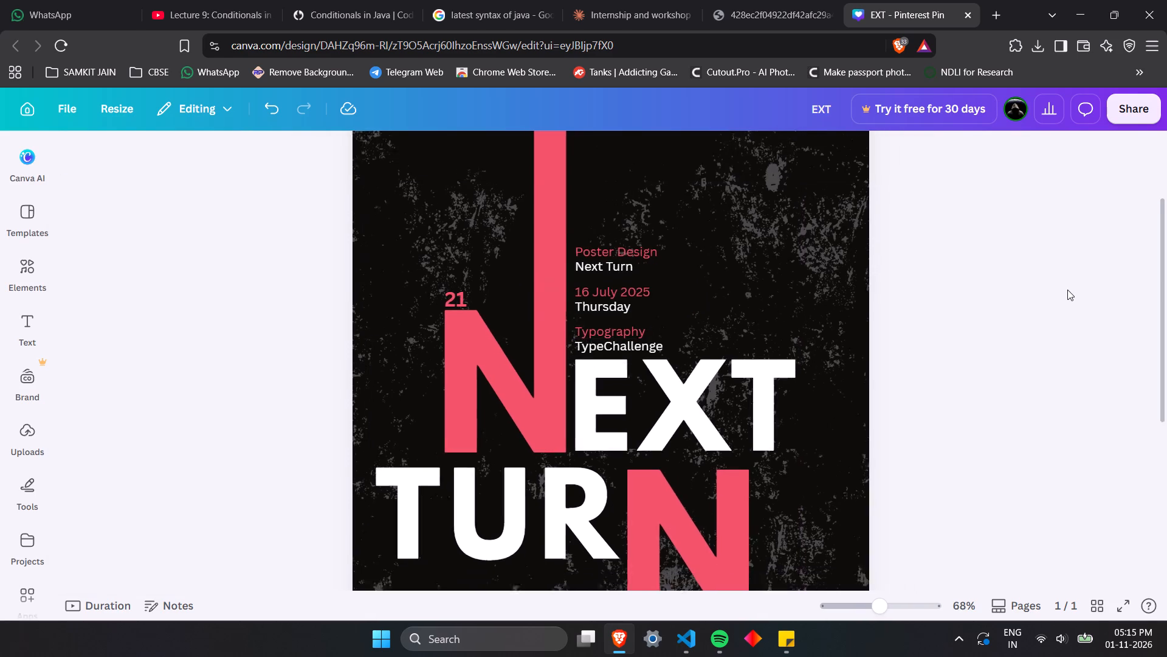
Compare the whole design with the reference poster, examining the text and date below TURN.
{"action": "scroll", "coordinate": [920, 267], "scroll_direction": "left", "scroll_amount": 1}
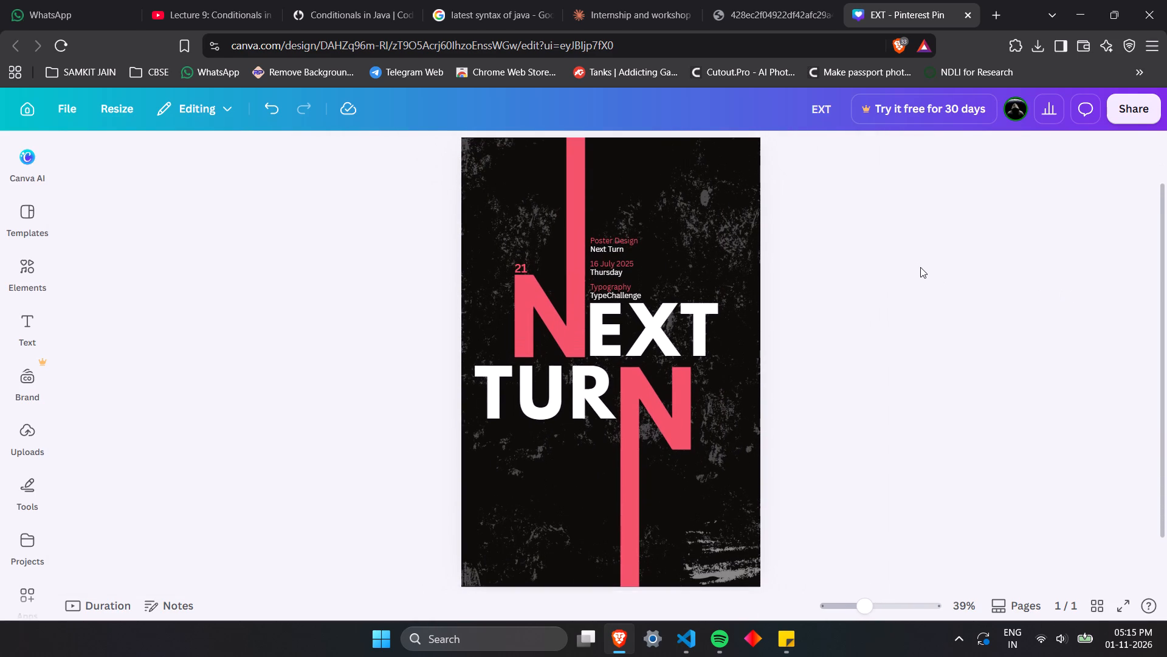
{"action": "left_click", "coordinate": [780, 0]}
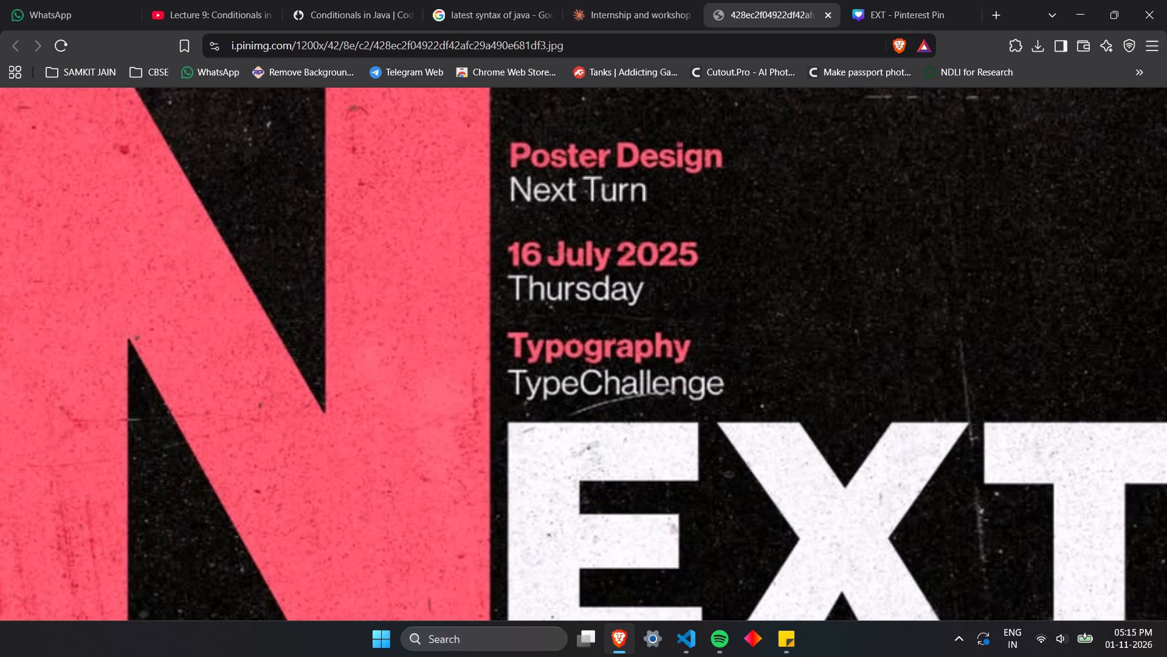
{"action": "scroll", "coordinate": [728, 324], "scroll_direction": "down", "scroll_amount": 7}
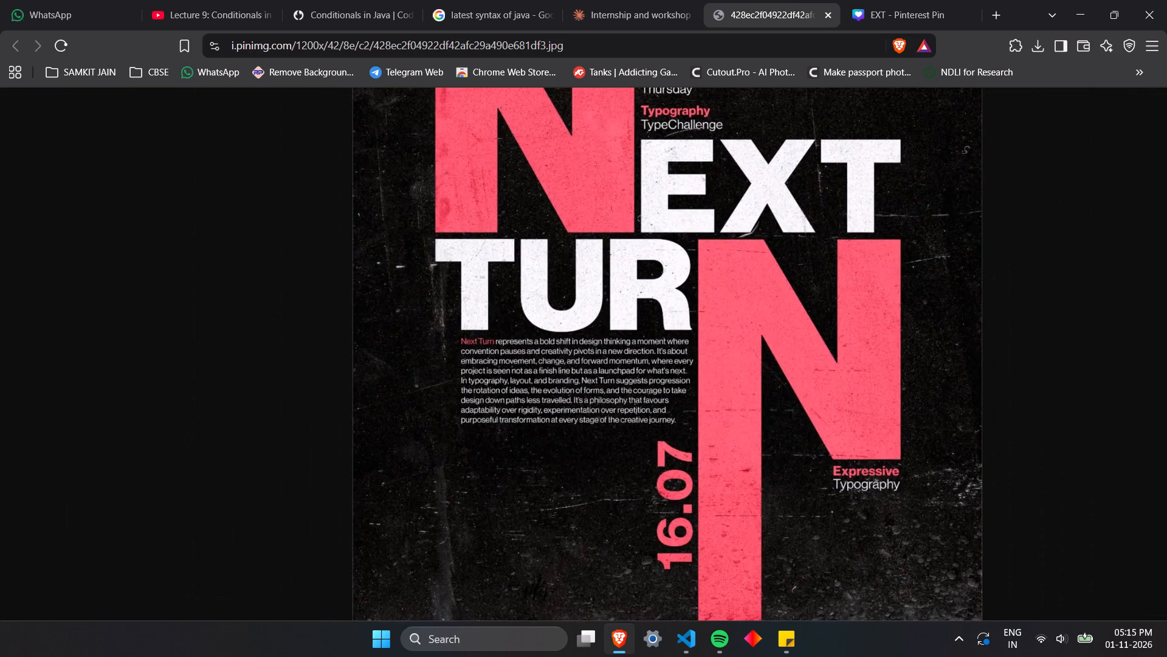
{"action": "scroll", "coordinate": [722, 325], "scroll_direction": "down", "scroll_amount": 1}
{"action": "scroll", "coordinate": [559, 355], "scroll_direction": "down", "scroll_amount": 2}
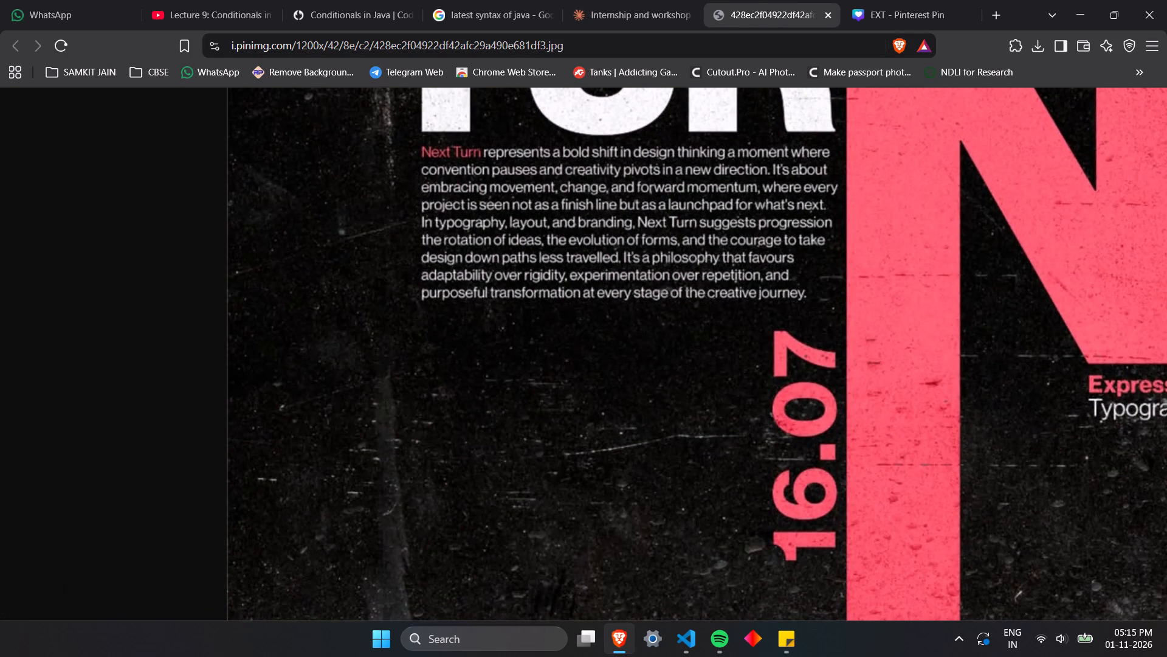
Switch to the Internship and workshop chat tab and close it.
{"action": "left_click", "coordinate": [652, 0]}
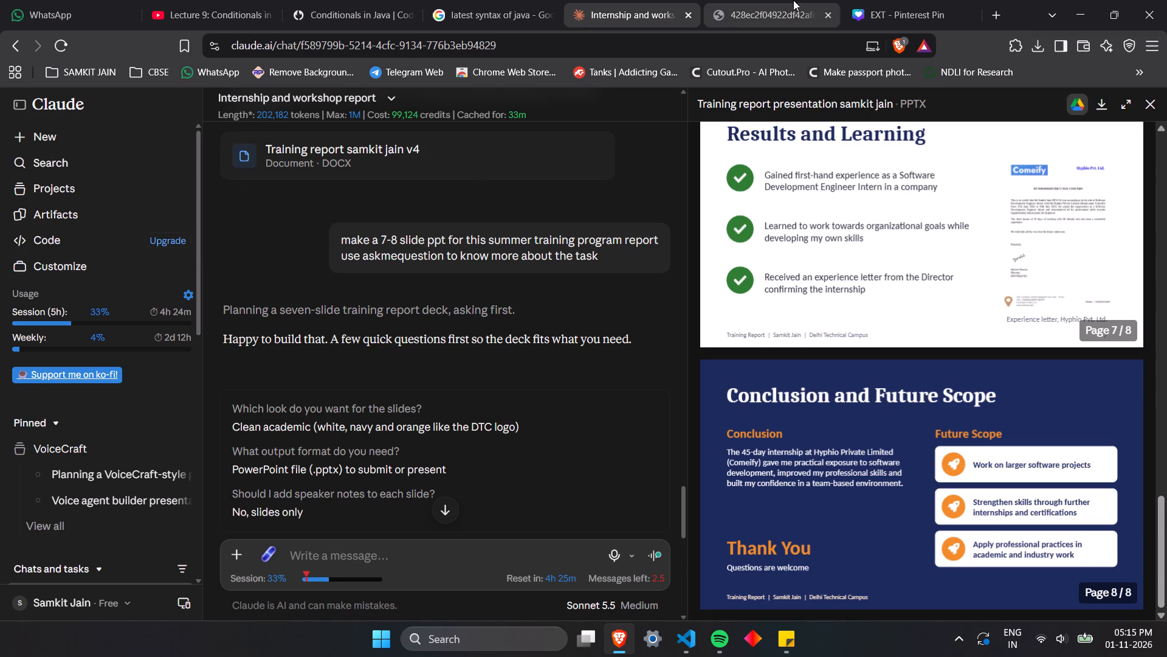
{"action": "left_click", "coordinate": [685, 13]}
Examine the reference poster's 21, the vertical 16.07 and the texts around TURN.
{"action": "scroll", "coordinate": [679, 236], "scroll_direction": "up", "scroll_amount": 2}
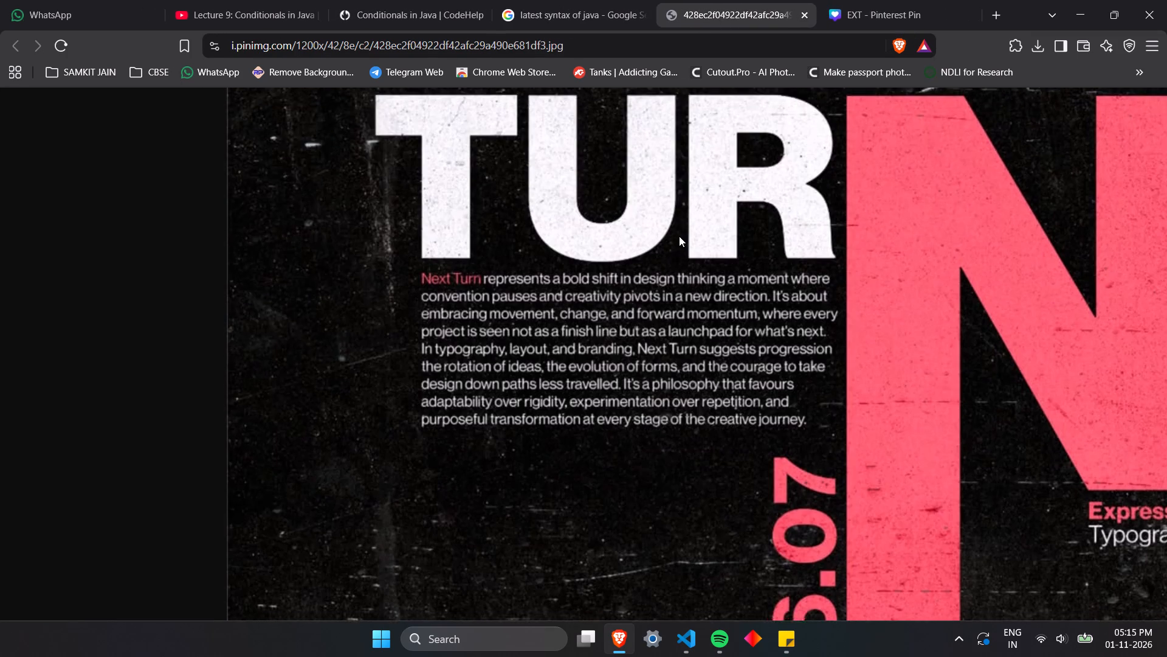
{"action": "scroll", "coordinate": [679, 236], "scroll_direction": "up", "scroll_amount": 8}
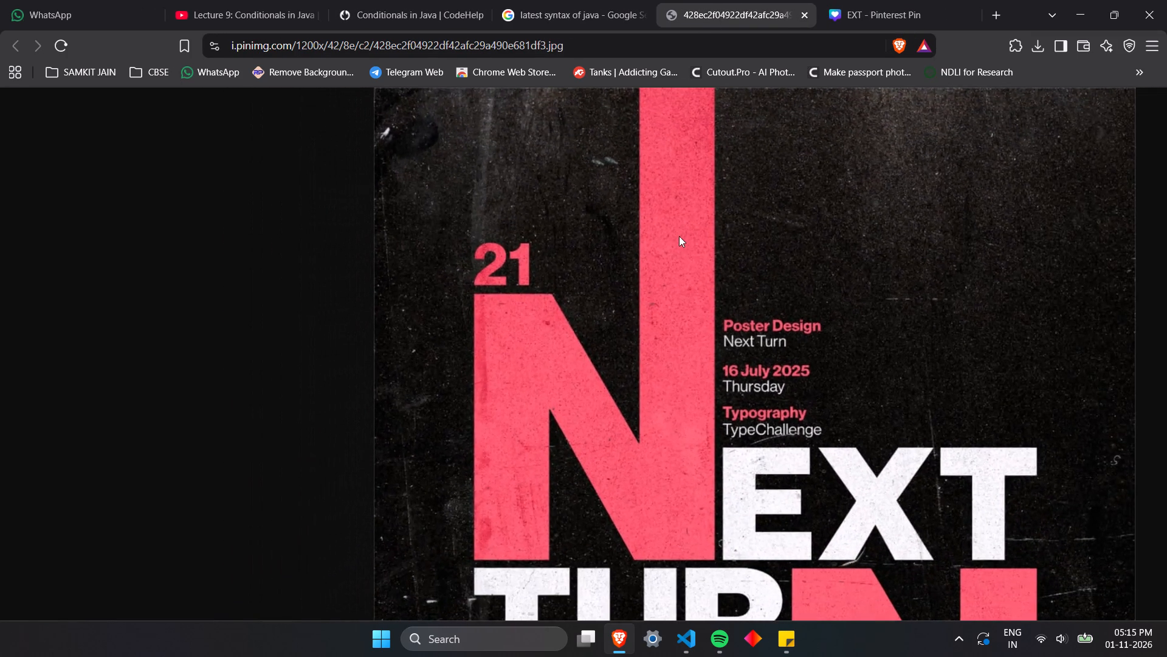
{"action": "scroll", "coordinate": [679, 236], "scroll_direction": "down", "scroll_amount": 1}
{"action": "scroll", "coordinate": [859, 0], "scroll_direction": "down", "scroll_amount": 4}
{"action": "scroll", "coordinate": [822, 332], "scroll_direction": "down", "scroll_amount": 1}
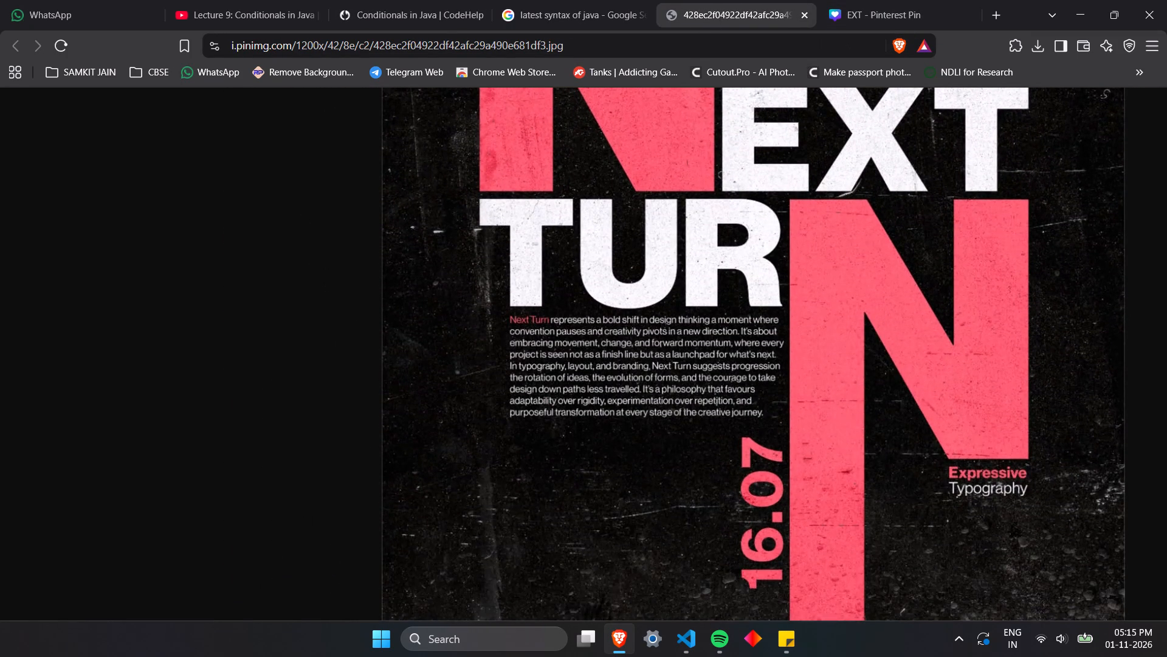
{"action": "scroll", "coordinate": [822, 326], "scroll_direction": "down", "scroll_amount": 2}
Duplicate the 21 text, place the copy below TURN and change its wording to 16.07.
{"action": "left_click", "coordinate": [872, 0]}
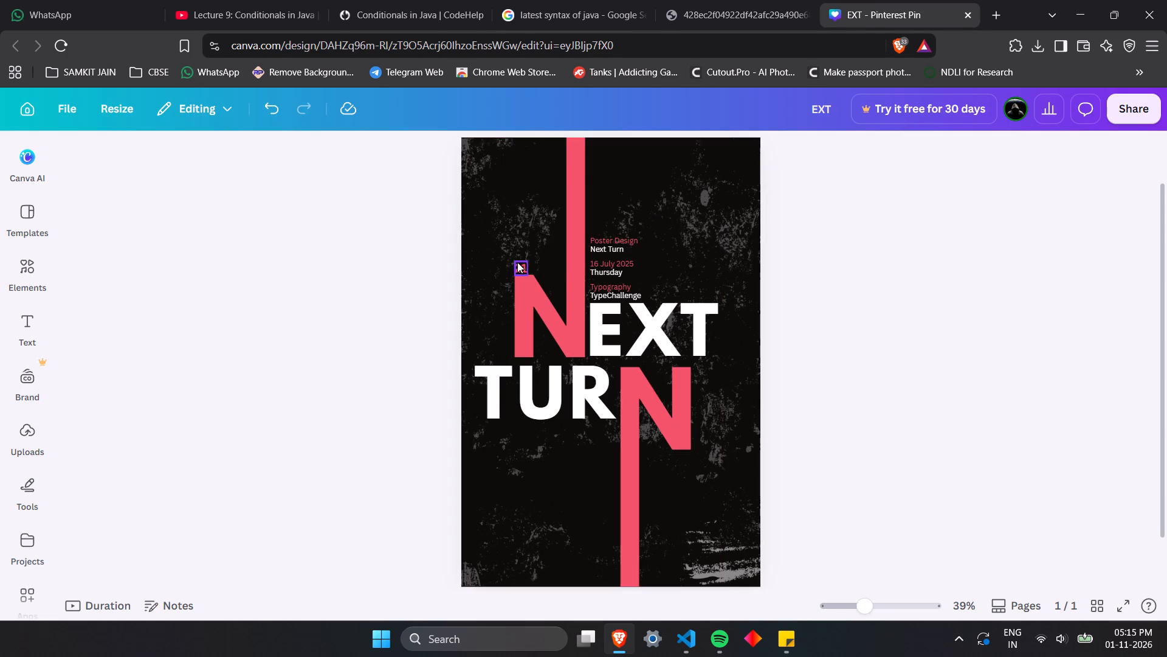
{"action": "left_click", "coordinate": [517, 262]}
{"action": "left_click", "coordinate": [552, 232]}
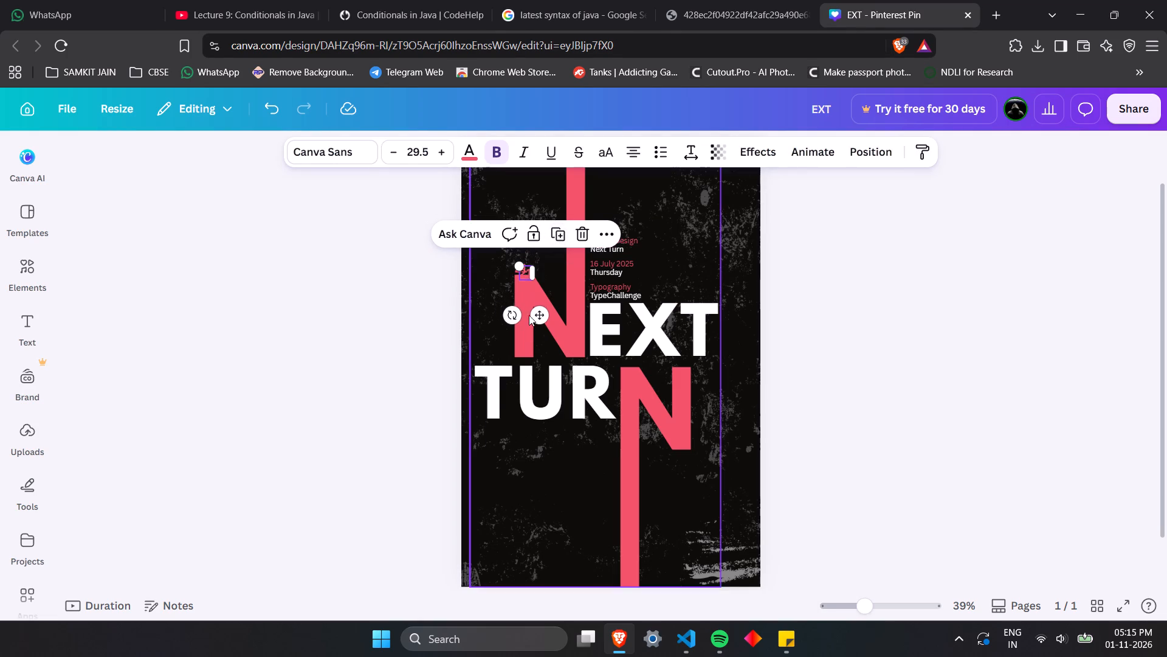
{"action": "left_click_drag", "start_coordinate": [540, 316], "coordinate": [563, 520]}
{"action": "double_click", "coordinate": [548, 476]}
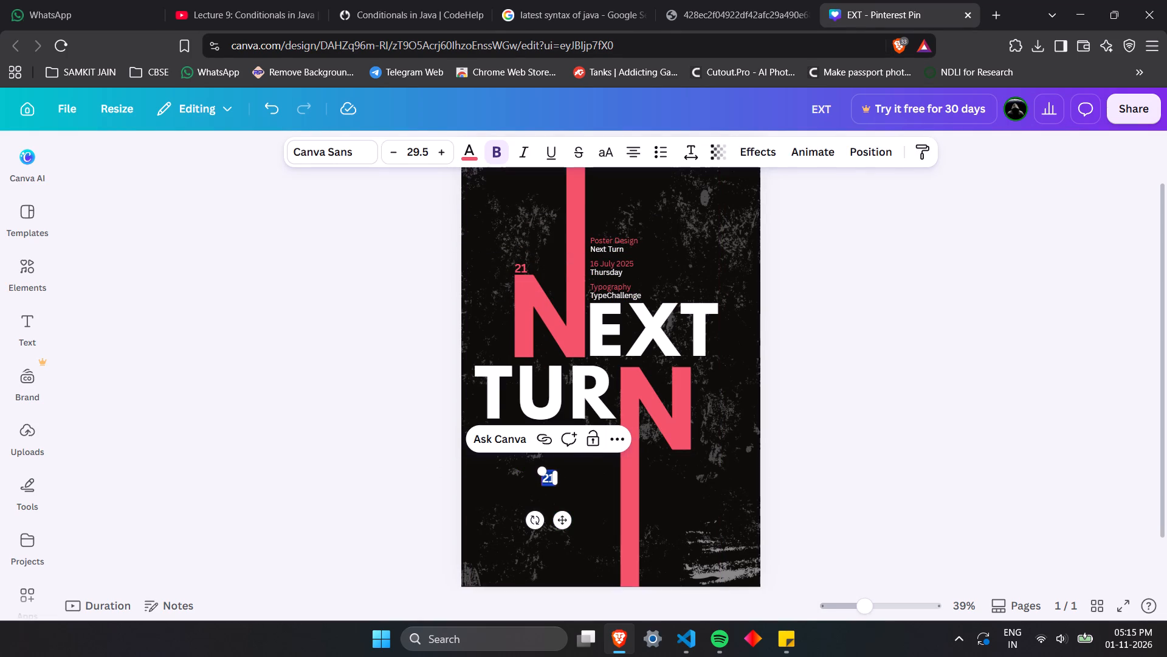
{"action": "type", "text": "16."}
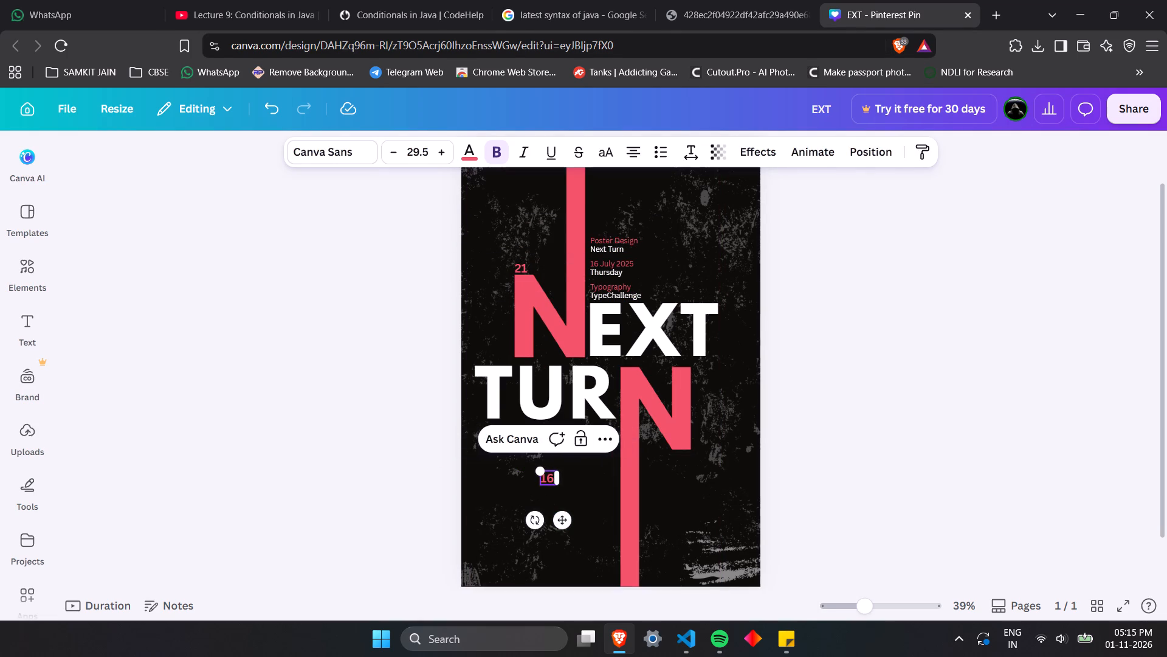
{"action": "type", "text": "07"}
{"action": "left_click", "coordinate": [836, 429]}
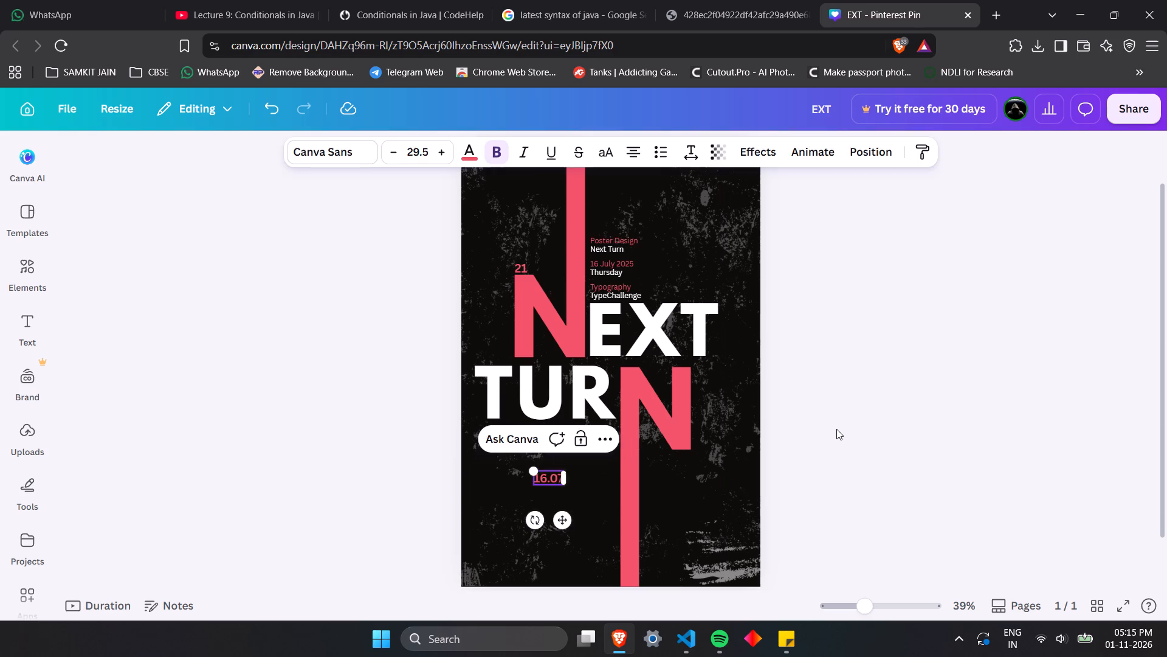
Check the date's proportions in the reference poster and enlarge the 16.07 text to font size 89.9.
{"action": "left_click", "coordinate": [773, 0]}
{"action": "left_click", "coordinate": [864, 7]}
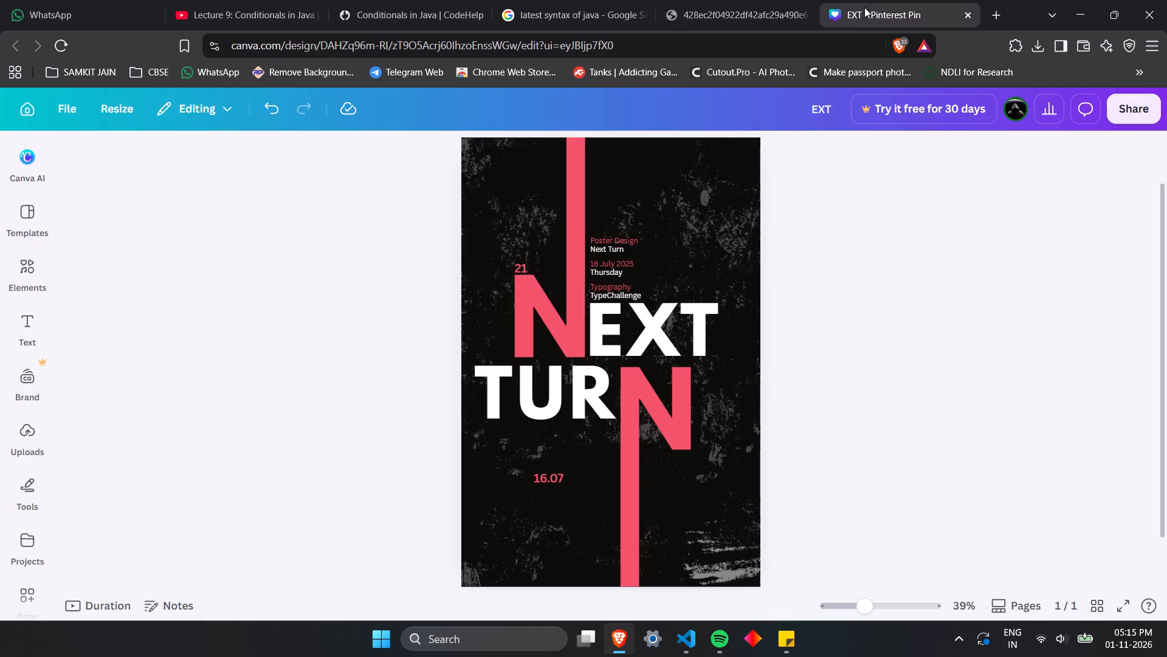
{"action": "left_click", "coordinate": [758, 0]}
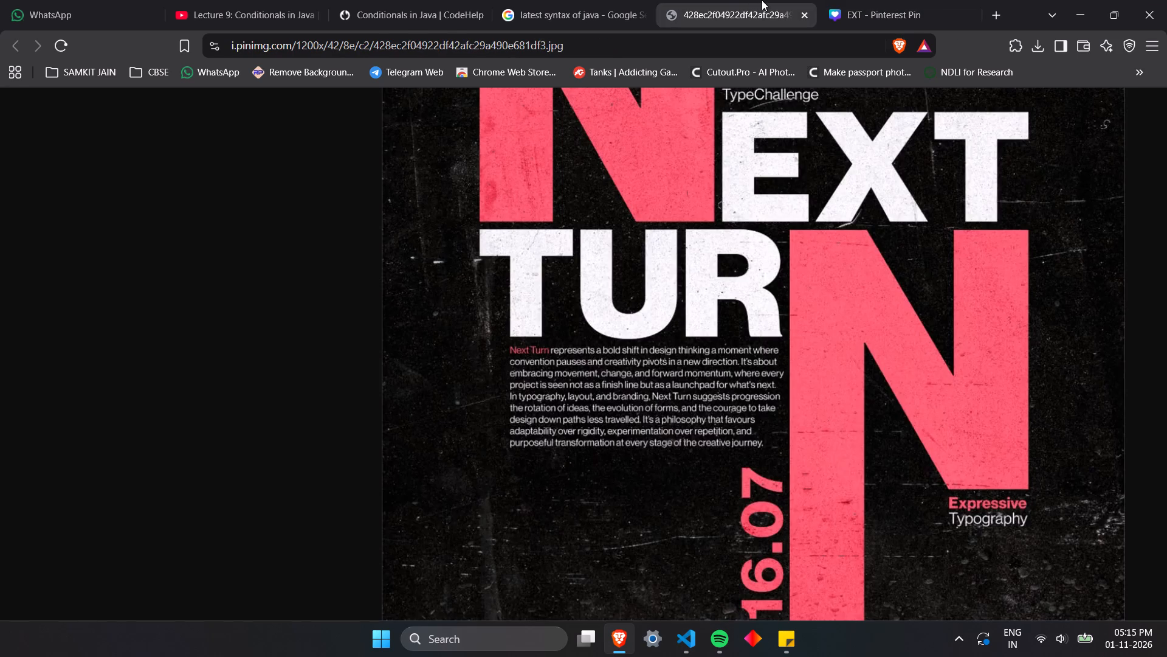
{"action": "left_click", "coordinate": [859, 0]}
{"action": "left_click", "coordinate": [539, 473]}
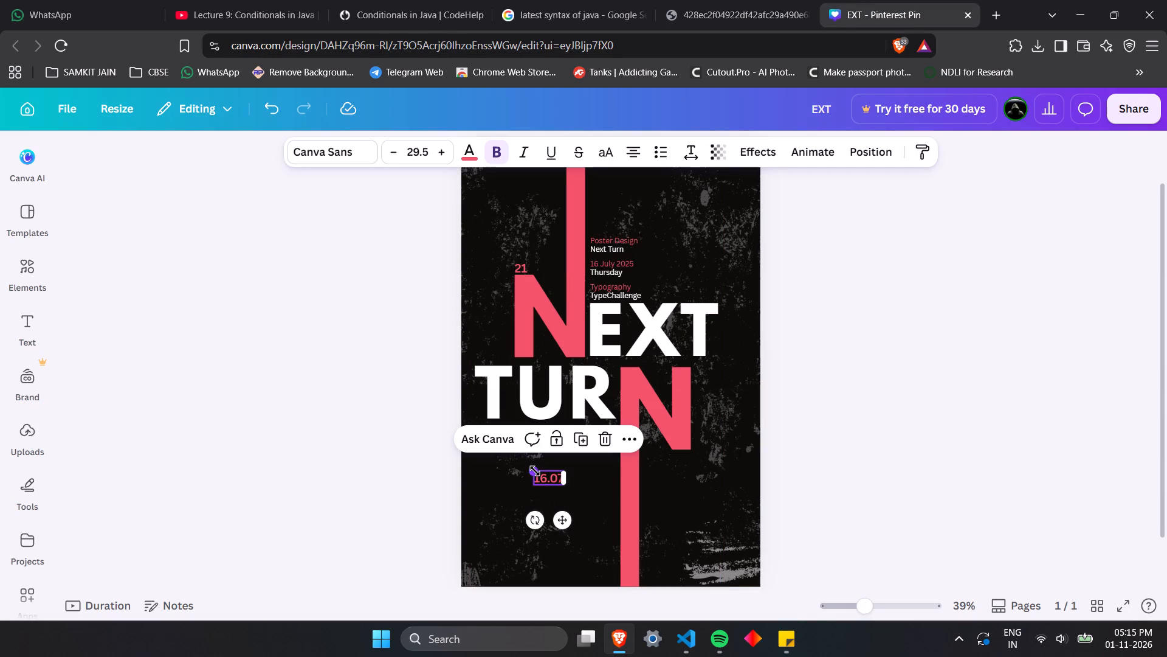
{"action": "left_click_drag", "start_coordinate": [534, 470], "coordinate": [482, 421]}
Following the reference poster, rotate 16.07 a quarter turn counterclockwise so it reads vertically upwards.
{"action": "left_click", "coordinate": [776, 0]}
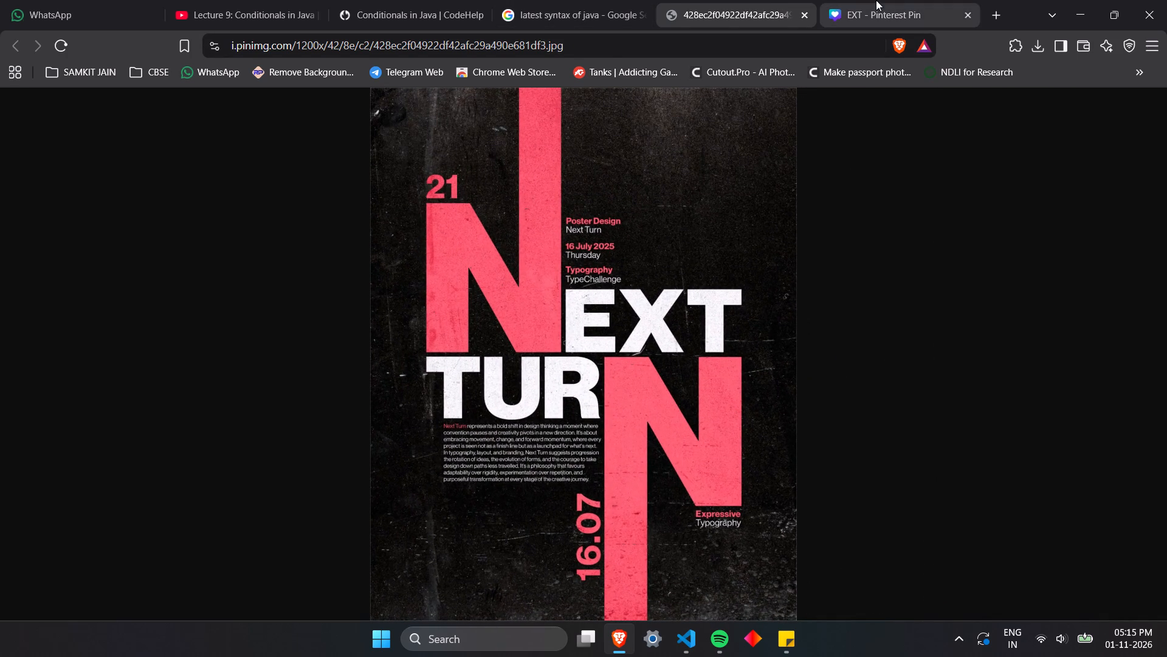
{"action": "left_click", "coordinate": [876, 0]}
{"action": "left_click_drag", "start_coordinate": [504, 521], "coordinate": [576, 543]}
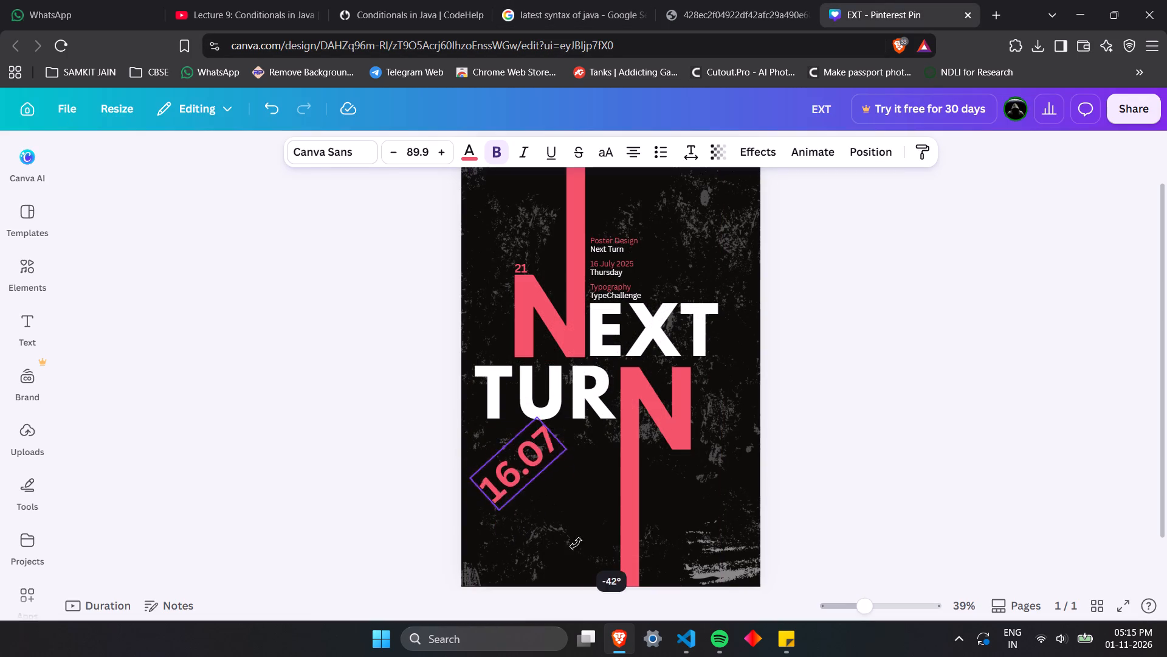
{"action": "left_click_drag", "start_coordinate": [576, 543], "coordinate": [619, 479]}
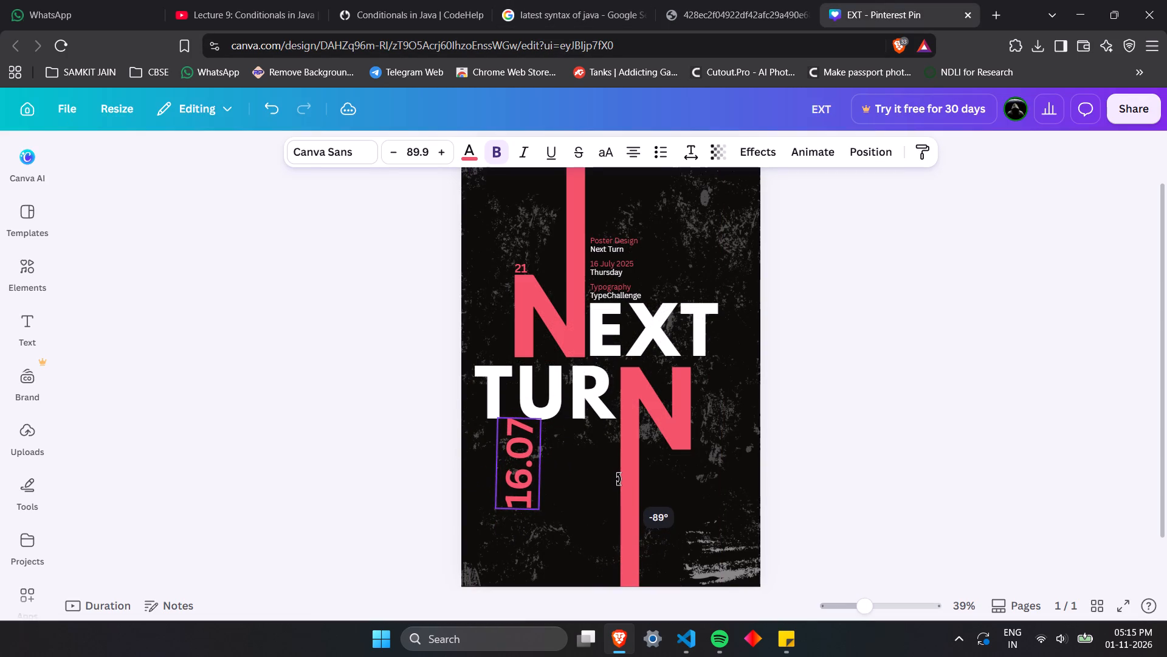
{"action": "left_click_drag", "start_coordinate": [619, 479], "coordinate": [619, 478]}
Move the vertical 16.07 beside the left edge of the lower N's long stem, near the poster's bottom, as in the reference.
{"action": "left_click_drag", "start_coordinate": [525, 465], "coordinate": [599, 522]}
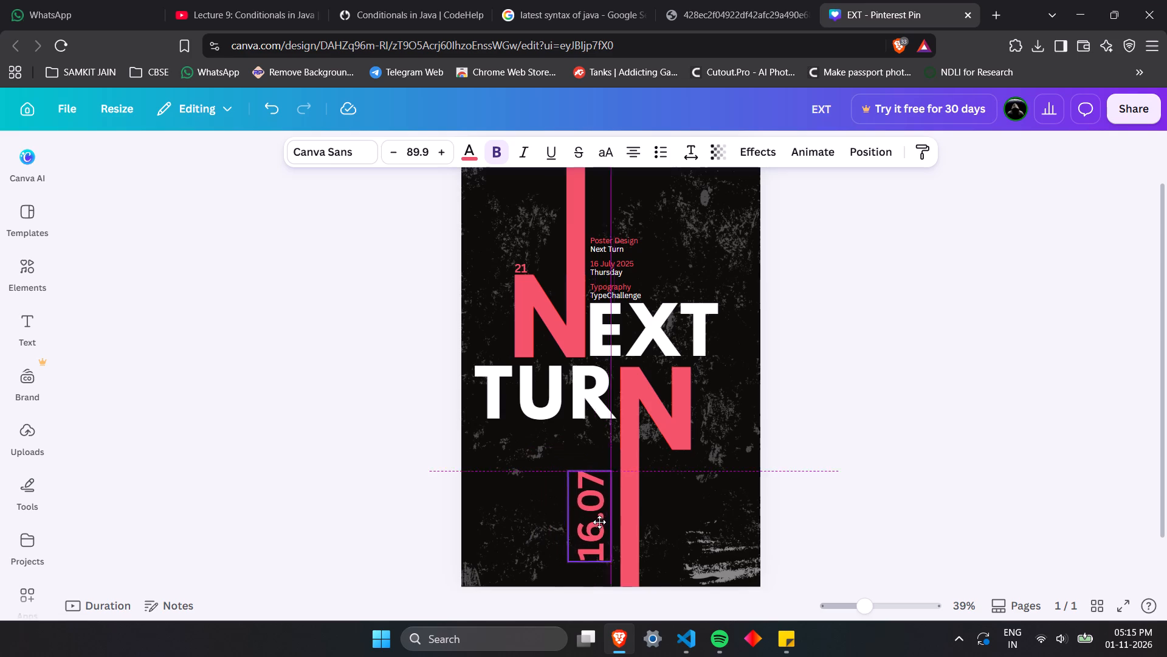
{"action": "left_click_drag", "start_coordinate": [599, 522], "coordinate": [601, 524]}
{"action": "left_click", "coordinate": [725, 0]}
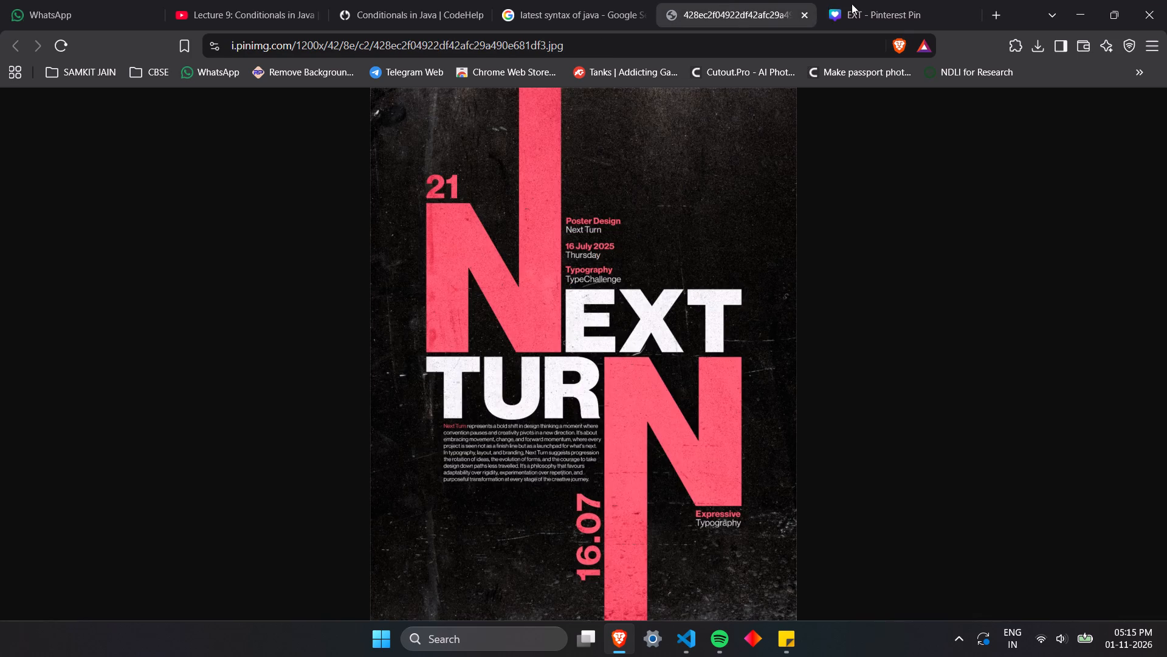
{"action": "left_click", "coordinate": [868, 1]}
{"action": "left_click_drag", "start_coordinate": [588, 518], "coordinate": [594, 518]}
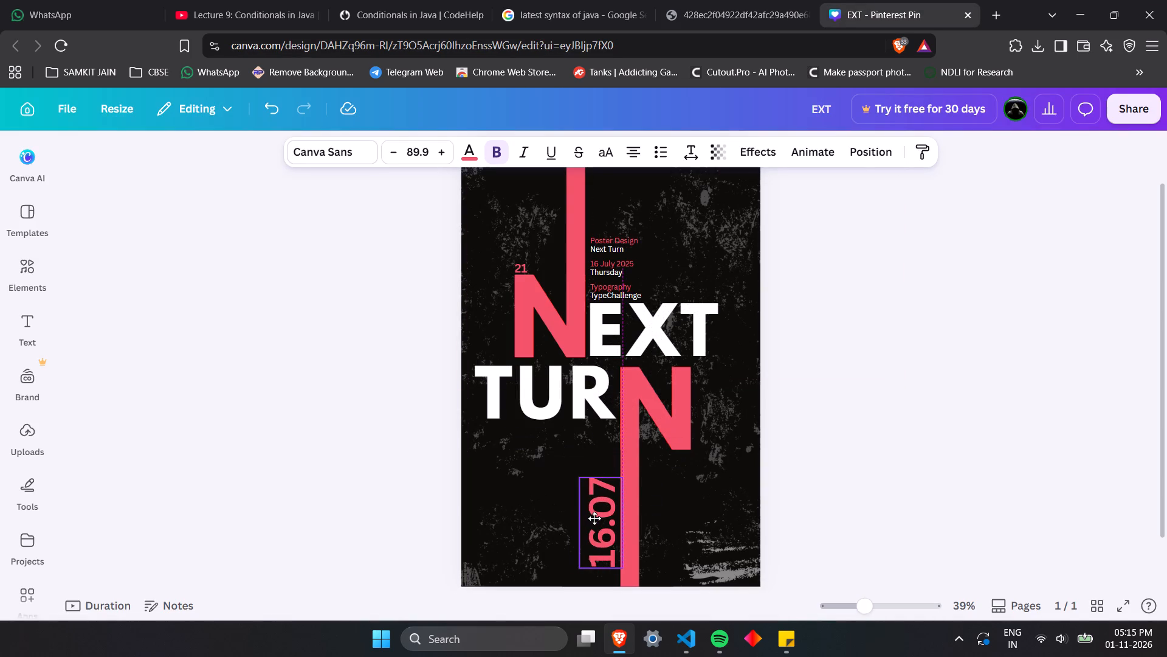
{"action": "left_click_drag", "start_coordinate": [594, 518], "coordinate": [596, 519]}
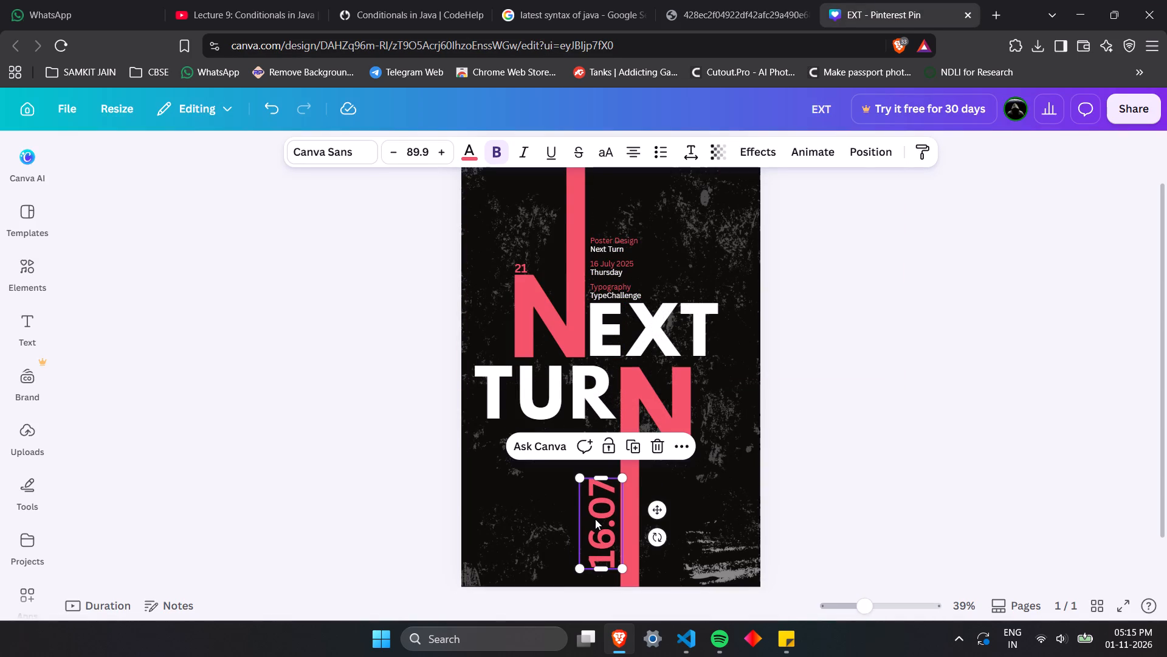
Try several fonts on 16.07, including Open Sans, Poppins, Glacial Indifference and DM Sans, and set it to Arimo.
{"action": "double_click", "coordinate": [613, 519]}
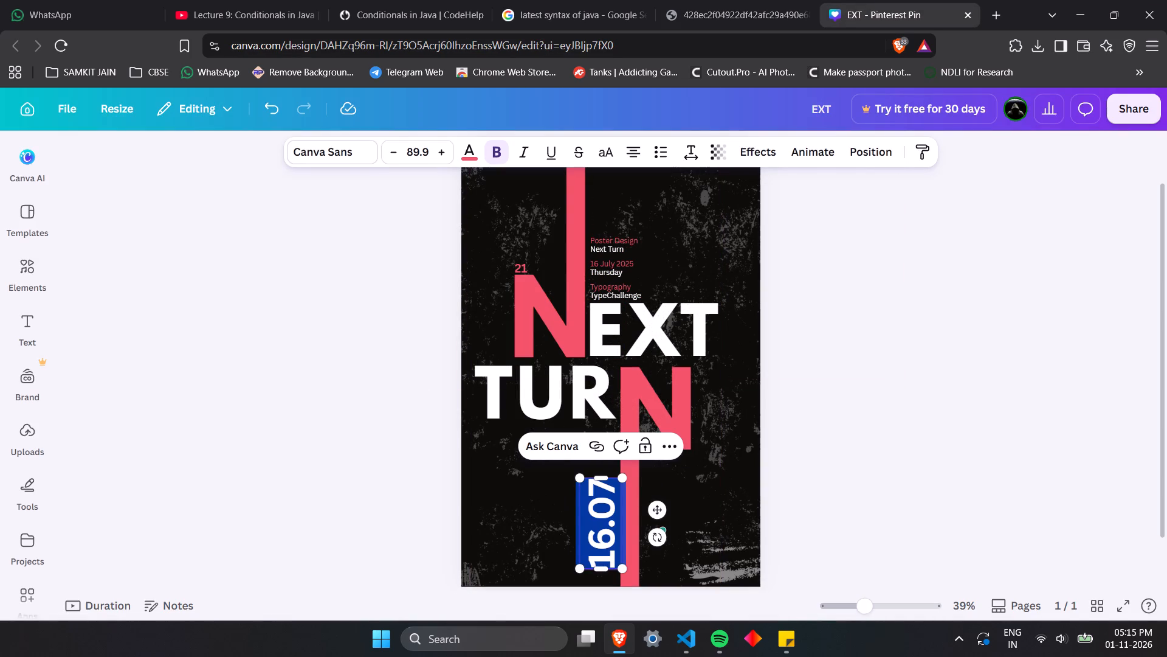
{"action": "left_click", "coordinate": [343, 147]}
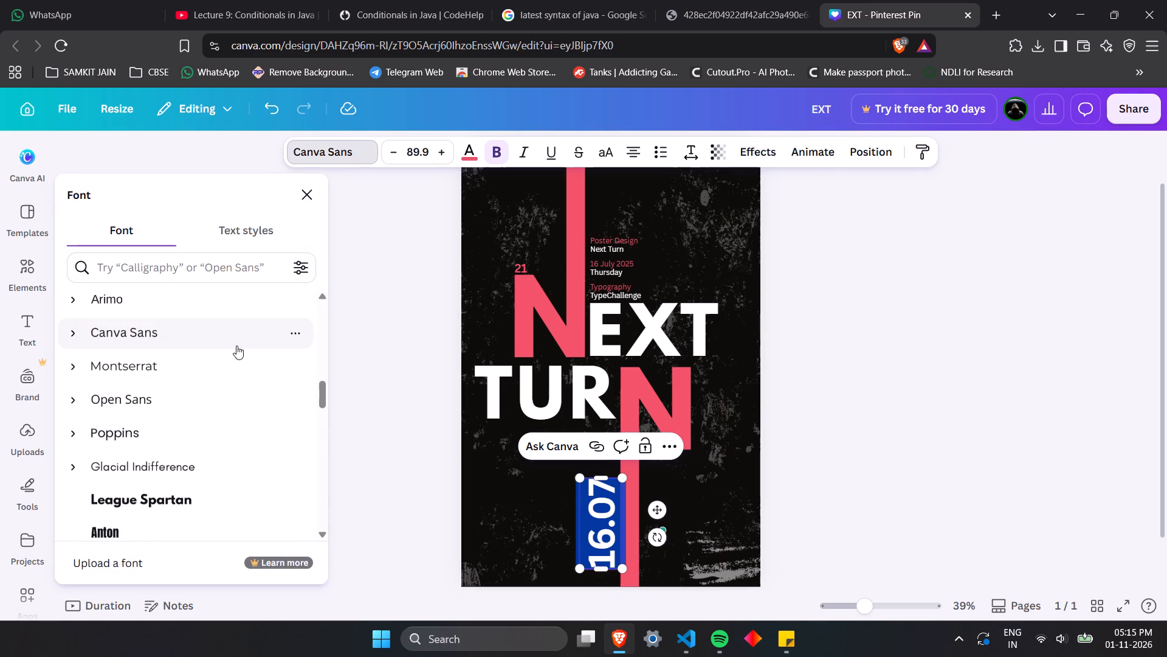
{"action": "left_click", "coordinate": [212, 299]}
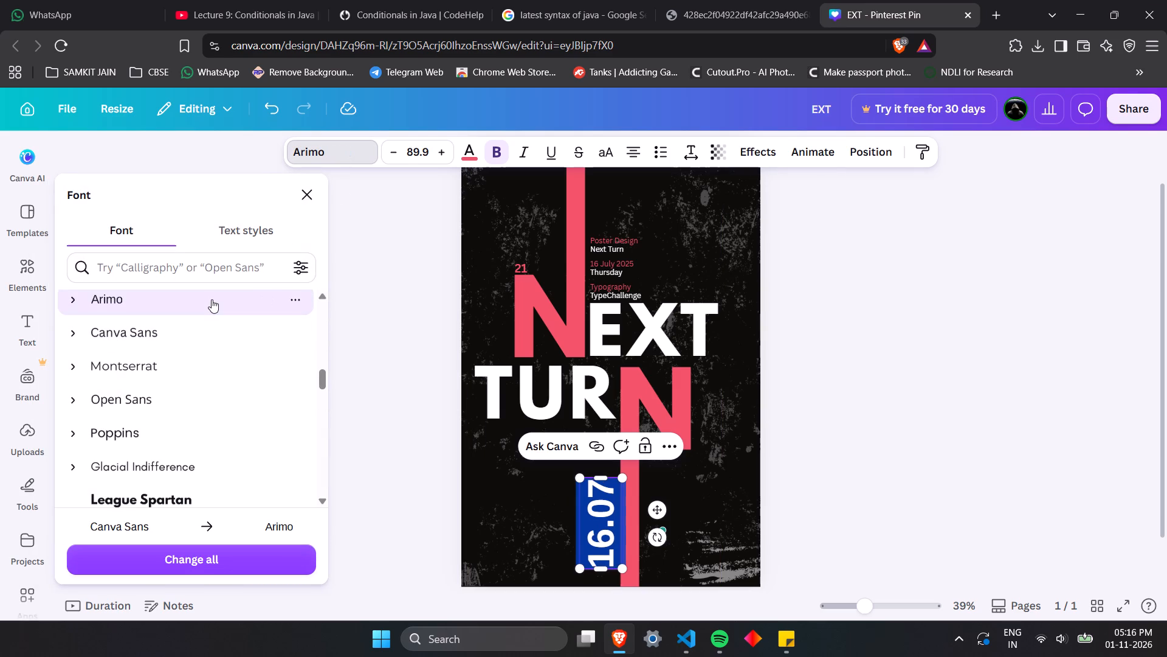
{"action": "left_click", "coordinate": [196, 332]}
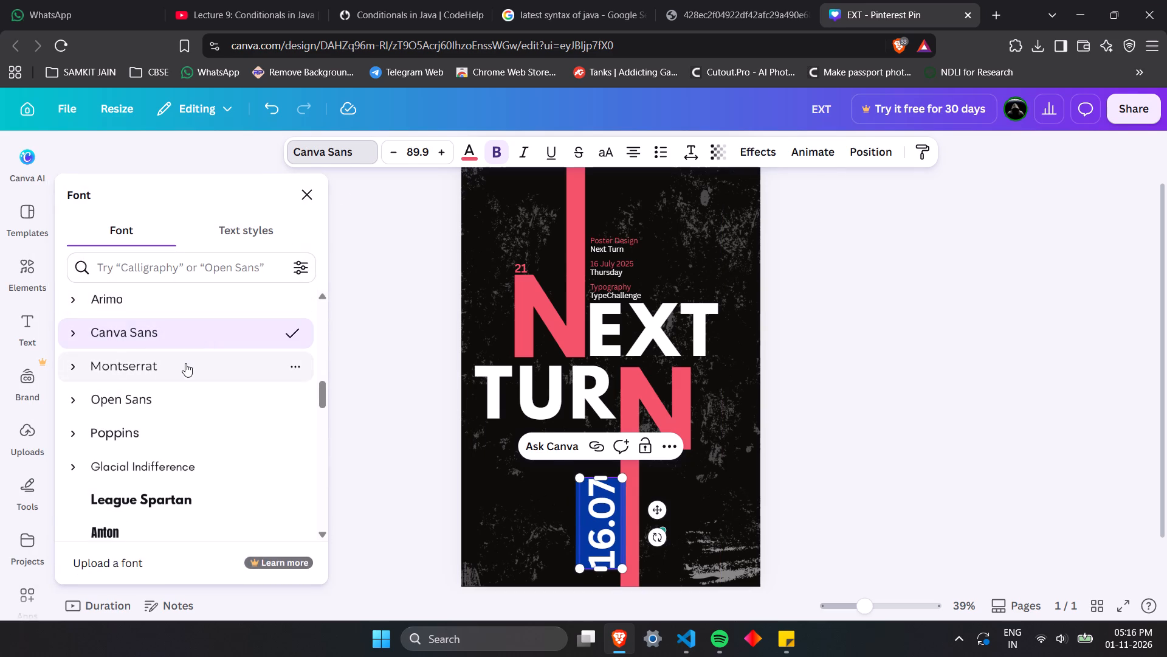
{"action": "left_click", "coordinate": [185, 363]}
{"action": "left_click", "coordinate": [181, 402]}
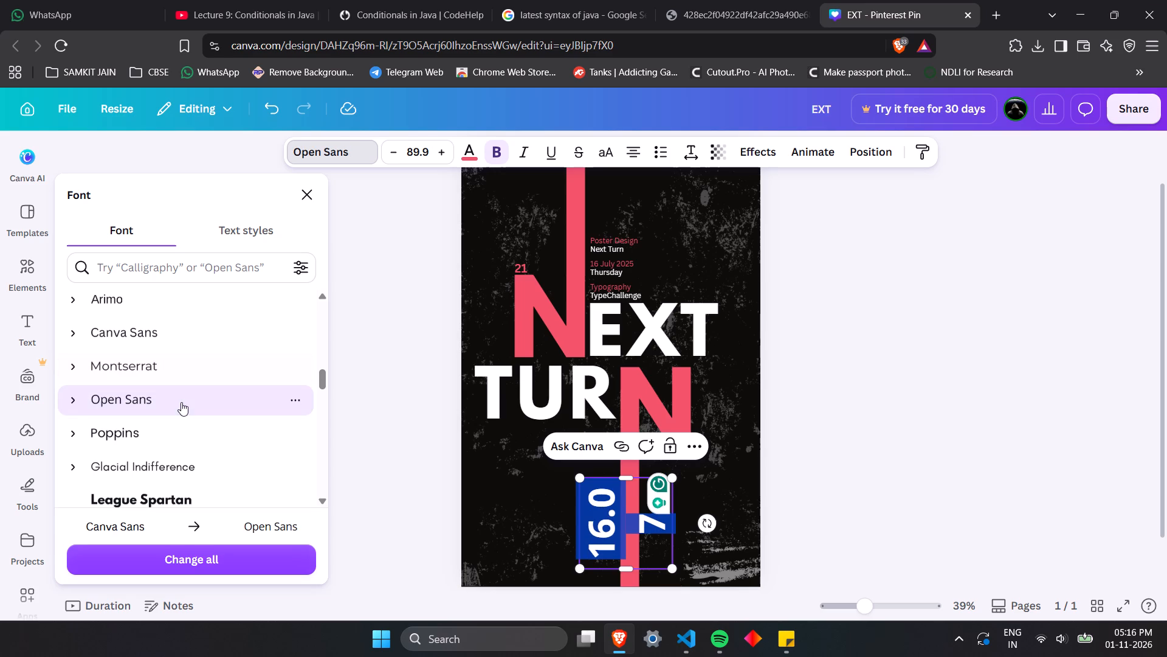
{"action": "left_click", "coordinate": [176, 426]}
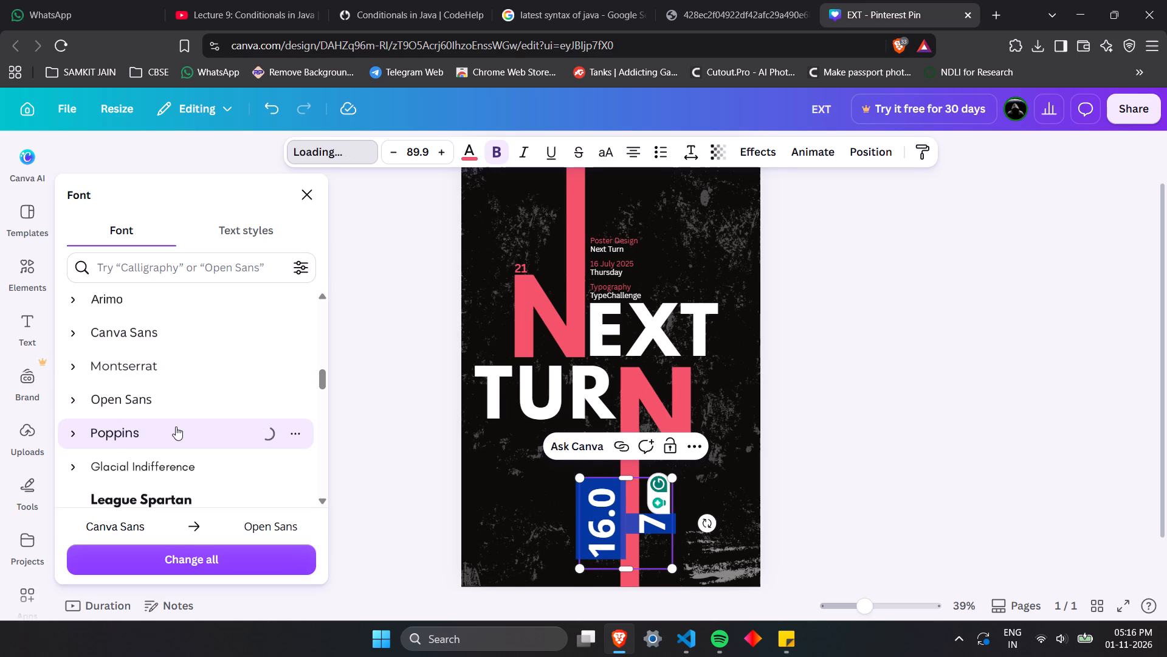
{"action": "left_click", "coordinate": [177, 470]}
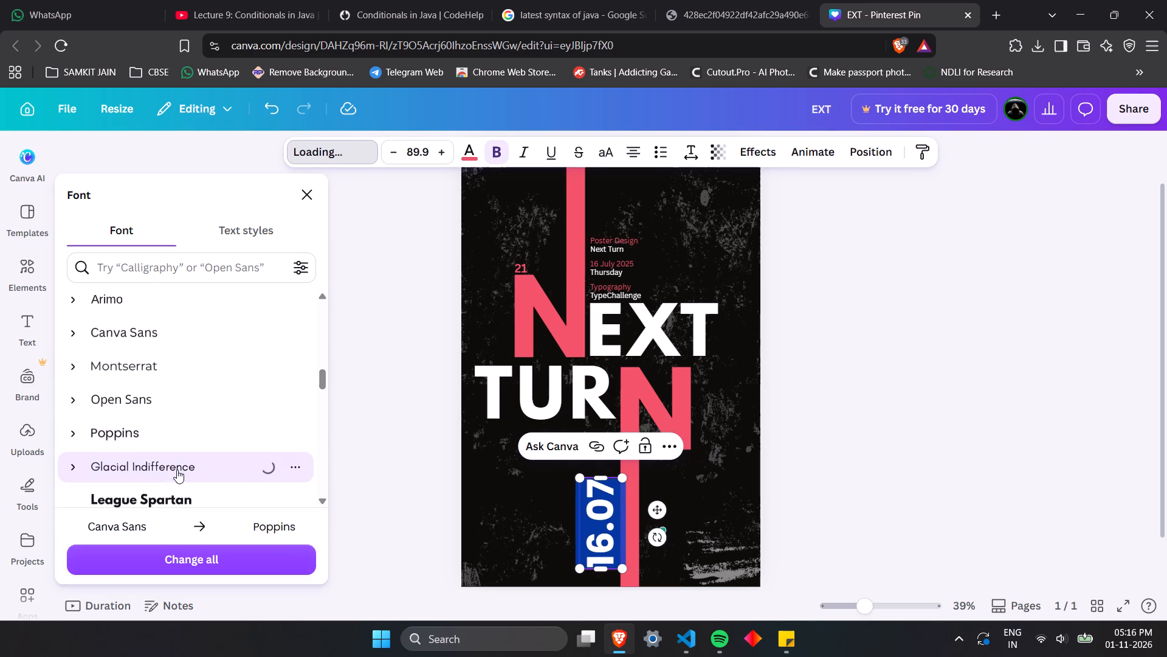
{"action": "scroll", "coordinate": [177, 464], "scroll_direction": "down", "scroll_amount": 2}
{"action": "left_click", "coordinate": [165, 374]}
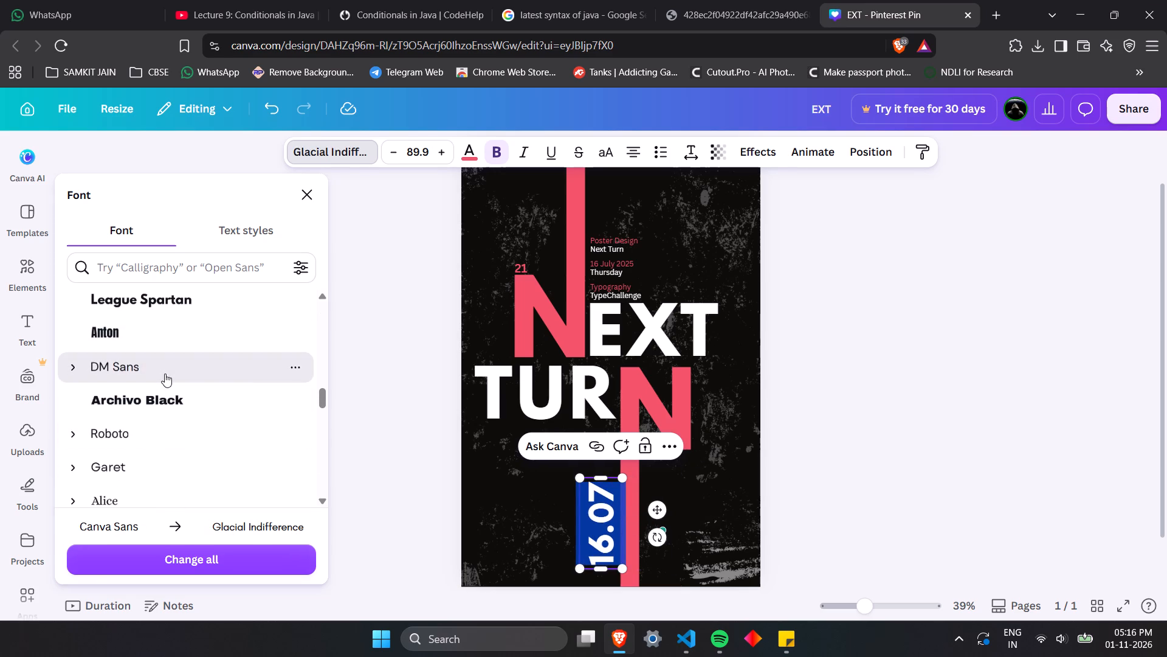
{"action": "scroll", "coordinate": [165, 374], "scroll_direction": "down", "scroll_amount": 1}
{"action": "left_click", "coordinate": [162, 374]}
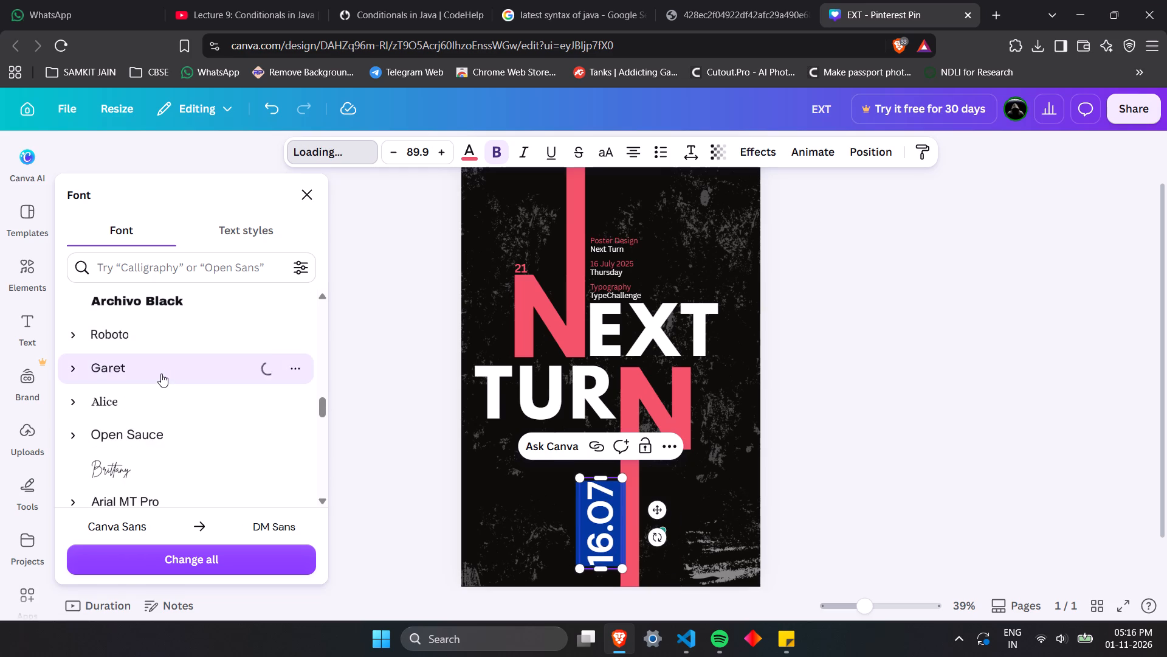
{"action": "scroll", "coordinate": [161, 374], "scroll_direction": "up", "scroll_amount": 4}
{"action": "left_click", "coordinate": [144, 401]}
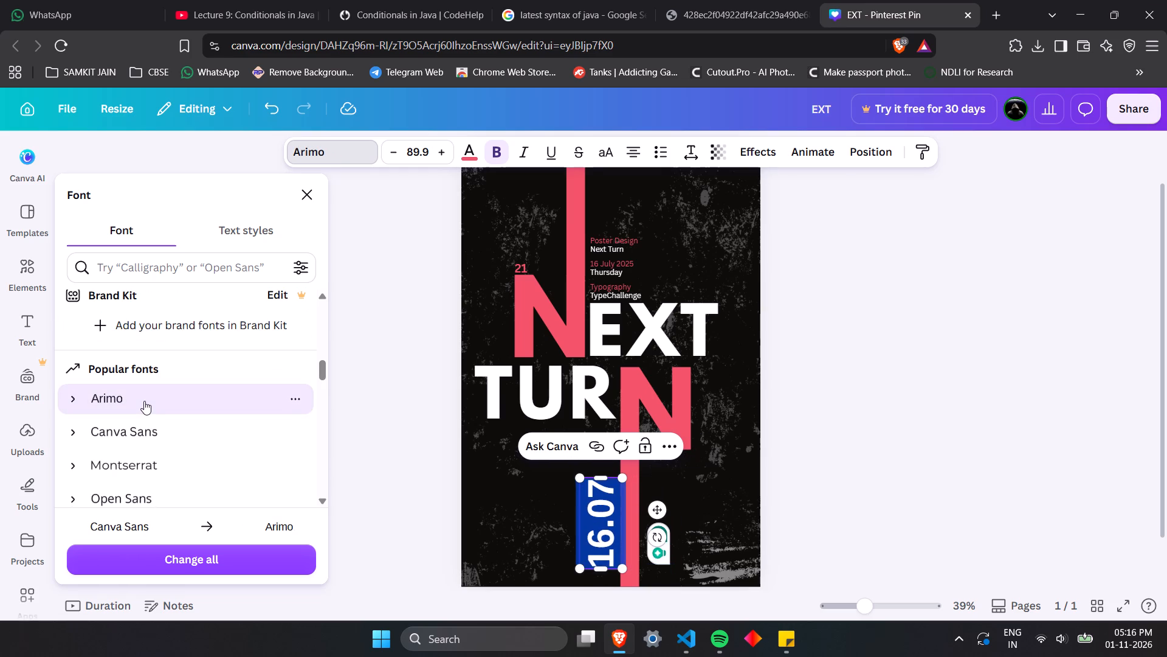
{"action": "left_click", "coordinate": [308, 193]}
{"action": "left_click", "coordinate": [312, 352]}
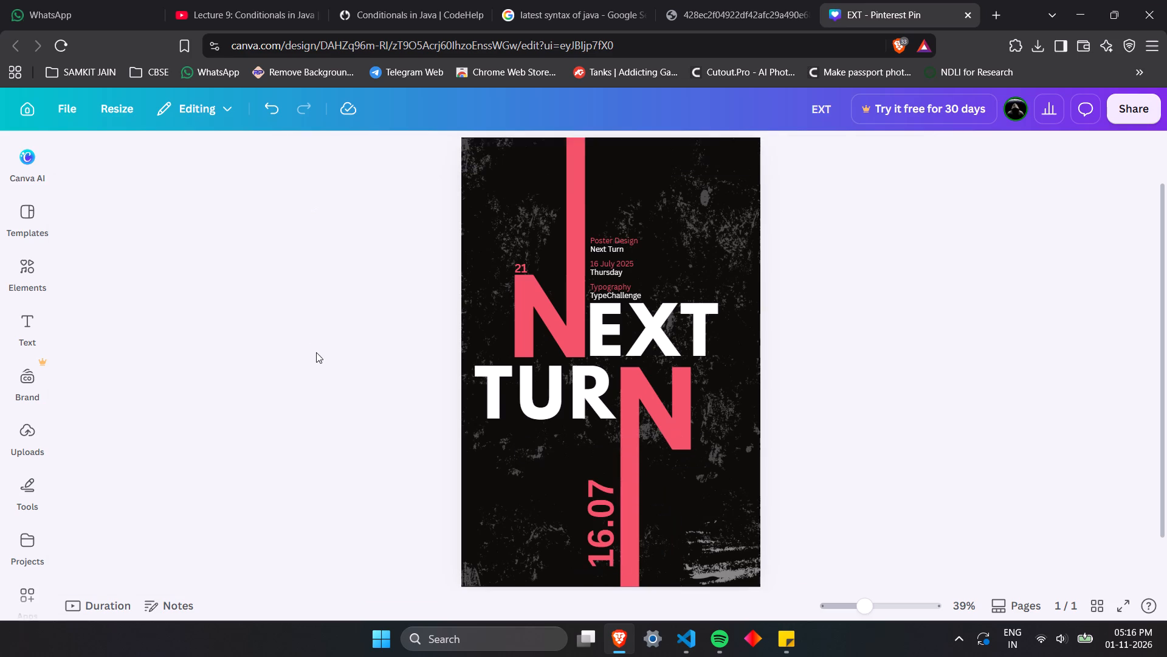
Fine-tune the vertical 16.07's position so it sits close beside the left edge of the lower N's long stem near the poster's bottom.
{"action": "left_click", "coordinate": [599, 513]}
{"action": "left_click_drag", "start_coordinate": [599, 513], "coordinate": [597, 513]}
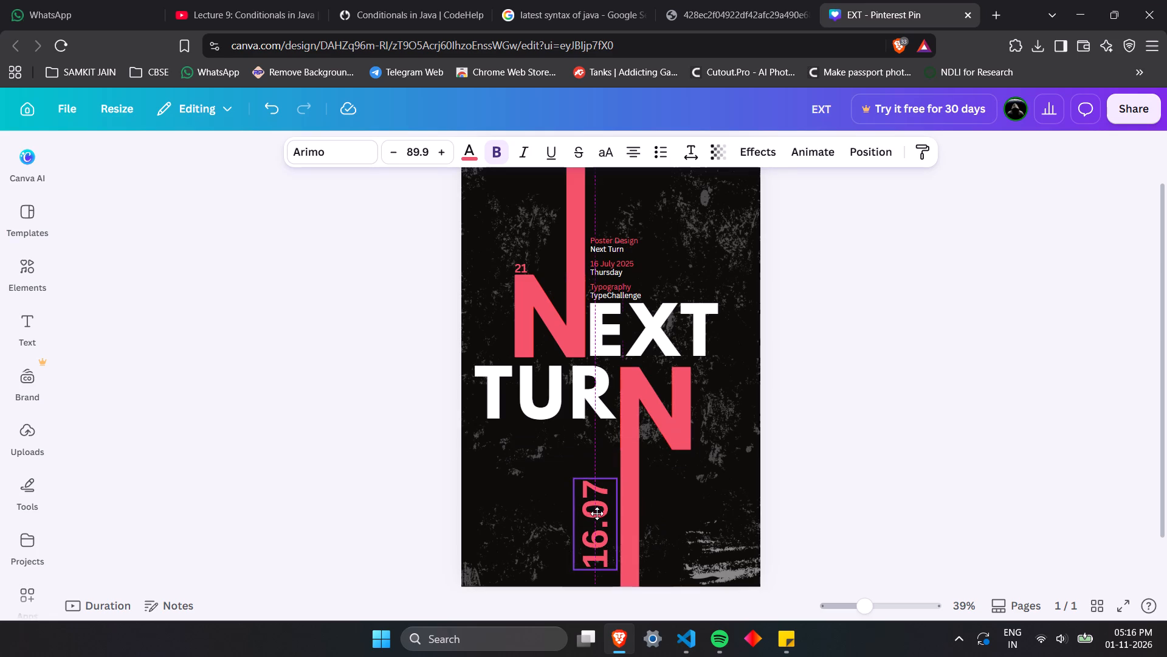
{"action": "left_click_drag", "start_coordinate": [597, 513], "coordinate": [603, 515]}
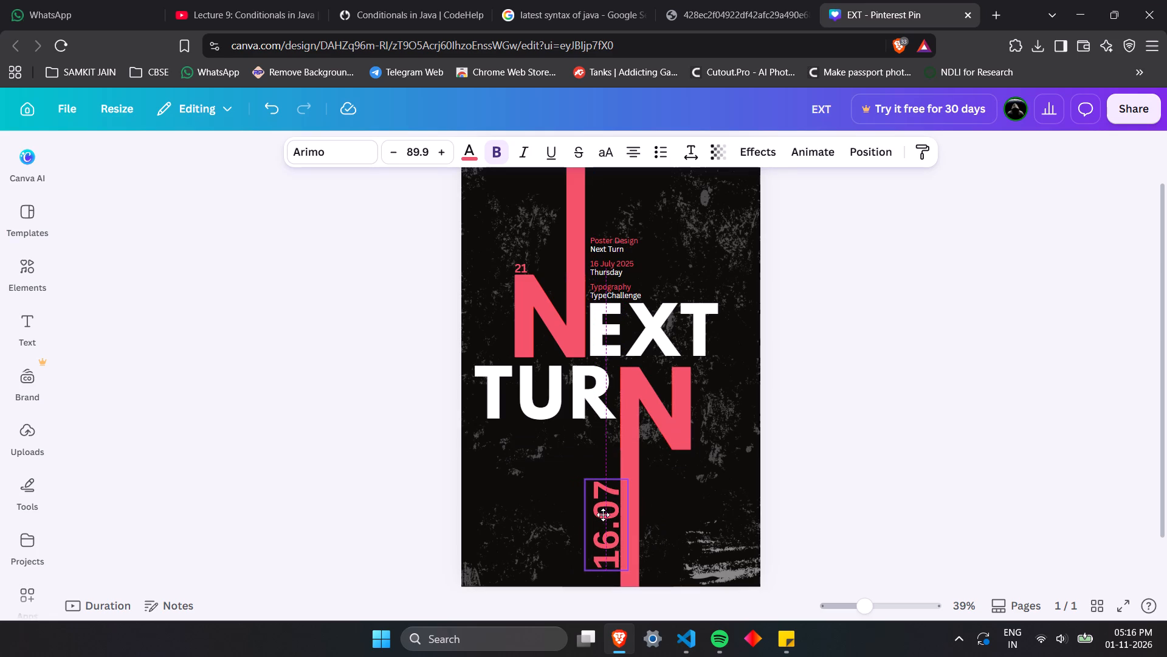
{"action": "left_click_drag", "start_coordinate": [603, 515], "coordinate": [603, 505]}
{"action": "left_click", "coordinate": [774, 0]}
{"action": "left_click", "coordinate": [849, 0]}
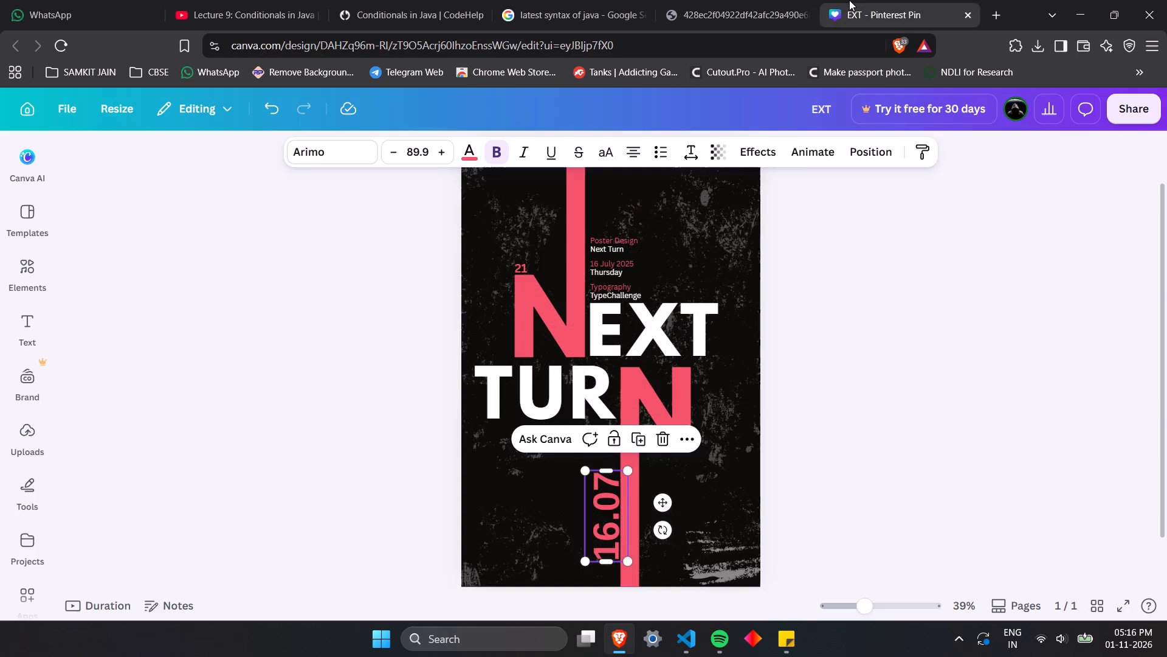
{"action": "left_click_drag", "start_coordinate": [609, 504], "coordinate": [607, 515]}
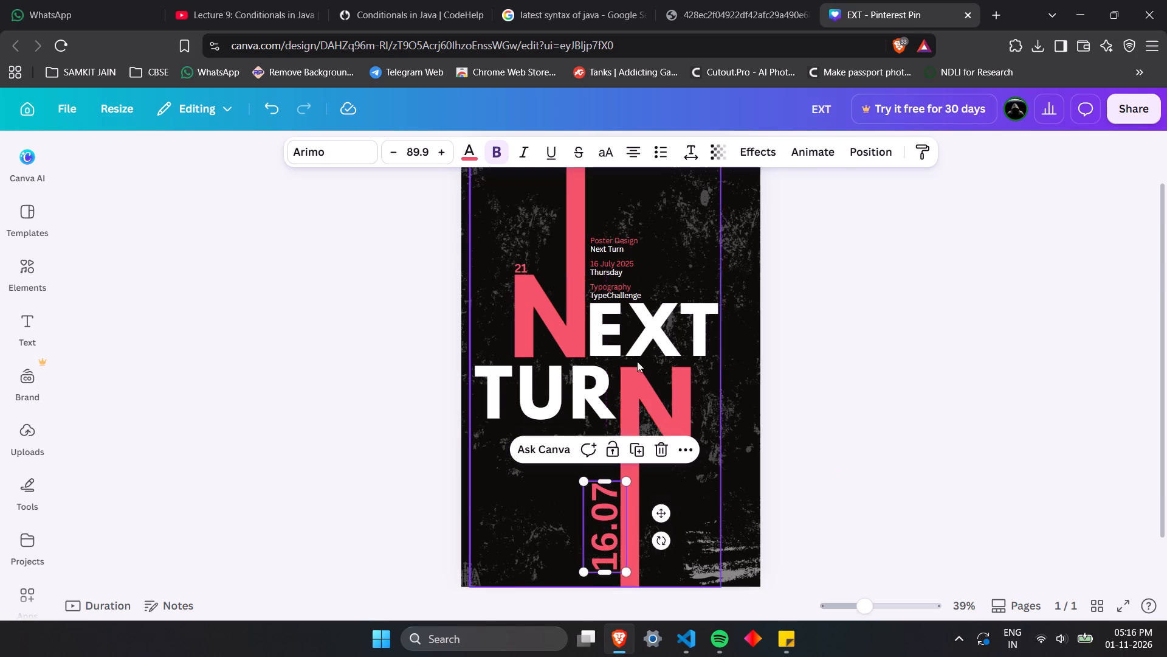
Following the reference poster, duplicate the pink Typography label and place the copy below the lower N's right leg.
{"action": "left_click", "coordinate": [751, 0]}
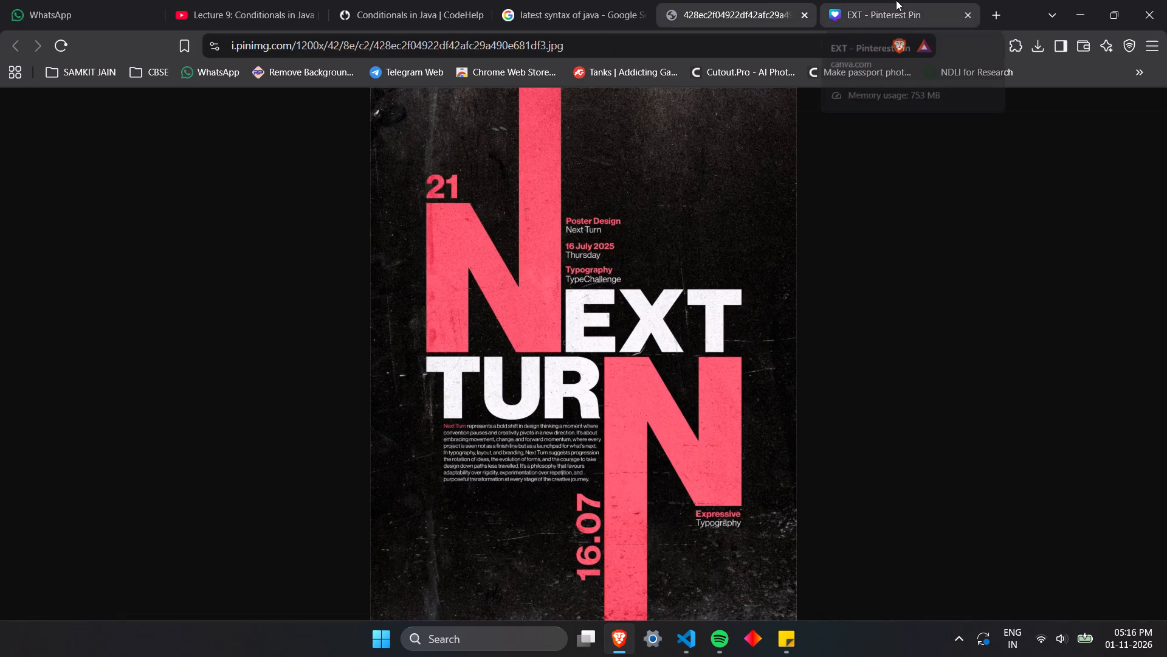
{"action": "left_click", "coordinate": [896, 0]}
{"action": "left_click", "coordinate": [614, 283]}
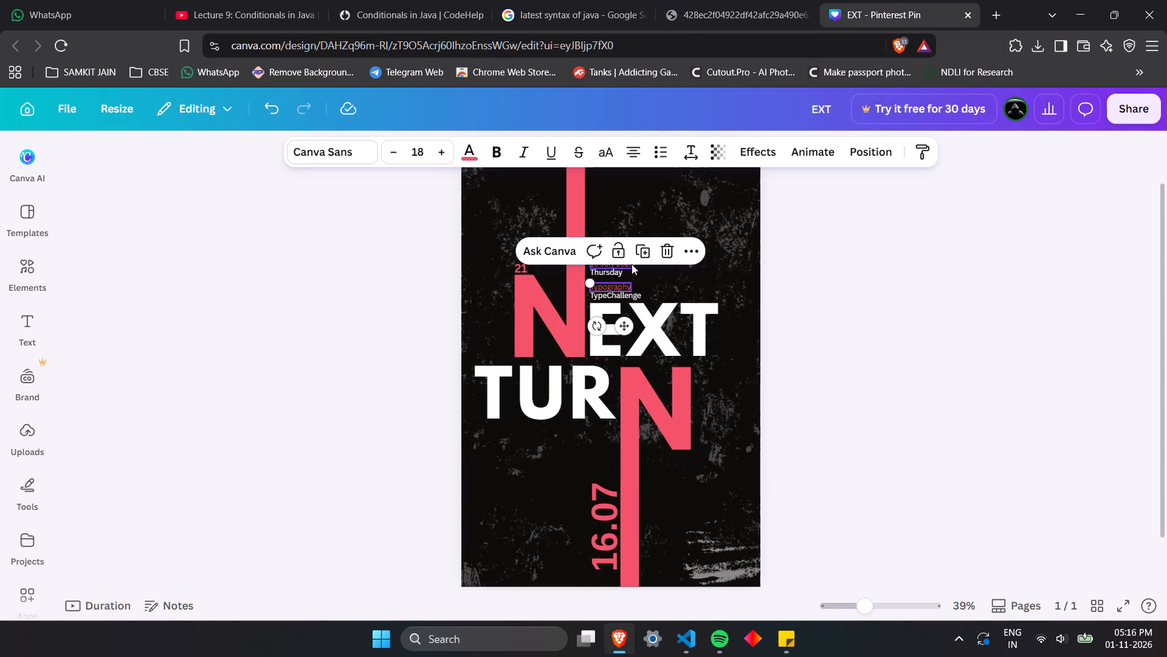
{"action": "left_click", "coordinate": [742, 7]}
{"action": "left_click", "coordinate": [883, 0]}
{"action": "left_click", "coordinate": [642, 249]}
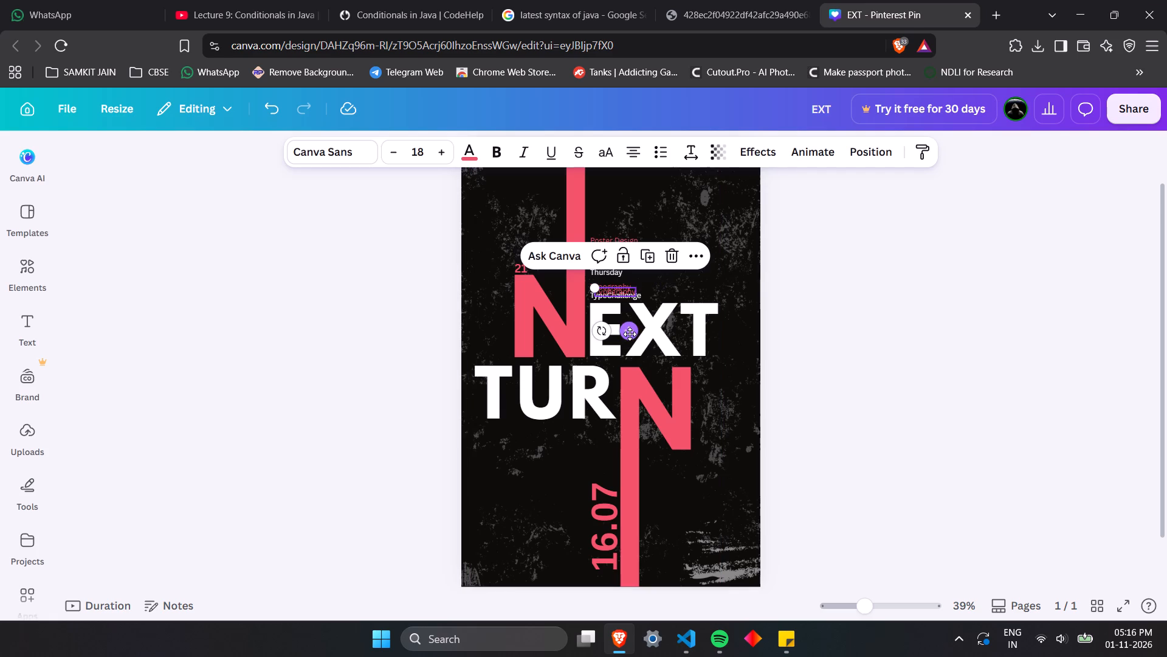
{"action": "left_click_drag", "start_coordinate": [630, 334], "coordinate": [703, 504]}
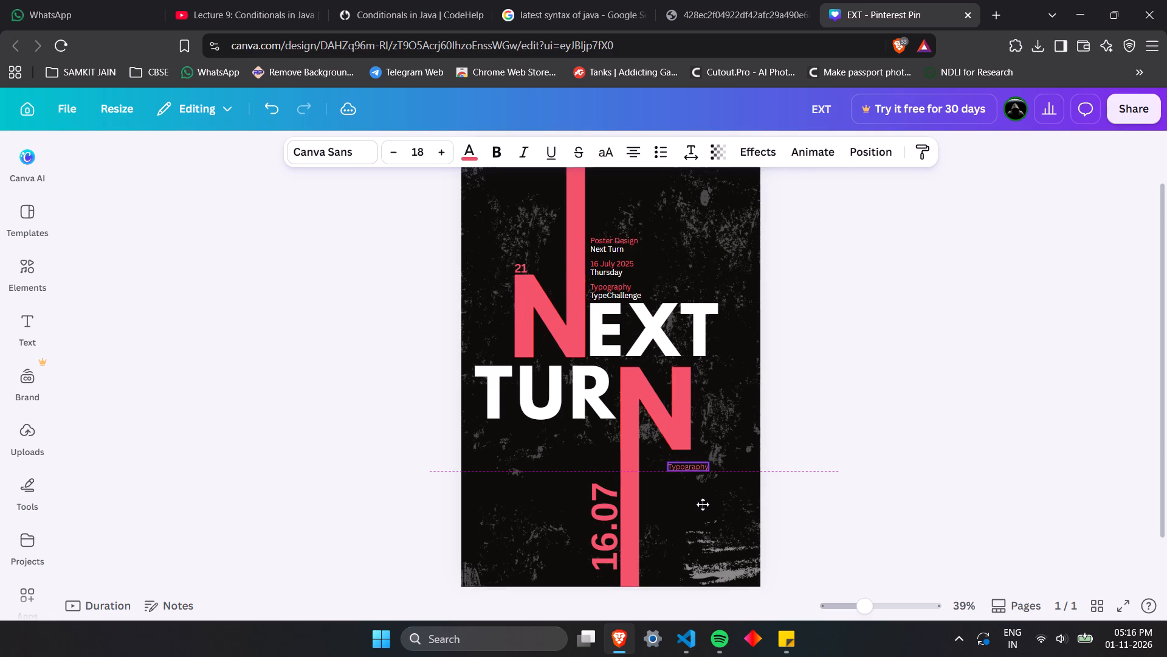
{"action": "left_click_drag", "start_coordinate": [703, 504], "coordinate": [707, 504]}
{"action": "left_click", "coordinate": [753, 0]}
{"action": "left_click", "coordinate": [864, 0]}
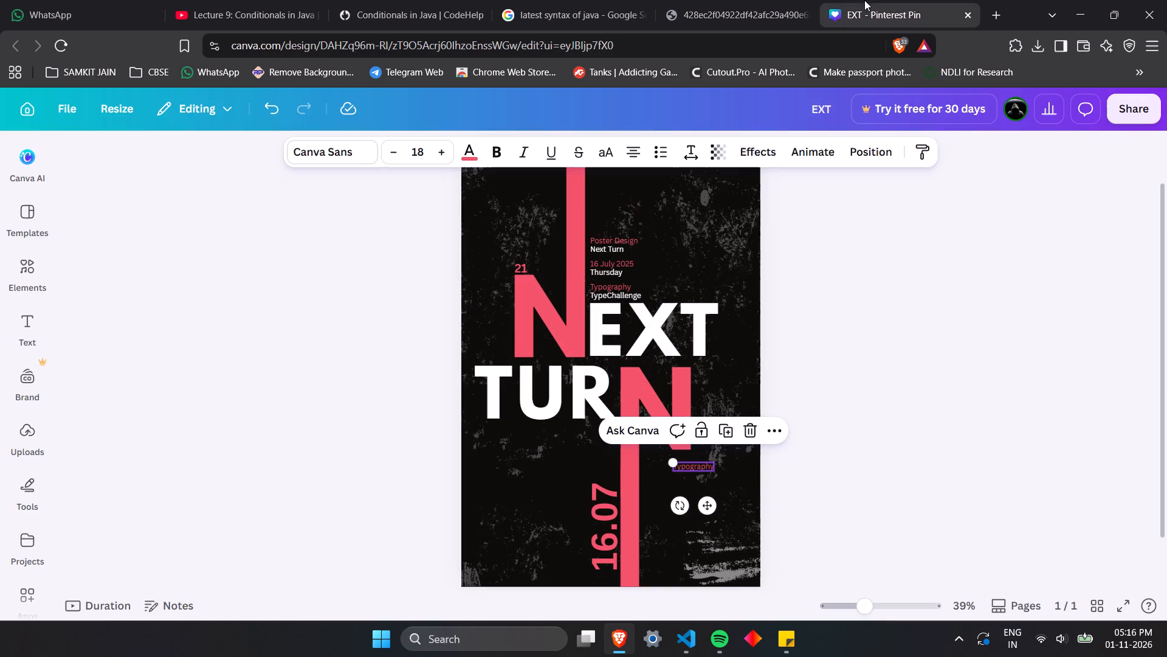
Duplicate the Typography label below the lower N and stack the new copy directly above it.
{"action": "scroll", "coordinate": [613, 290], "scroll_direction": "right", "scroll_amount": 1}
{"action": "scroll", "coordinate": [782, 394], "scroll_direction": "down", "scroll_amount": 4}
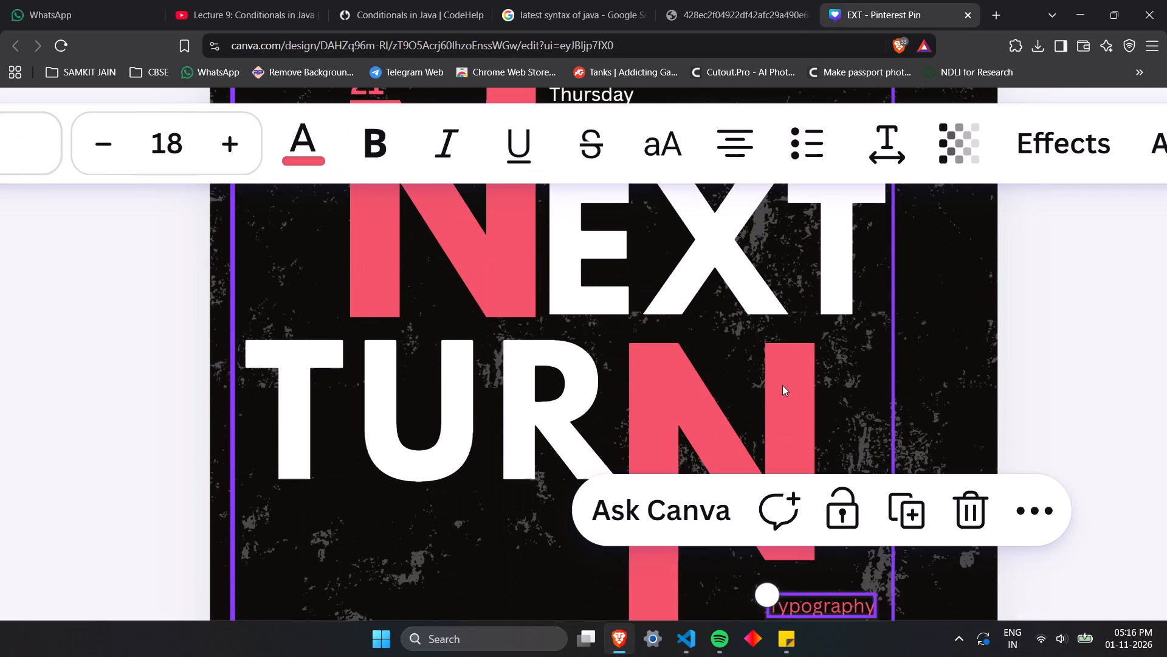
{"action": "scroll", "coordinate": [782, 385], "scroll_direction": "down", "scroll_amount": 2}
{"action": "scroll", "coordinate": [921, 520], "scroll_direction": "down", "scroll_amount": 2}
{"action": "left_click", "coordinate": [900, 255]}
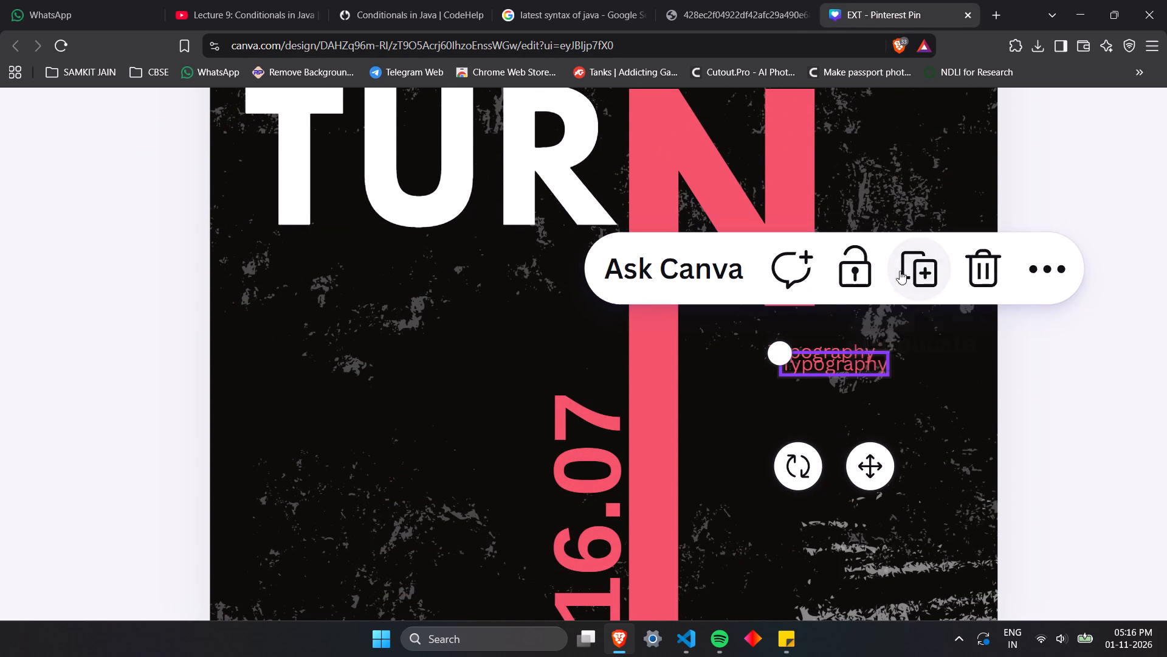
{"action": "left_click_drag", "start_coordinate": [855, 465], "coordinate": [844, 432]}
{"action": "left_click", "coordinate": [1030, 380]}
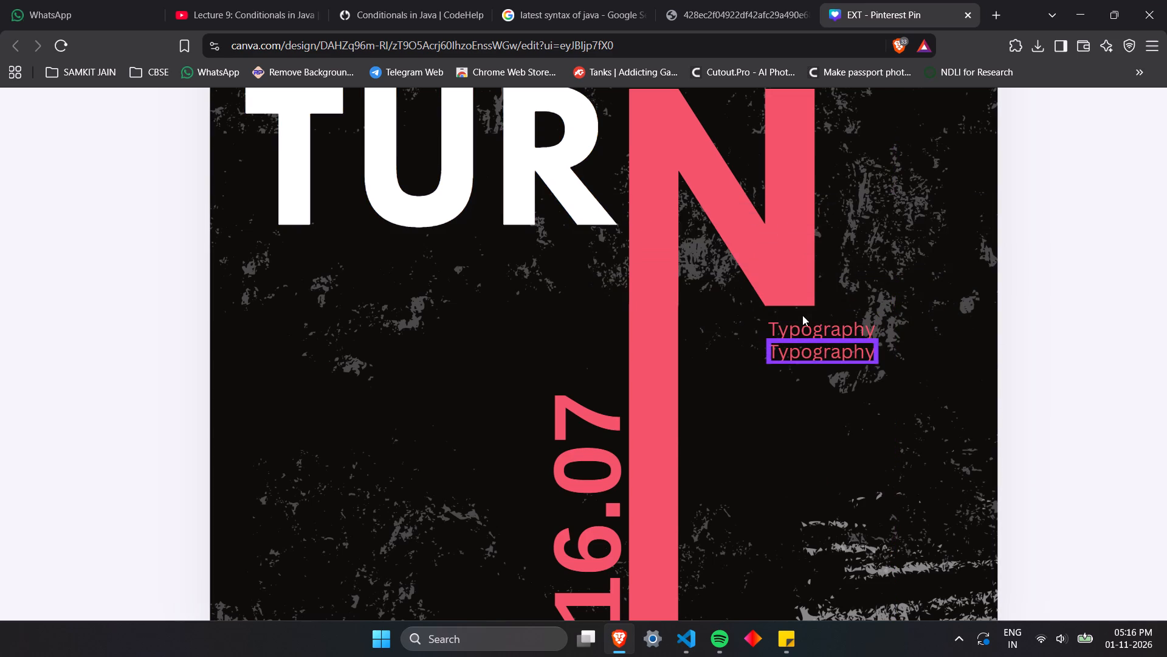
Change the upper of the two stacked Typography labels to read Expressive.
{"action": "left_click", "coordinate": [802, 315]}
{"action": "double_click", "coordinate": [803, 324]}
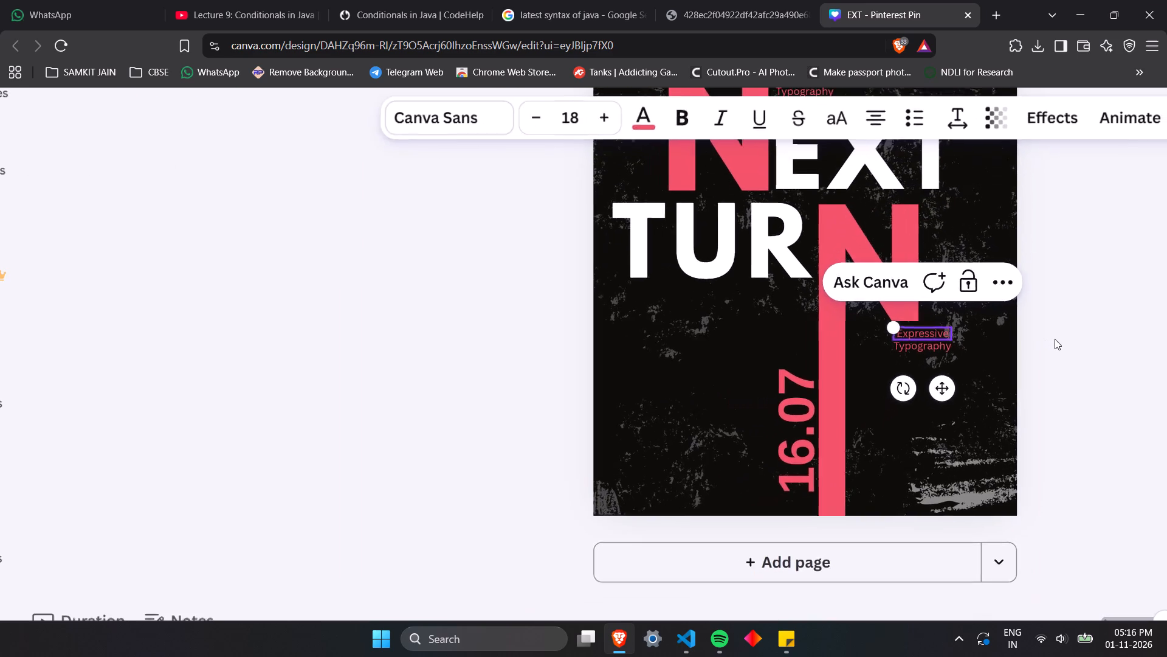
{"action": "left_click", "coordinate": [1058, 339]}
Left-align the text of both the Expressive and Typography labels below the lower N.
{"action": "left_click", "coordinate": [909, 338]}
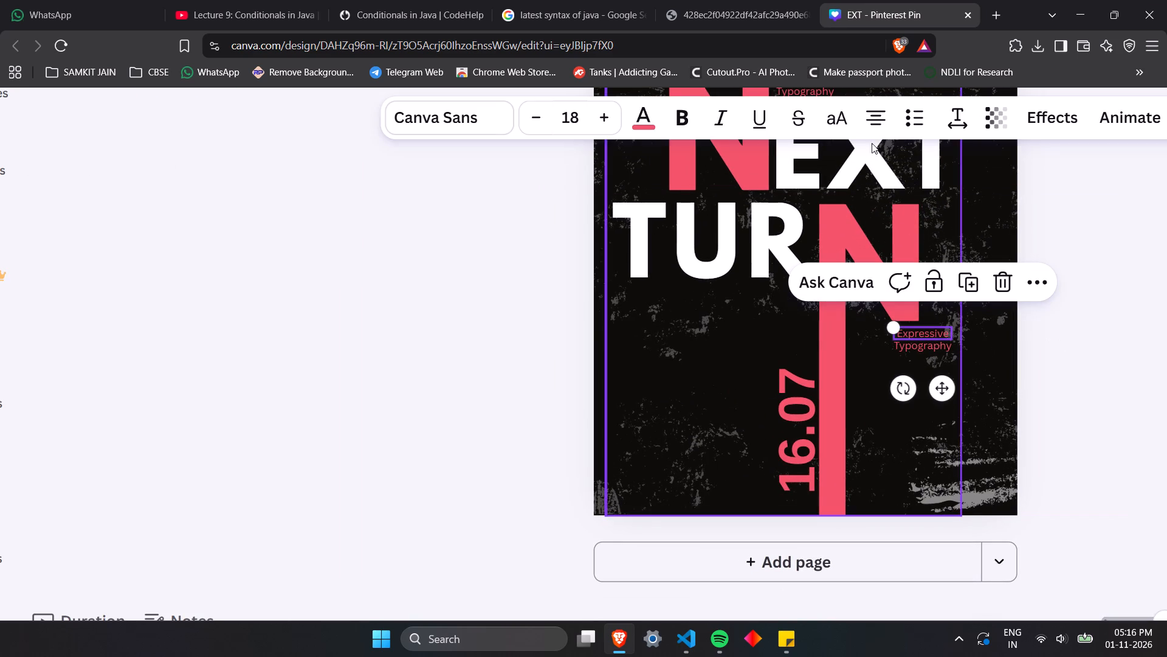
{"action": "left_click", "coordinate": [879, 118]}
{"action": "left_click", "coordinate": [909, 346]}
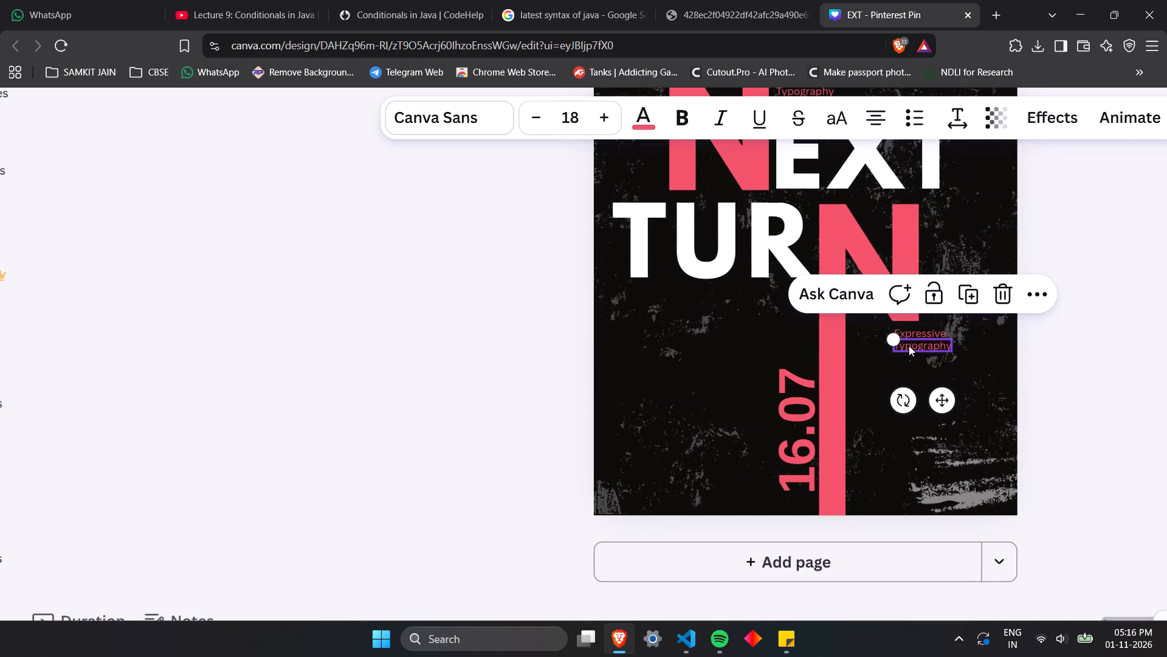
{"action": "left_click", "coordinate": [876, 108]}
{"action": "left_click", "coordinate": [1086, 355]}
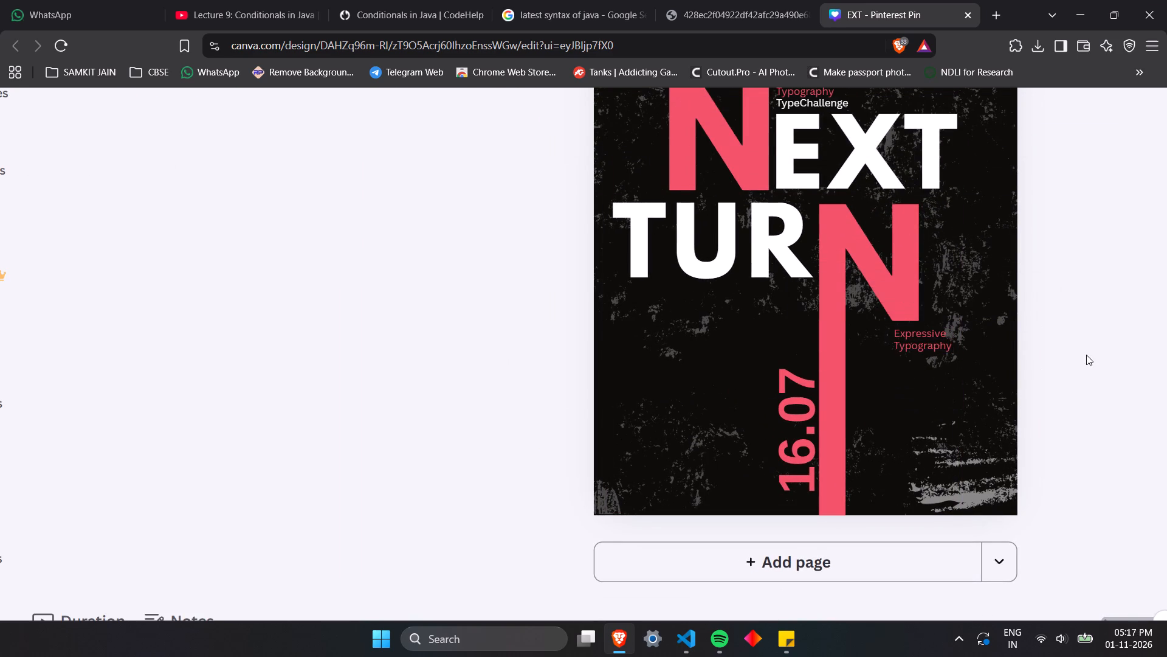
Change the text color of the Typography label under Expressive to white.
{"action": "left_click", "coordinate": [925, 342]}
{"action": "left_click", "coordinate": [637, 107]}
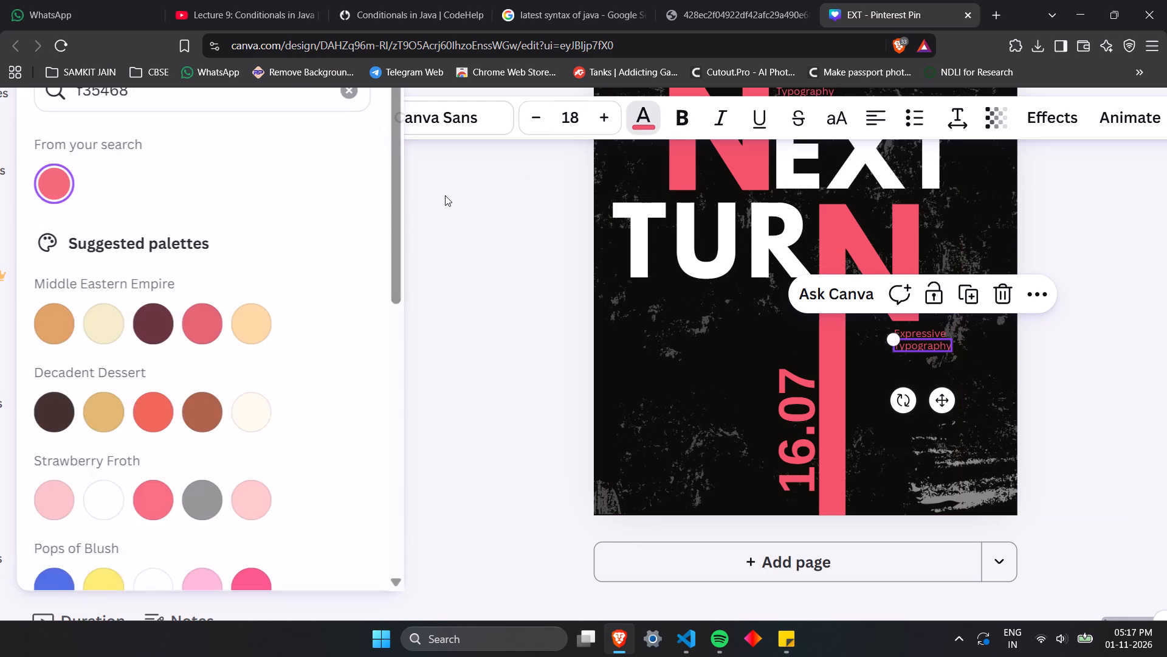
{"action": "left_click_drag", "start_coordinate": [271, 322], "coordinate": [260, 357]}
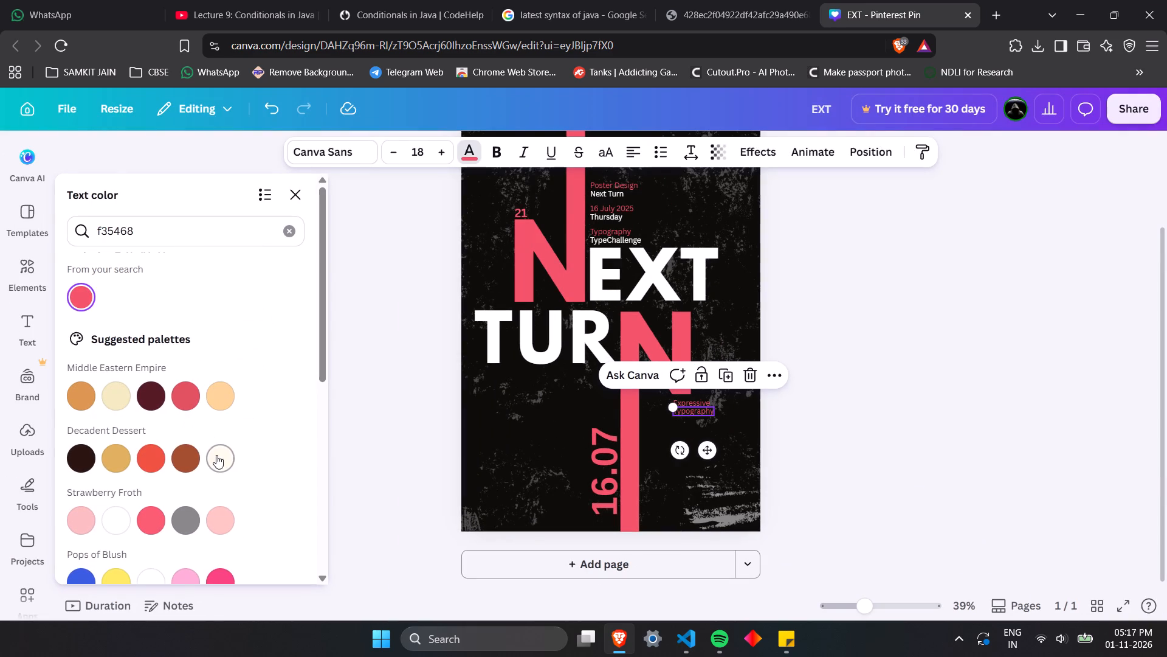
{"action": "left_click", "coordinate": [115, 512]}
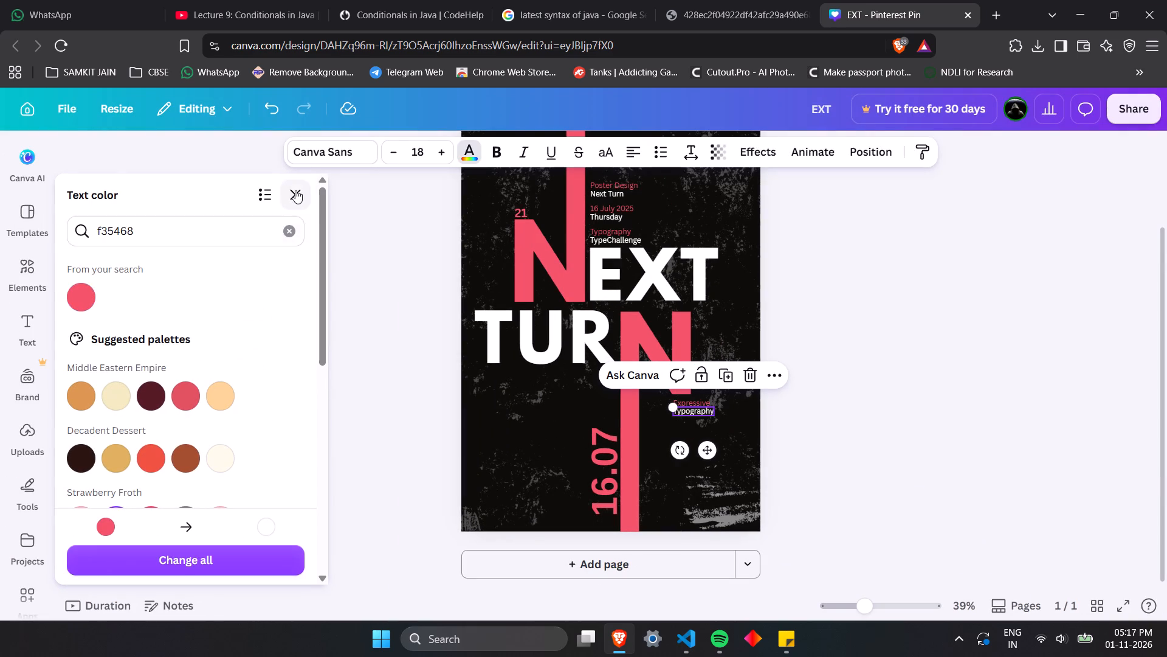
{"action": "left_click", "coordinate": [295, 190]}
{"action": "left_click", "coordinate": [324, 336]}
Following the reference, move Expressive up against the foot of the lower N and align Typography directly beneath it.
{"action": "left_click", "coordinate": [760, 0]}
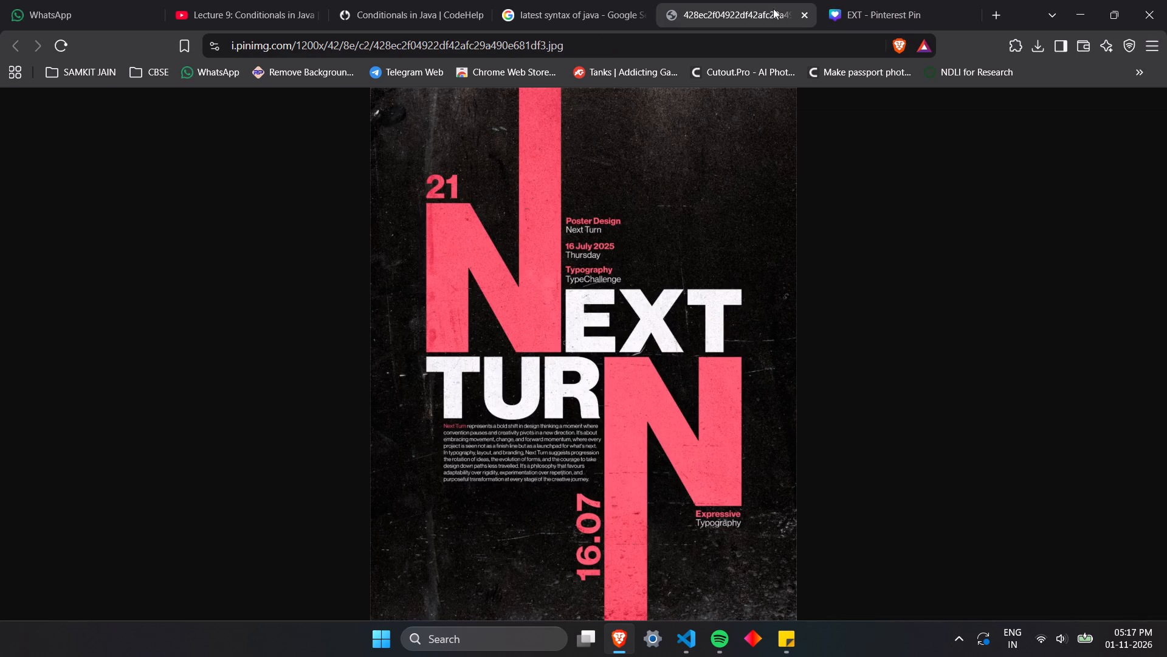
{"action": "left_click", "coordinate": [836, 9]}
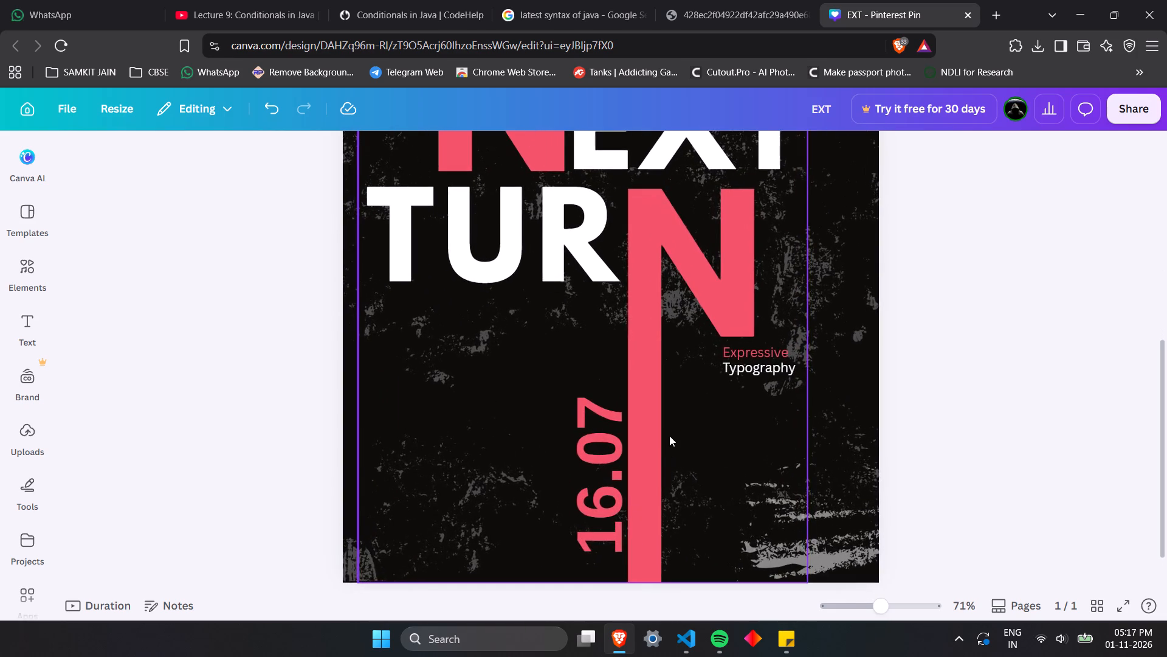
{"action": "scroll", "coordinate": [878, 351], "scroll_direction": "up", "scroll_amount": 1}
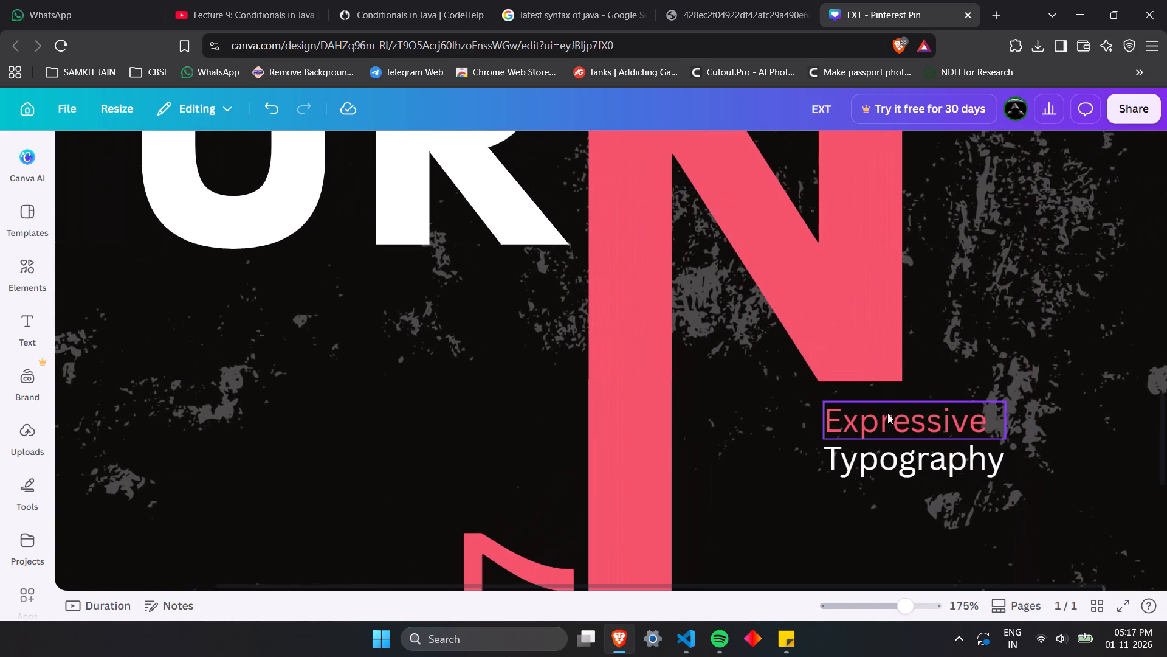
{"action": "left_click", "coordinate": [889, 417]}
{"action": "left_click_drag", "start_coordinate": [889, 417], "coordinate": [881, 419]}
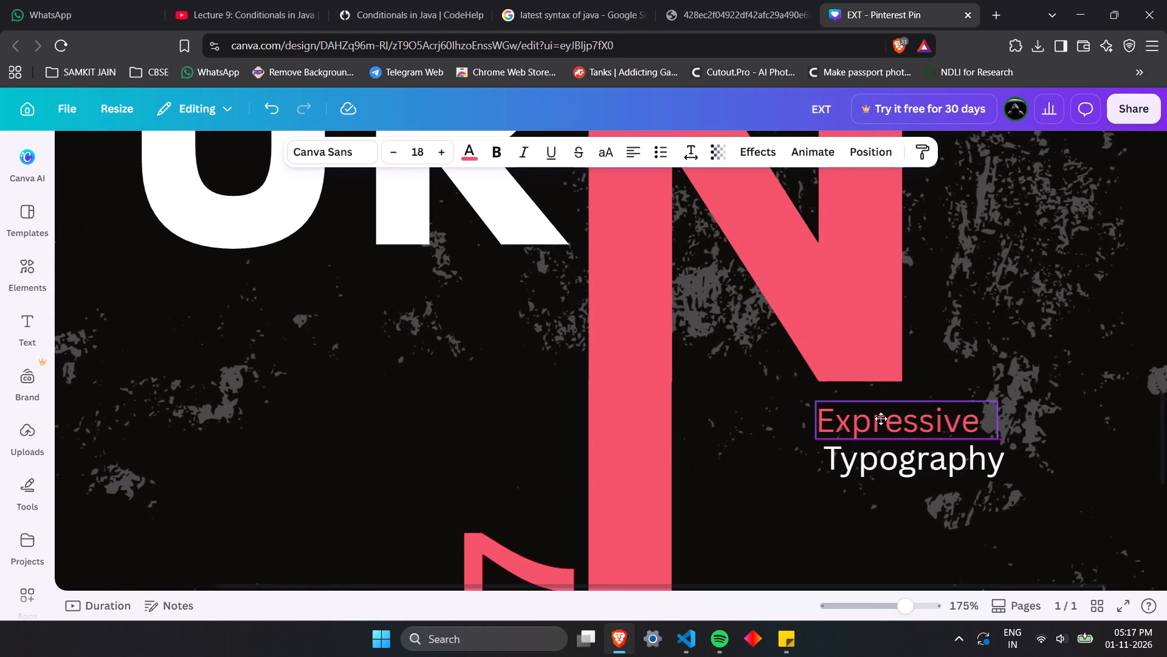
{"action": "left_click_drag", "start_coordinate": [881, 419], "coordinate": [878, 406]}
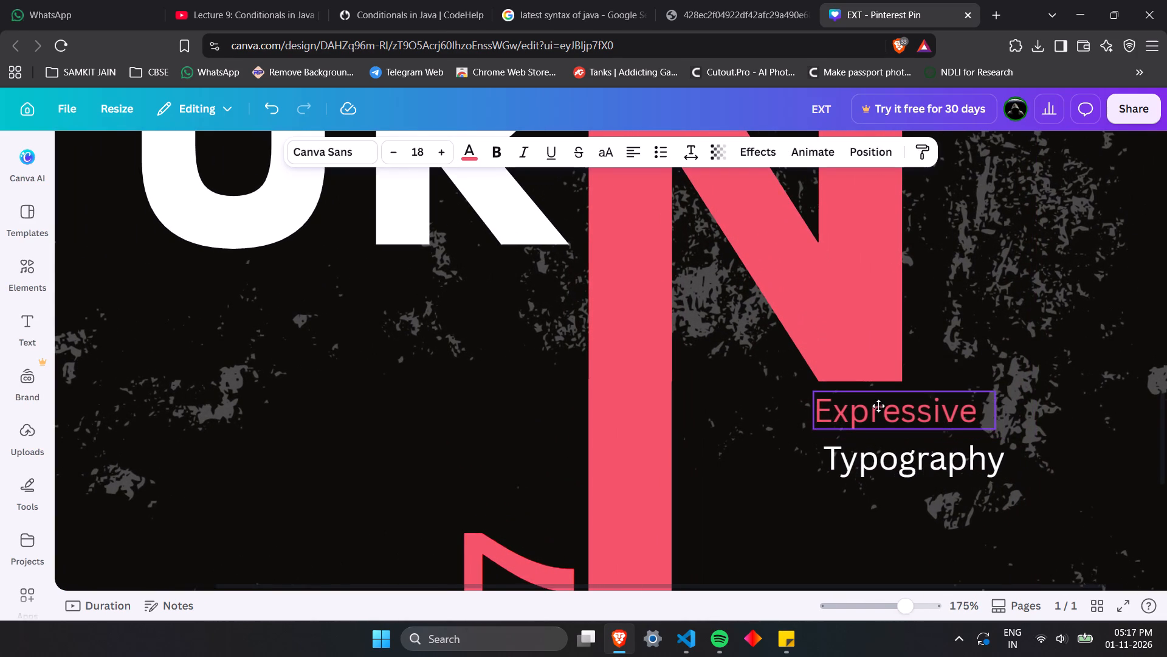
{"action": "left_click_drag", "start_coordinate": [878, 406], "coordinate": [880, 398]}
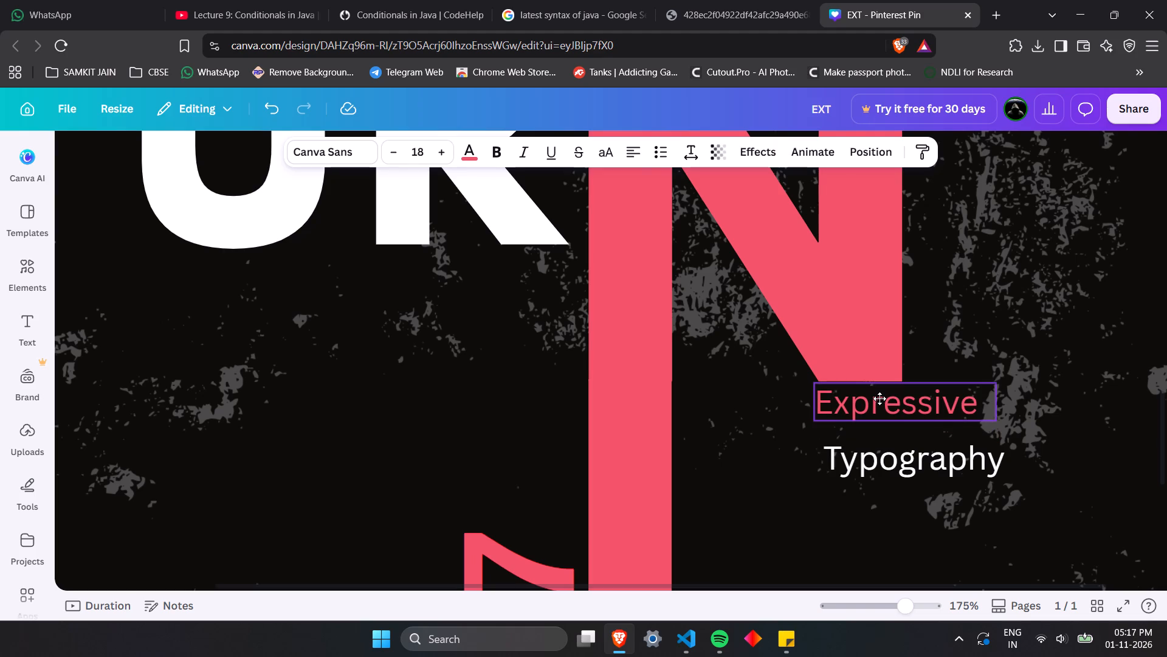
{"action": "left_click_drag", "start_coordinate": [880, 398], "coordinate": [880, 398]}
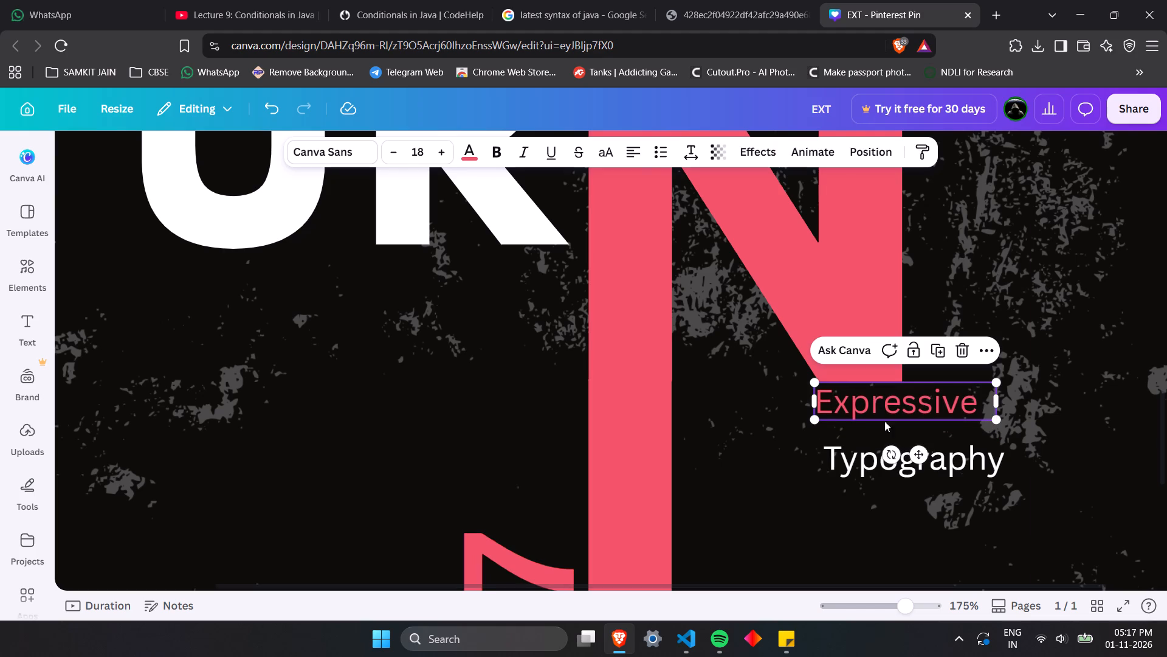
{"action": "left_click", "coordinate": [962, 471]}
{"action": "left_click_drag", "start_coordinate": [958, 459], "coordinate": [946, 457]}
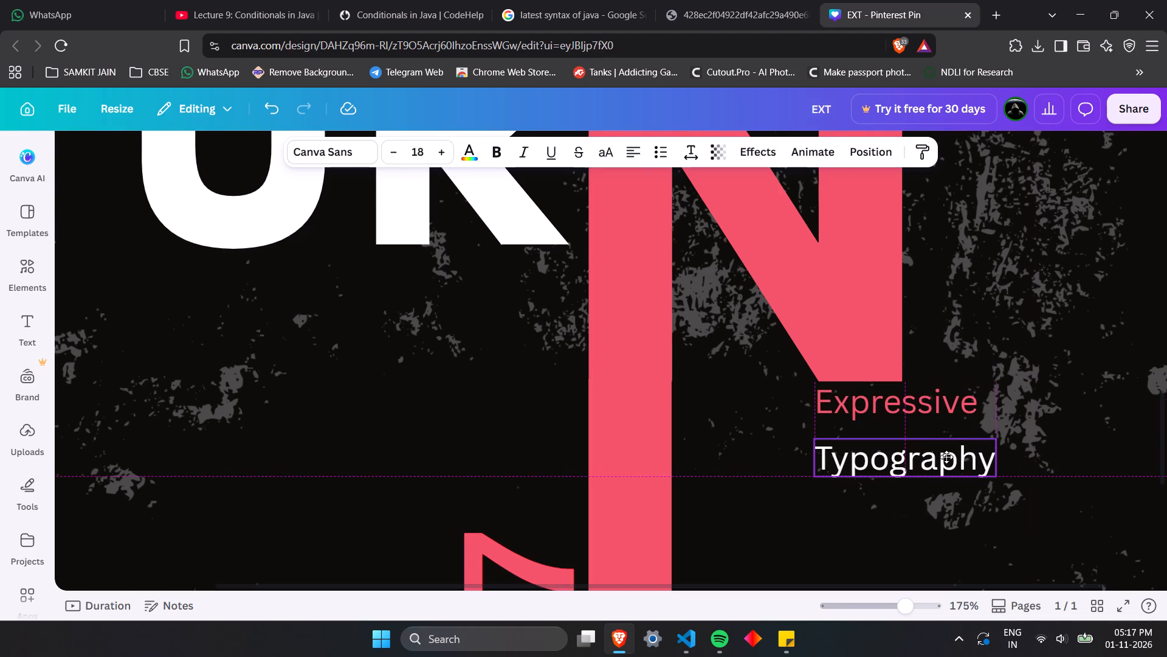
{"action": "left_click_drag", "start_coordinate": [946, 457], "coordinate": [946, 442]}
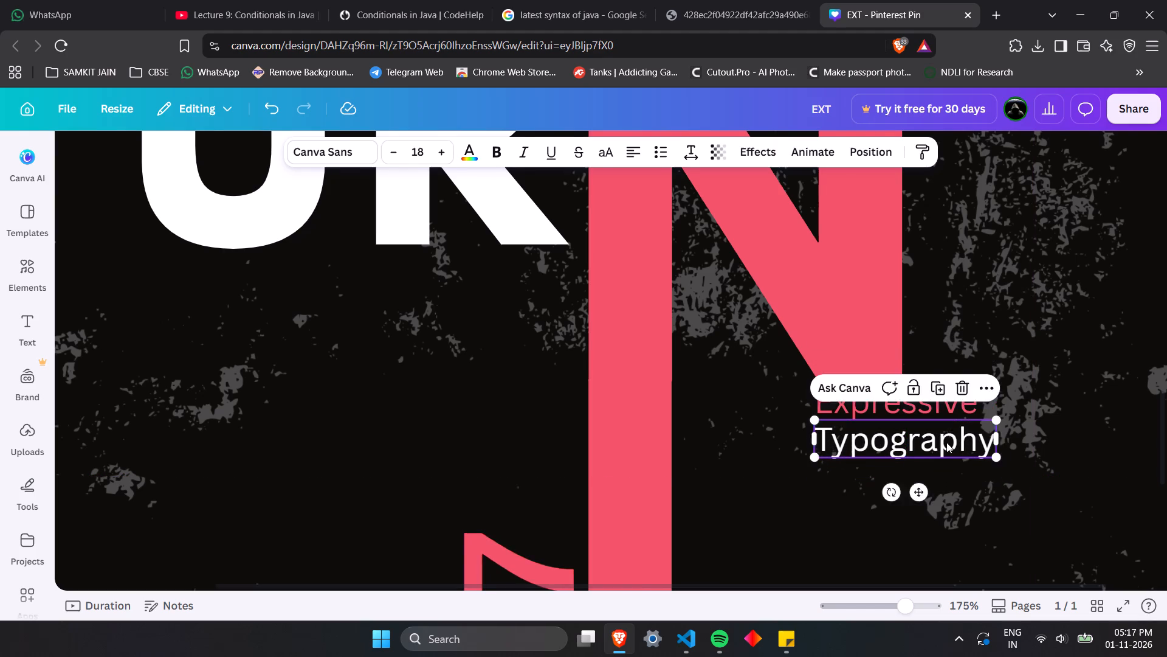
{"action": "left_click", "coordinate": [1011, 366]}
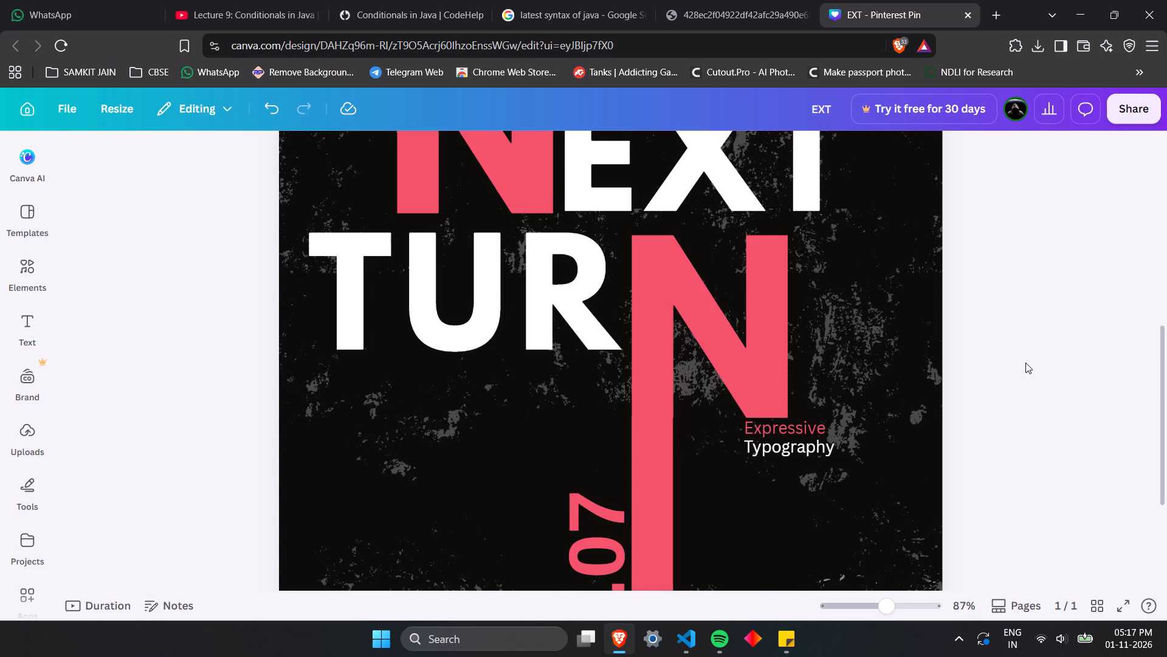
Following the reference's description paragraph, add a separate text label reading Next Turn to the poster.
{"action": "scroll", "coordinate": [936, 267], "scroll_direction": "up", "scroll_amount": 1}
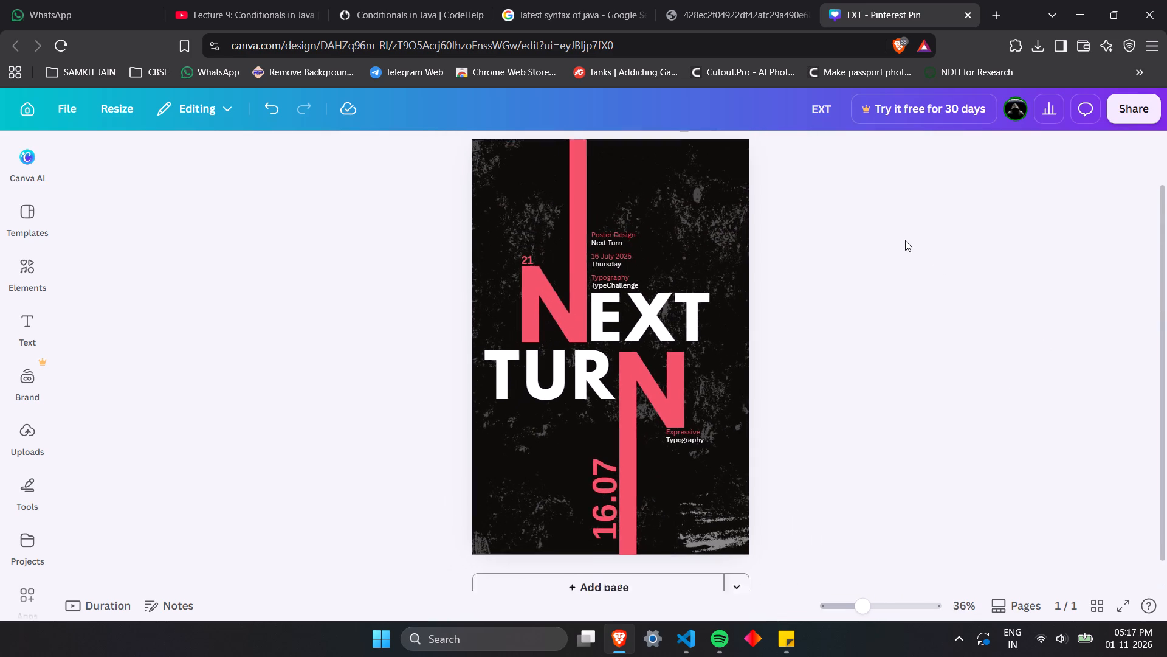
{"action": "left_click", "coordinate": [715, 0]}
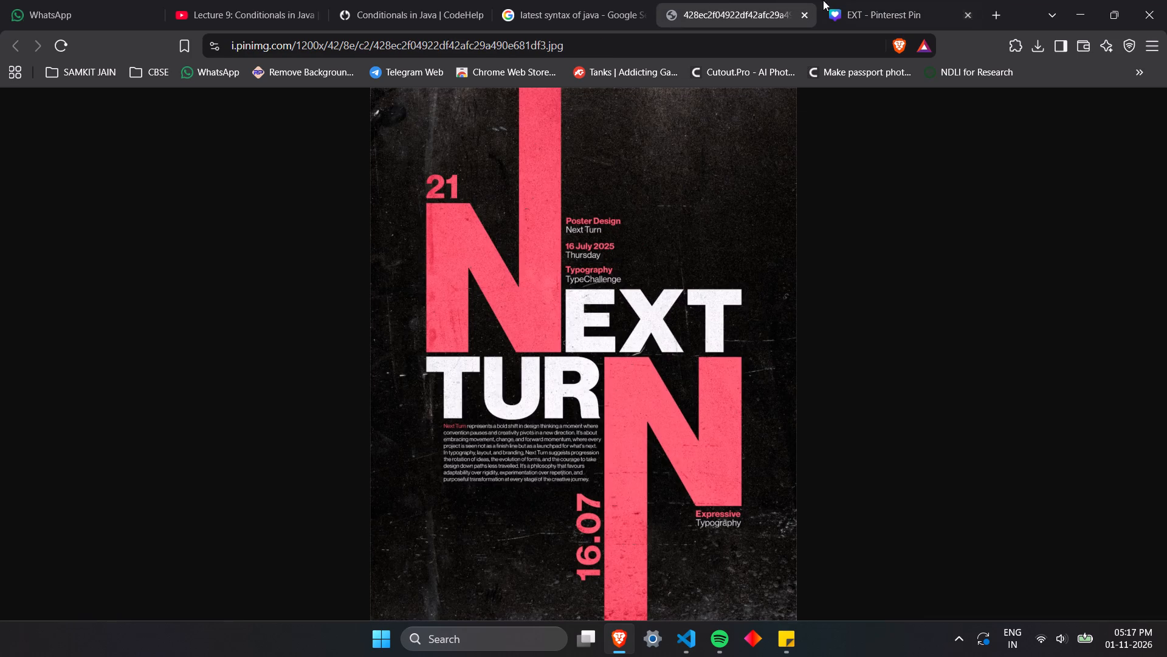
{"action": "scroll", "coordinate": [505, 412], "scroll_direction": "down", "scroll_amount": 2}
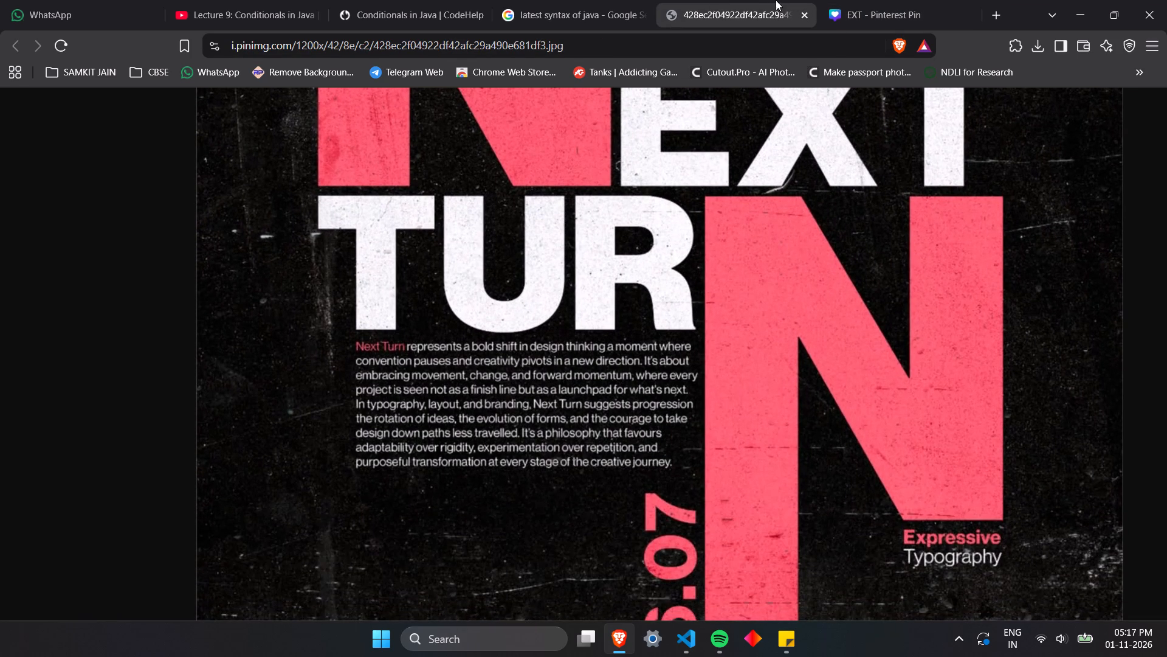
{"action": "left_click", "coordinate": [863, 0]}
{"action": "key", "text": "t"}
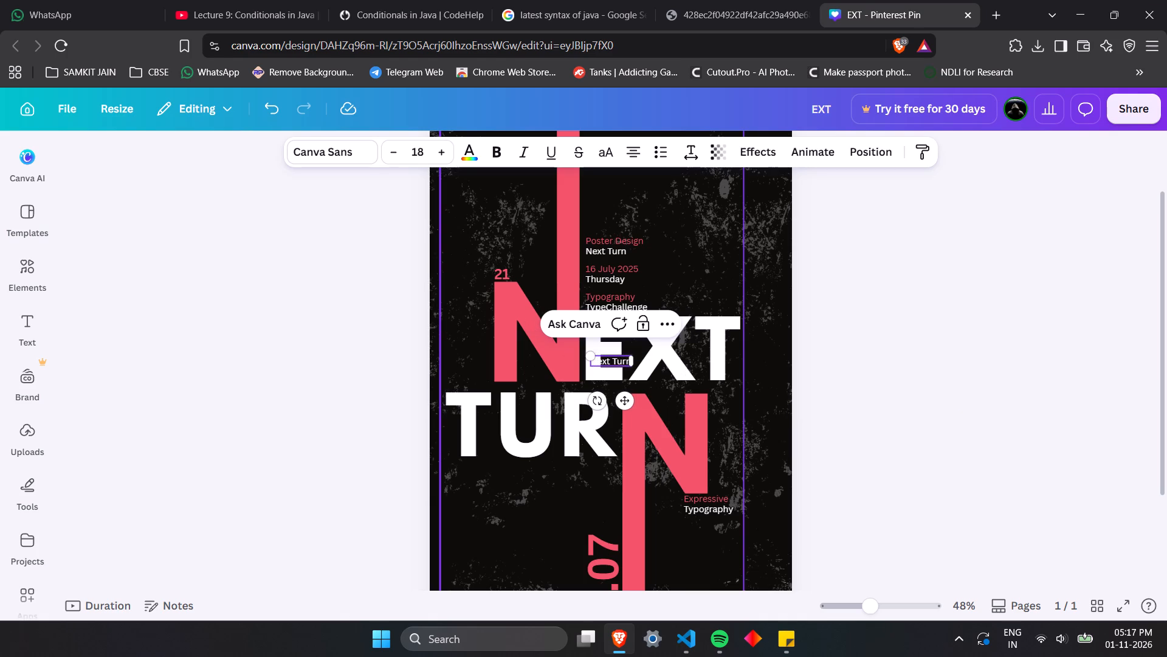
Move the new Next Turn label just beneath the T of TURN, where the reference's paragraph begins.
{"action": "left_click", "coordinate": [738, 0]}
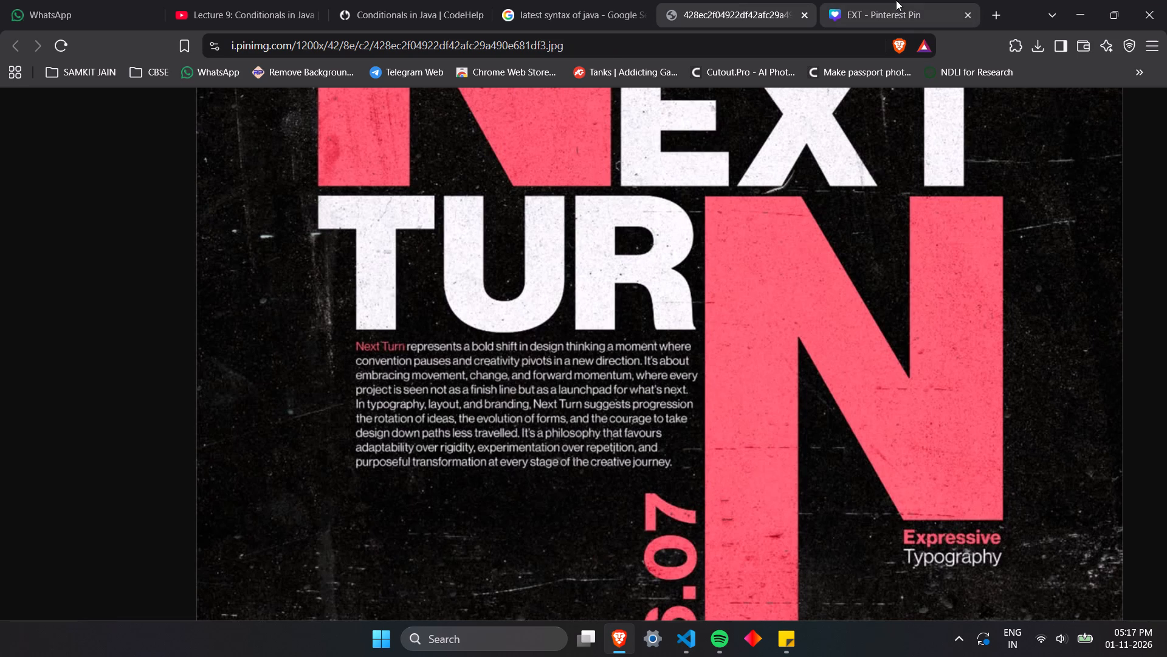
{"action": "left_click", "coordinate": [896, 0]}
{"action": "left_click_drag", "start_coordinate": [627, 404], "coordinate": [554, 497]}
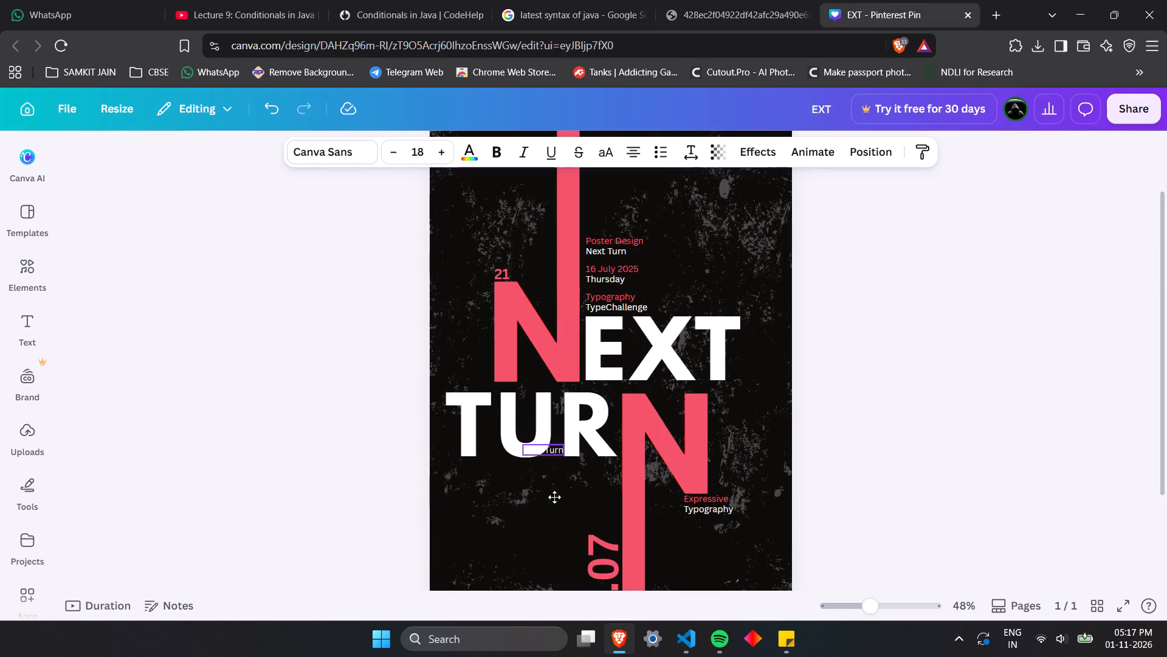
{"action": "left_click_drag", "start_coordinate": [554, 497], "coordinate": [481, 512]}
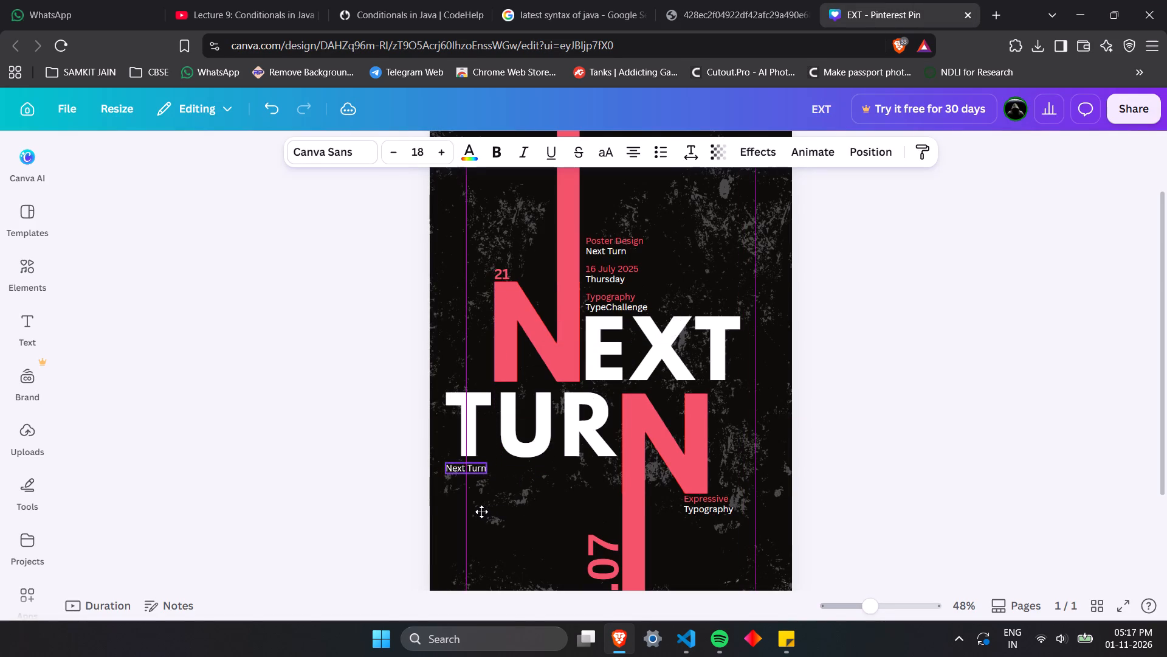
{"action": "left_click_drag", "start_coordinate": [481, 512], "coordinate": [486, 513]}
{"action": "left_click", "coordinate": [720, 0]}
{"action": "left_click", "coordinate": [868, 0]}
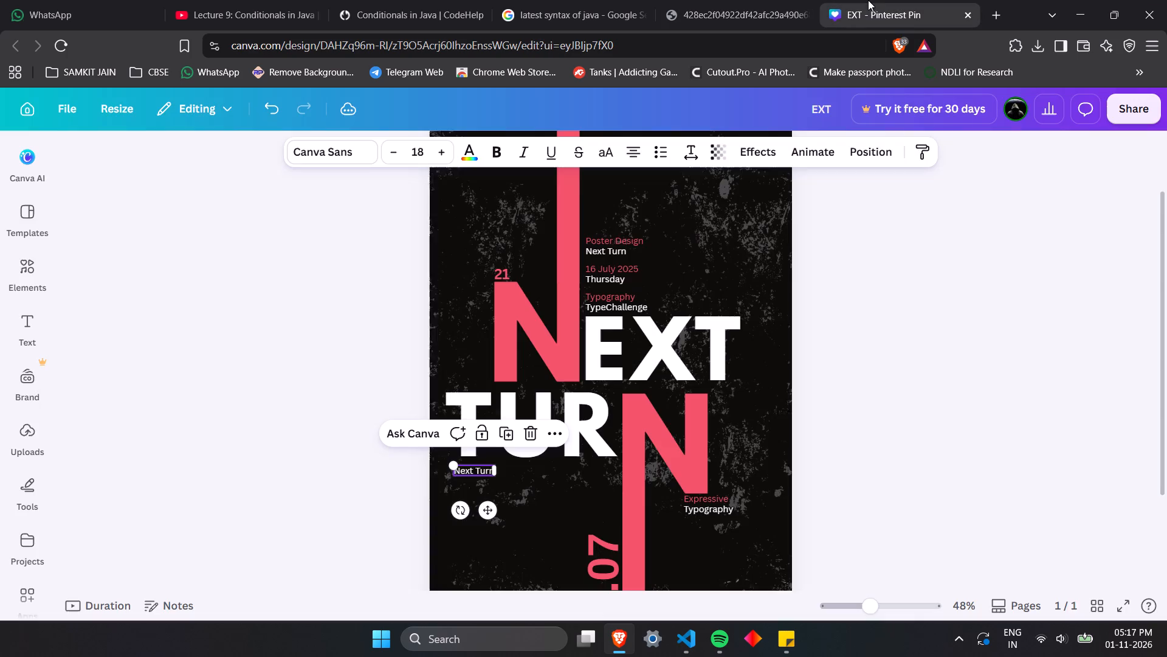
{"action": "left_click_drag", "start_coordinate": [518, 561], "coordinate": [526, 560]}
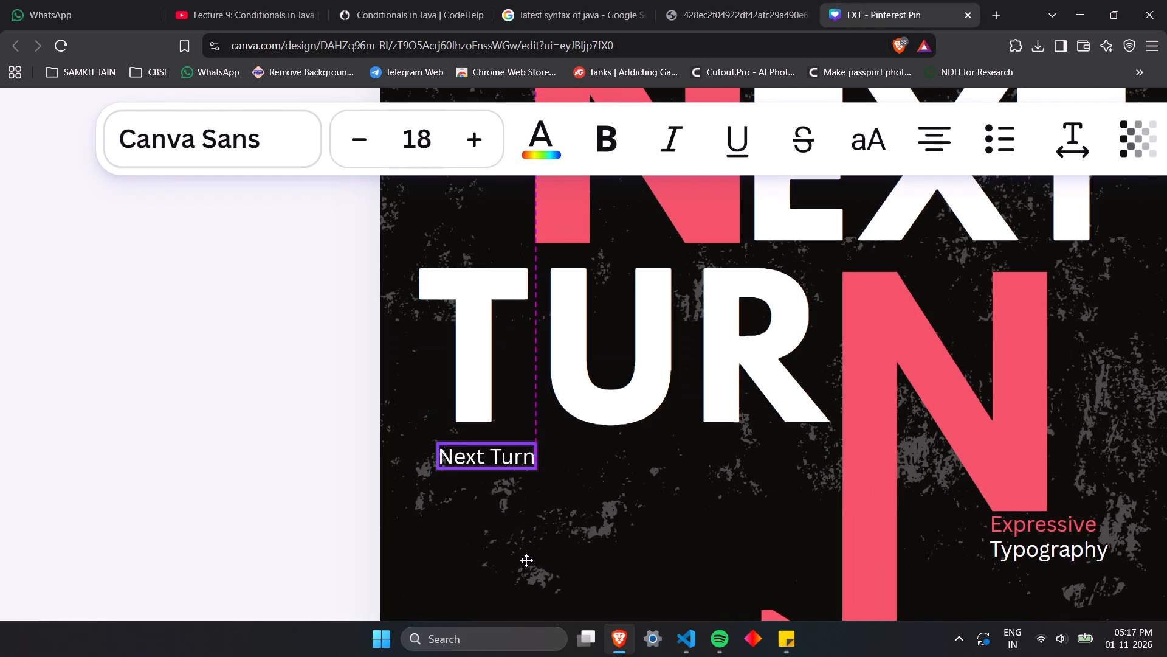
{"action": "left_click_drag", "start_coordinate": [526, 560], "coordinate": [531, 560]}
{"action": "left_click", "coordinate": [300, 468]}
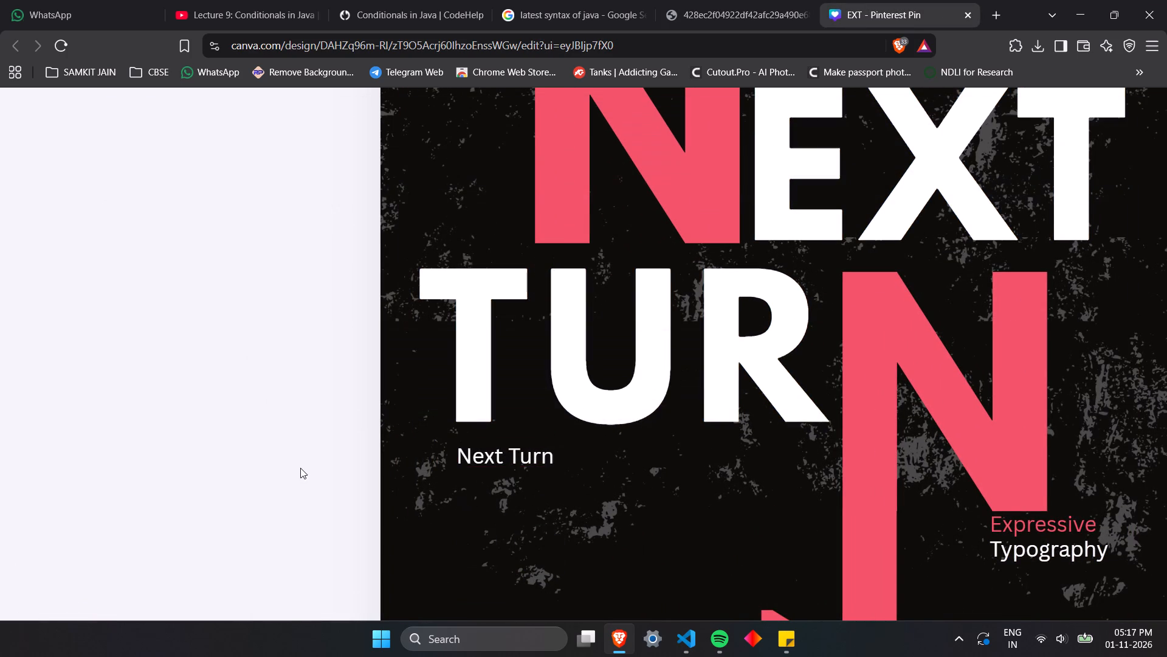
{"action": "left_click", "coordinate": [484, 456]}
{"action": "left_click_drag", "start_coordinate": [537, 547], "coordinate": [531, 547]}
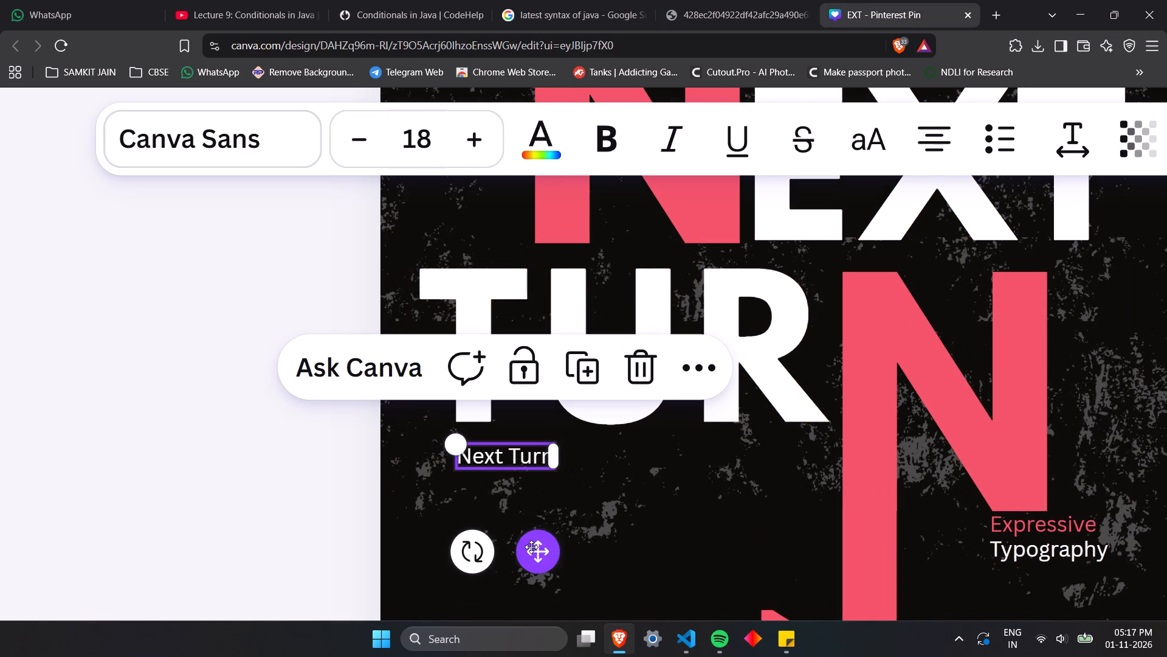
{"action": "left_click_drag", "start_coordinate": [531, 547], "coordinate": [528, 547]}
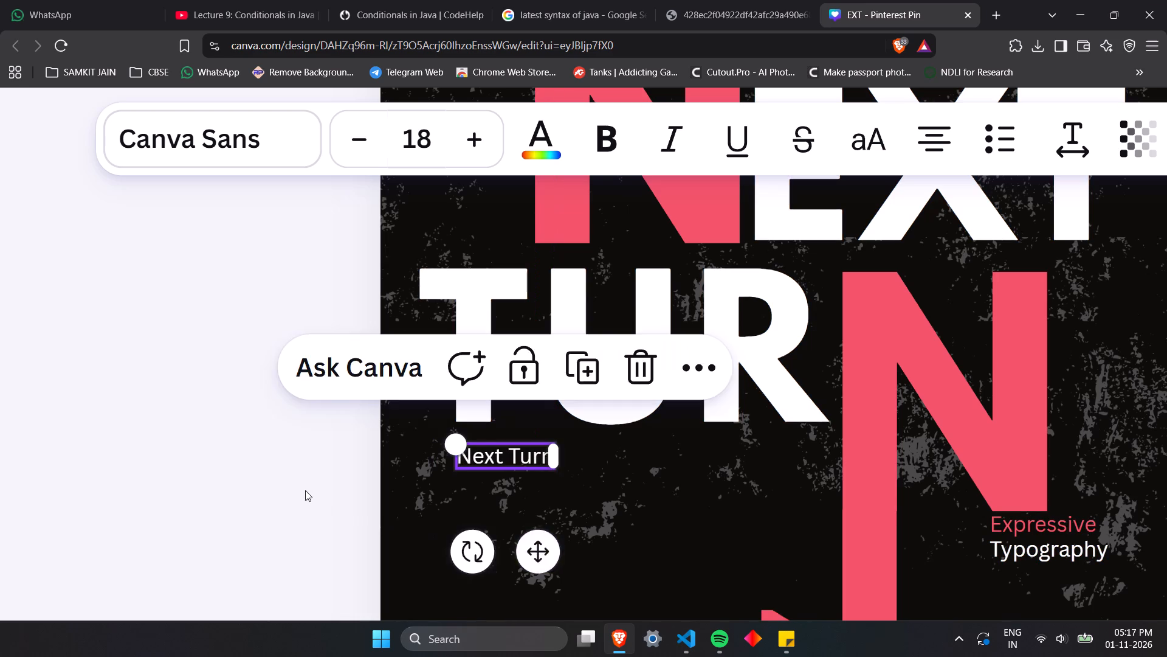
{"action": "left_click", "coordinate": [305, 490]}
Capture the reference poster's description paragraph with the screen text extractor and paste it into a new text box on the Canva poster.
{"action": "double_click", "coordinate": [800, 0]}
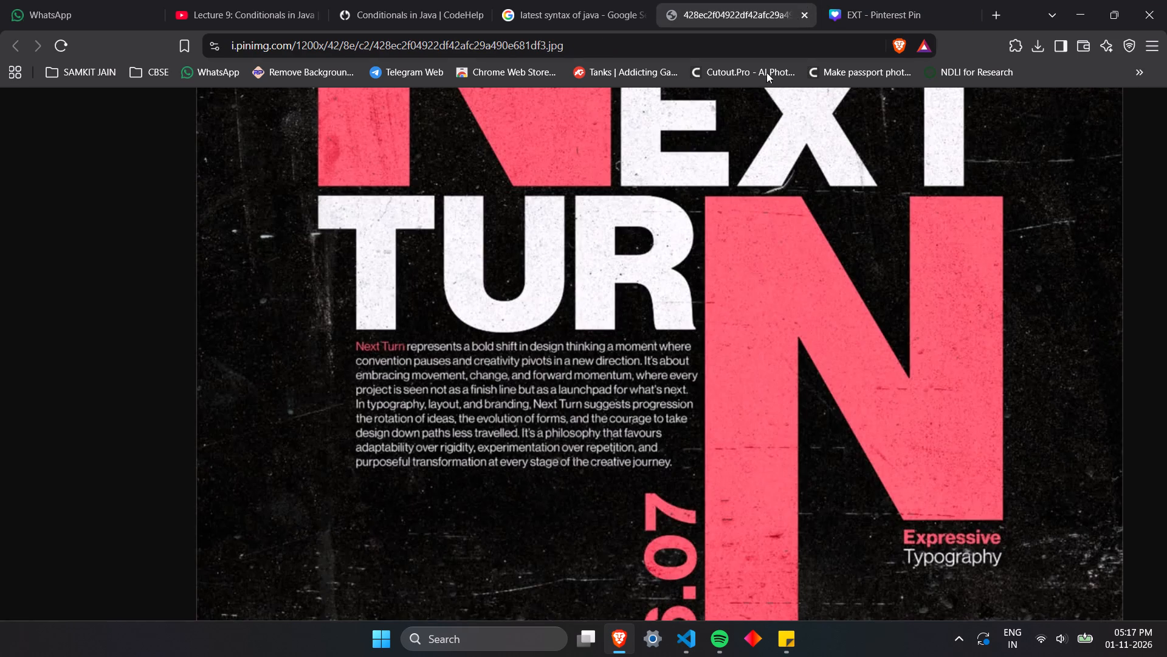
{"action": "key", "text": "shift+super+t"}
{"action": "left_click_drag", "start_coordinate": [348, 335], "coordinate": [457, 440]}
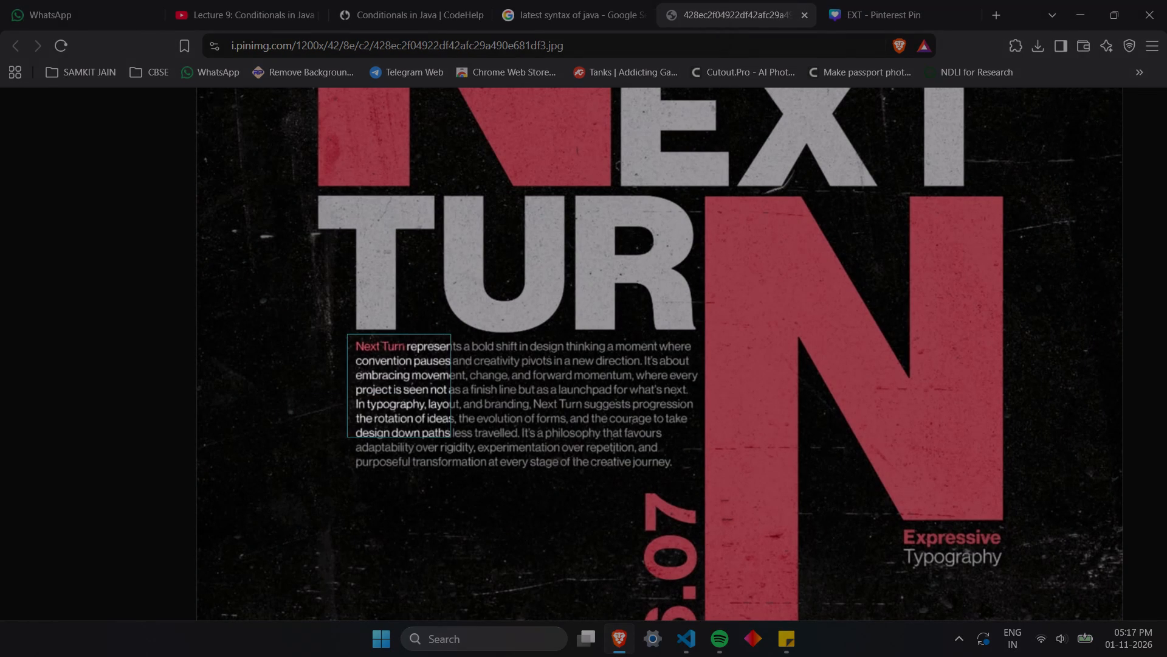
{"action": "left_click_drag", "start_coordinate": [457, 440], "coordinate": [701, 490]}
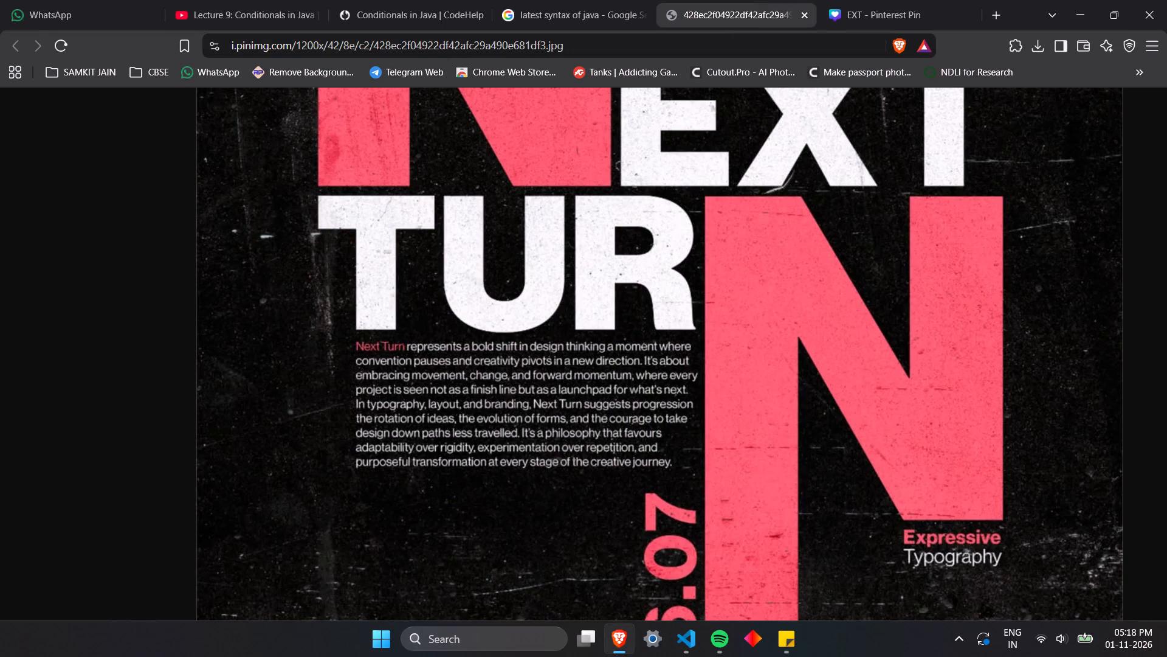
{"action": "left_click", "coordinate": [884, 0]}
{"action": "key", "text": "t"}
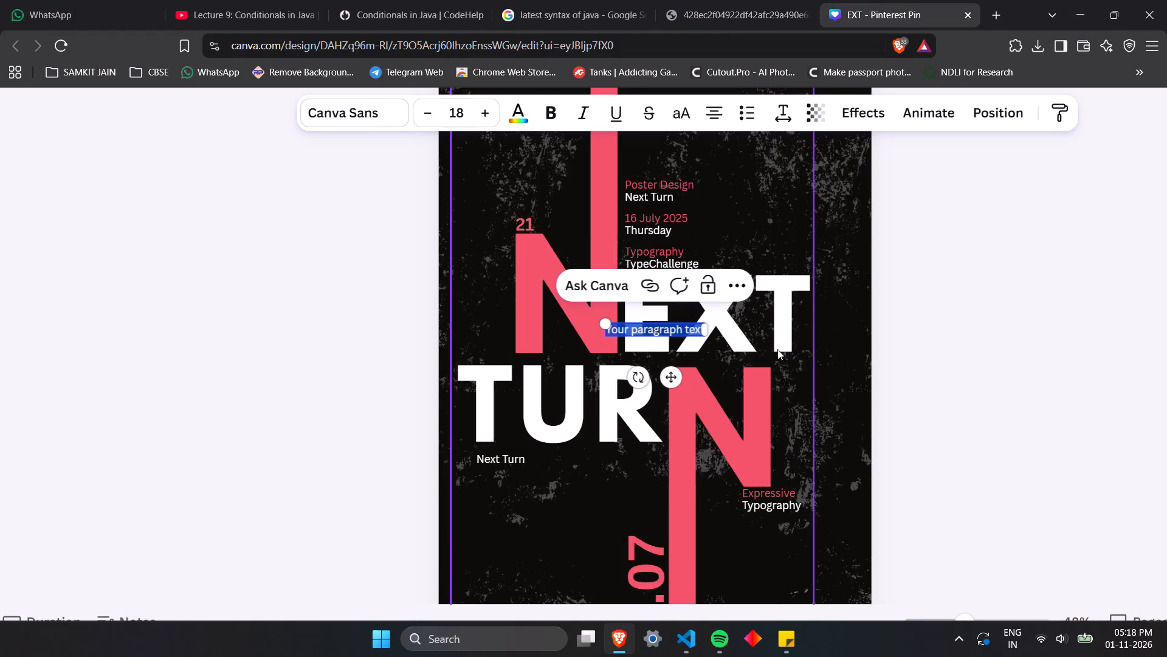
{"action": "key", "text": "ctrl+v"}
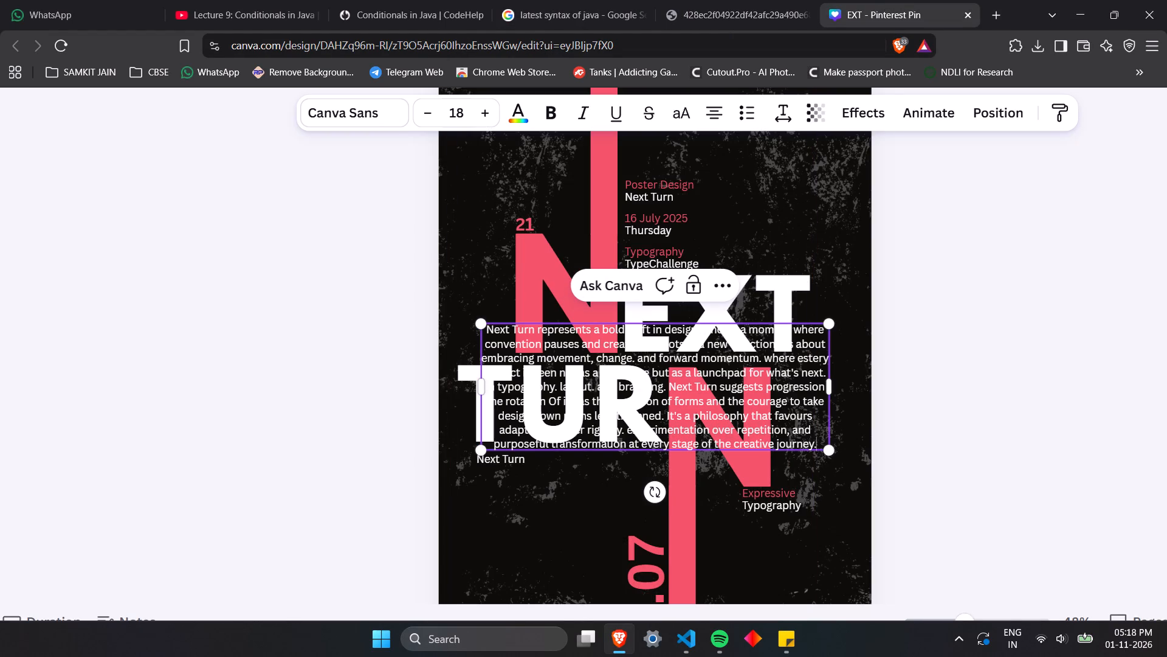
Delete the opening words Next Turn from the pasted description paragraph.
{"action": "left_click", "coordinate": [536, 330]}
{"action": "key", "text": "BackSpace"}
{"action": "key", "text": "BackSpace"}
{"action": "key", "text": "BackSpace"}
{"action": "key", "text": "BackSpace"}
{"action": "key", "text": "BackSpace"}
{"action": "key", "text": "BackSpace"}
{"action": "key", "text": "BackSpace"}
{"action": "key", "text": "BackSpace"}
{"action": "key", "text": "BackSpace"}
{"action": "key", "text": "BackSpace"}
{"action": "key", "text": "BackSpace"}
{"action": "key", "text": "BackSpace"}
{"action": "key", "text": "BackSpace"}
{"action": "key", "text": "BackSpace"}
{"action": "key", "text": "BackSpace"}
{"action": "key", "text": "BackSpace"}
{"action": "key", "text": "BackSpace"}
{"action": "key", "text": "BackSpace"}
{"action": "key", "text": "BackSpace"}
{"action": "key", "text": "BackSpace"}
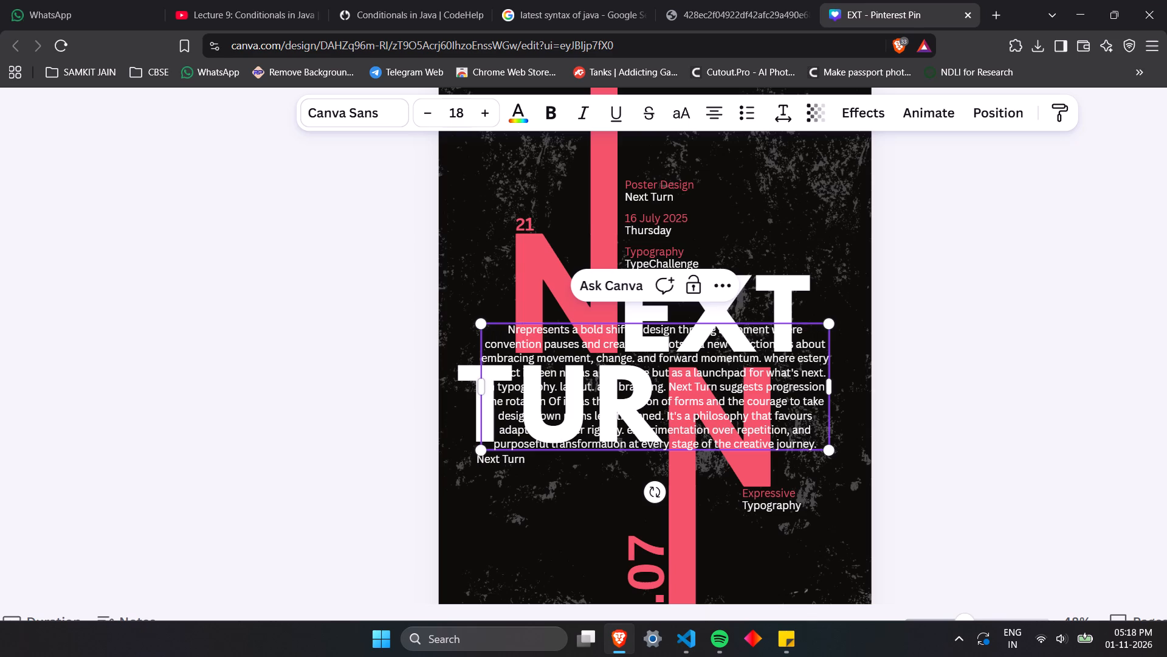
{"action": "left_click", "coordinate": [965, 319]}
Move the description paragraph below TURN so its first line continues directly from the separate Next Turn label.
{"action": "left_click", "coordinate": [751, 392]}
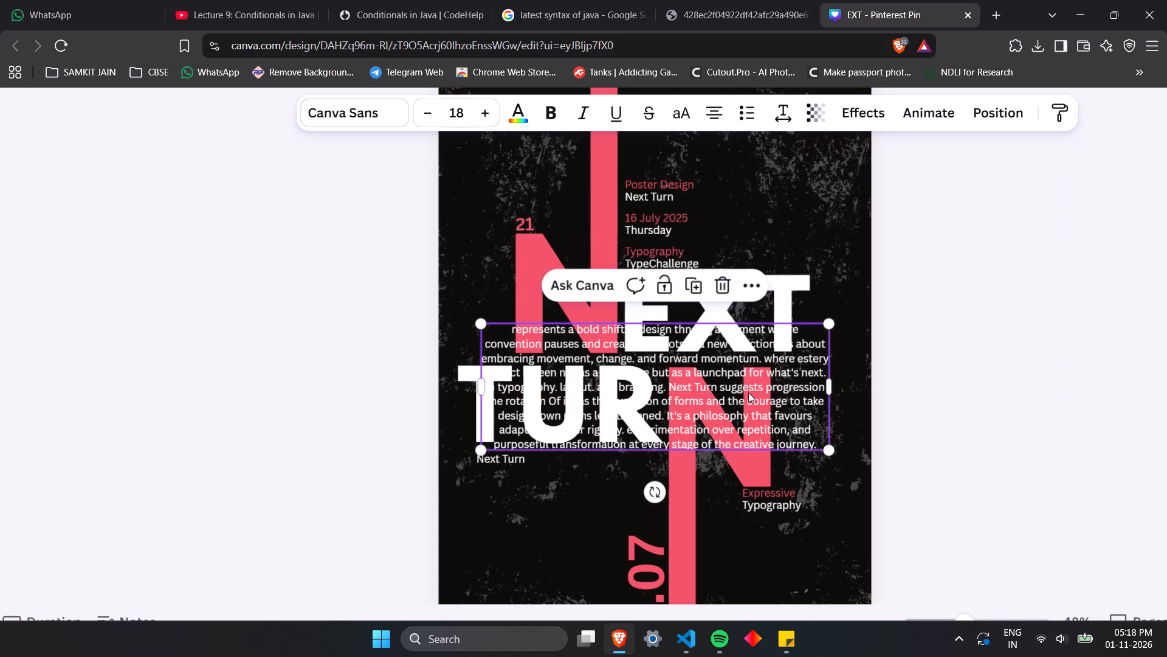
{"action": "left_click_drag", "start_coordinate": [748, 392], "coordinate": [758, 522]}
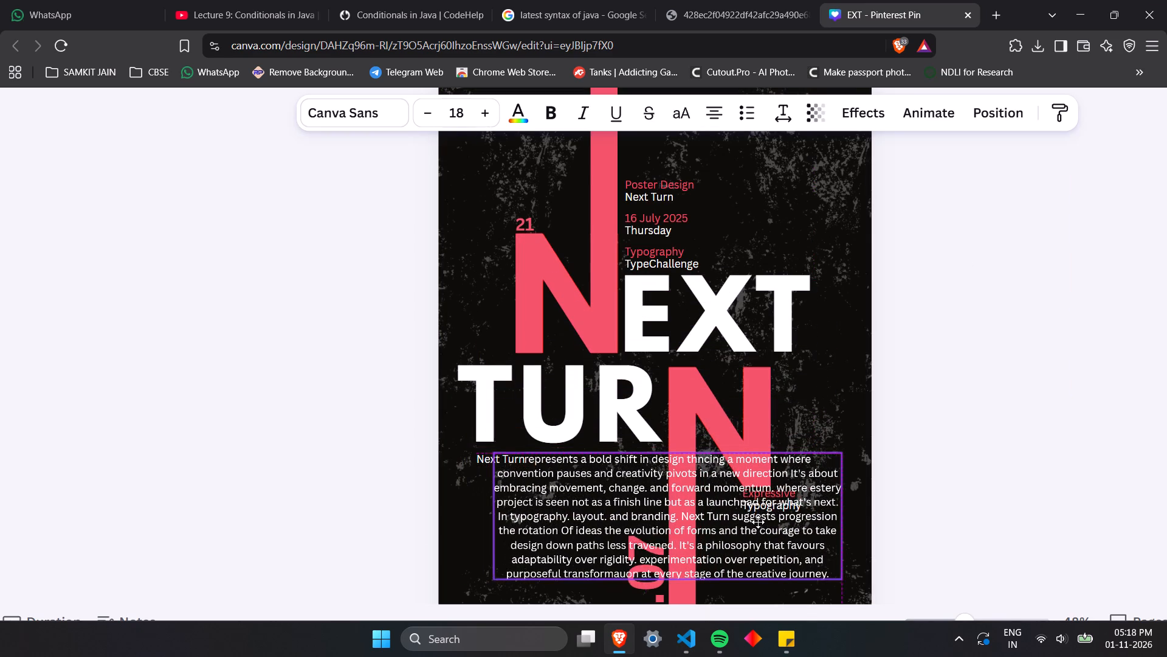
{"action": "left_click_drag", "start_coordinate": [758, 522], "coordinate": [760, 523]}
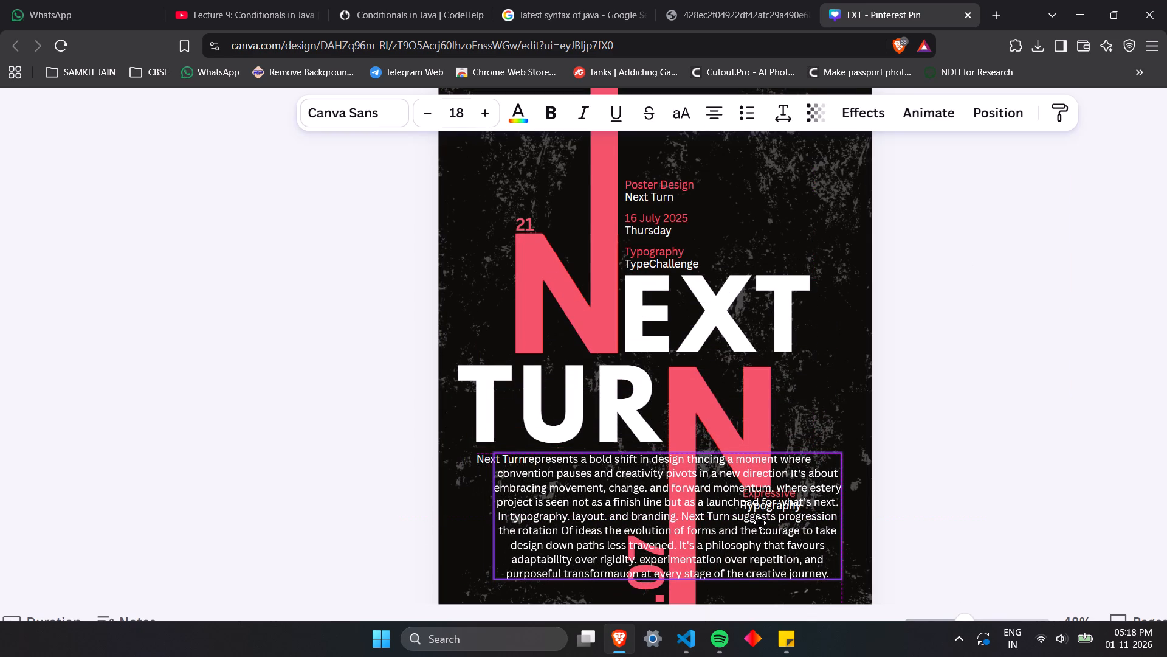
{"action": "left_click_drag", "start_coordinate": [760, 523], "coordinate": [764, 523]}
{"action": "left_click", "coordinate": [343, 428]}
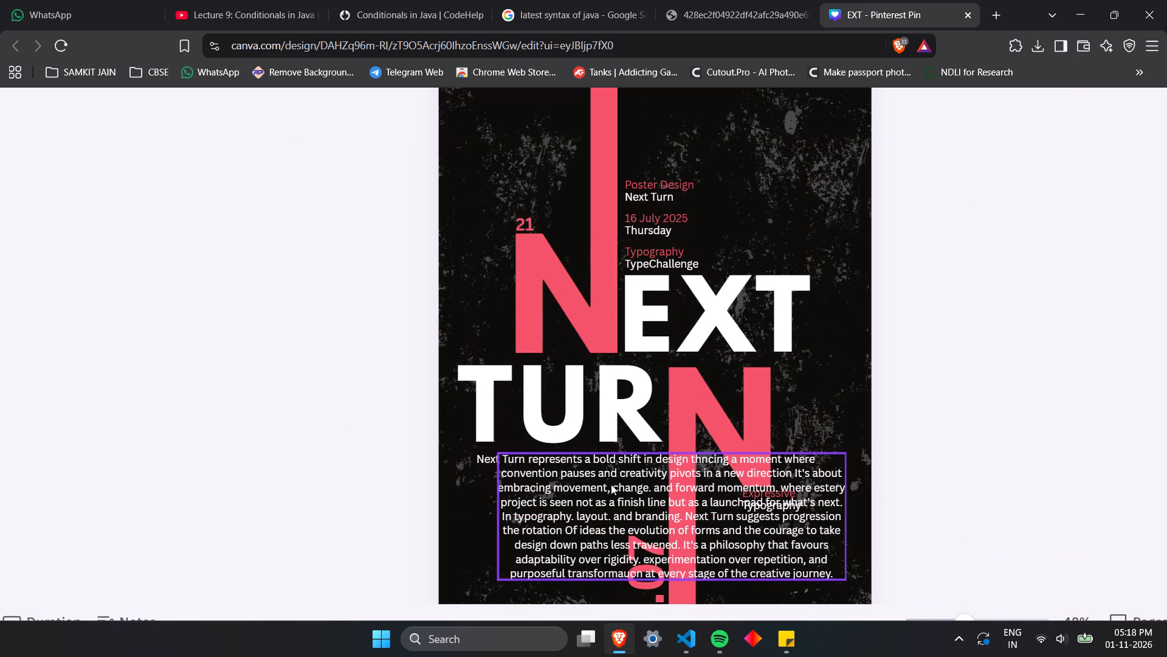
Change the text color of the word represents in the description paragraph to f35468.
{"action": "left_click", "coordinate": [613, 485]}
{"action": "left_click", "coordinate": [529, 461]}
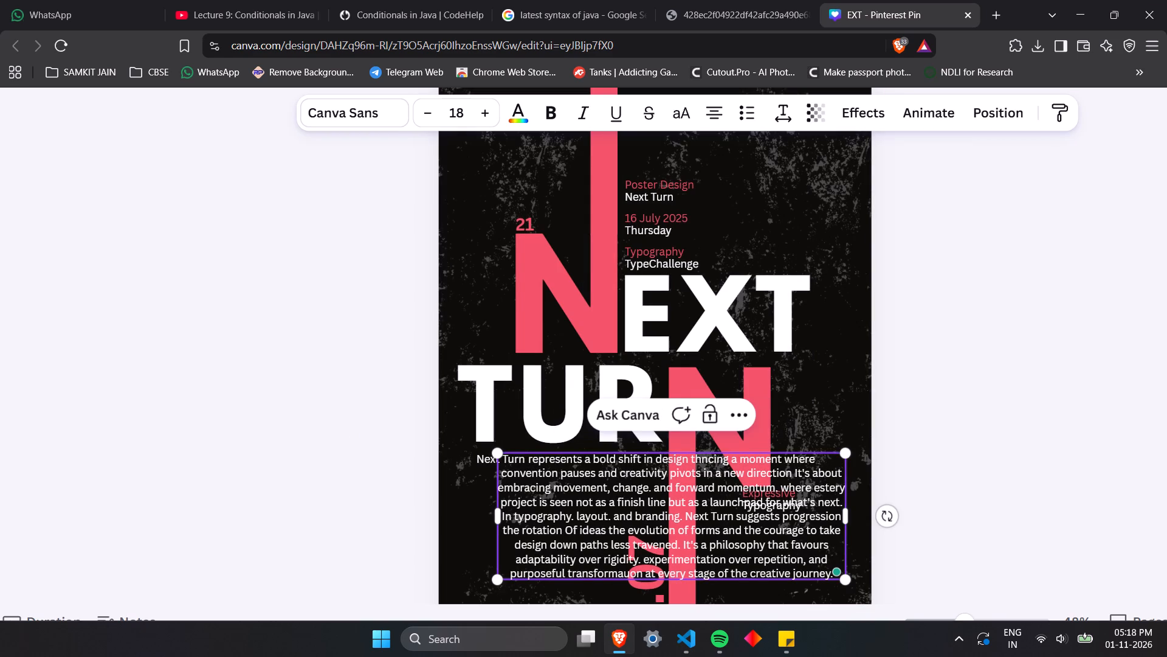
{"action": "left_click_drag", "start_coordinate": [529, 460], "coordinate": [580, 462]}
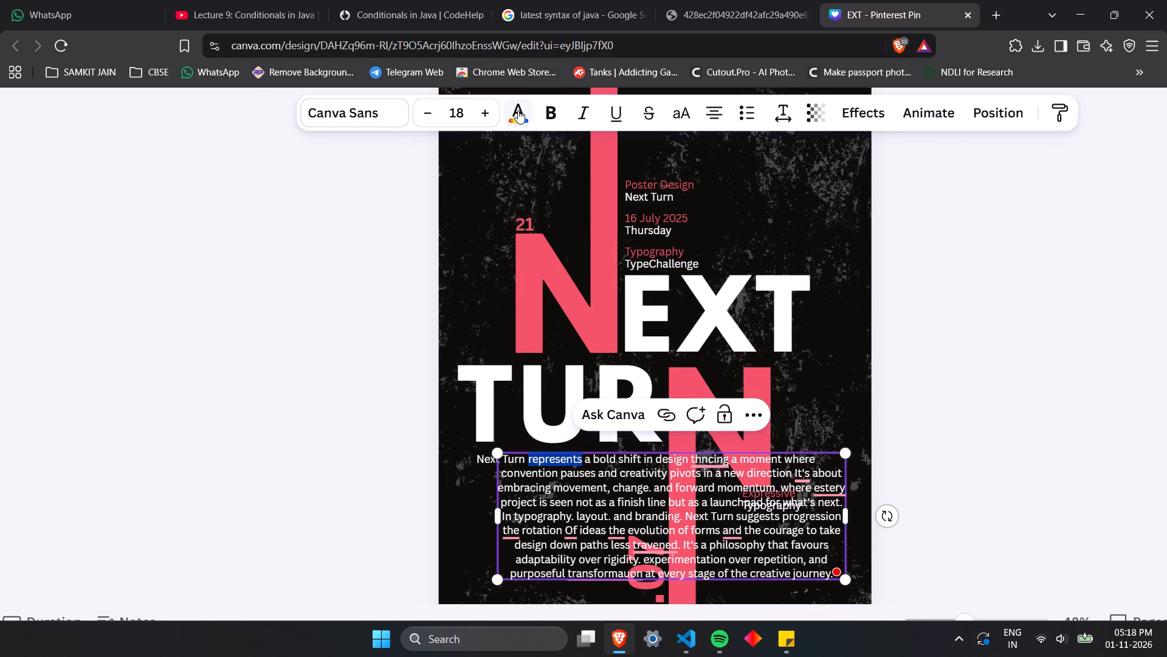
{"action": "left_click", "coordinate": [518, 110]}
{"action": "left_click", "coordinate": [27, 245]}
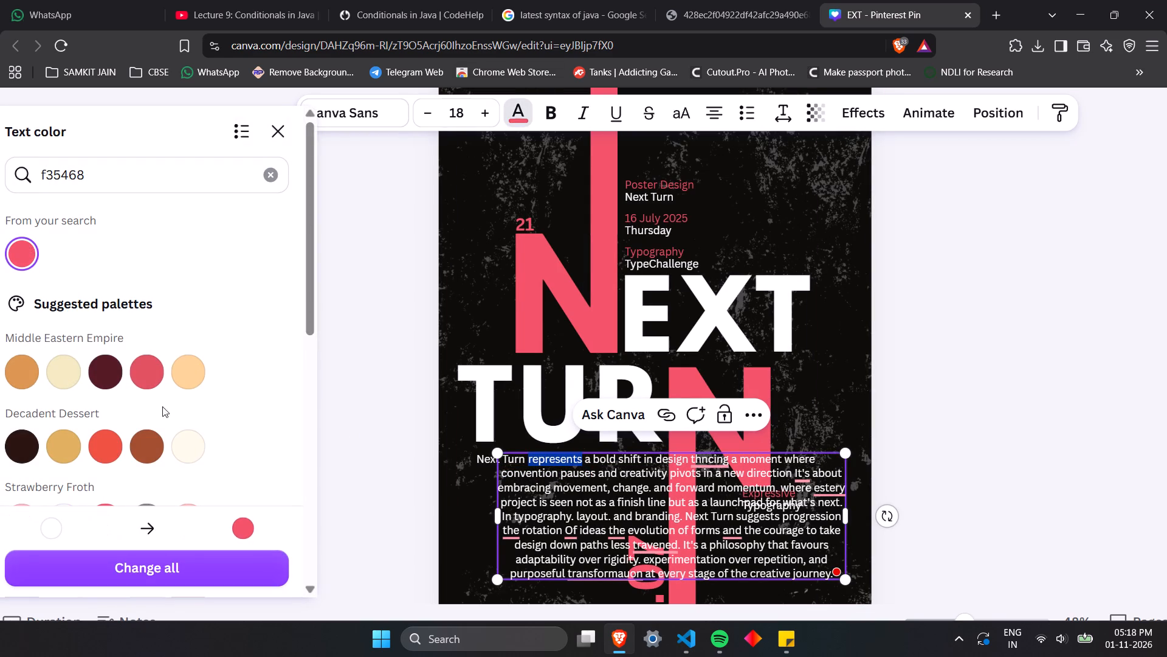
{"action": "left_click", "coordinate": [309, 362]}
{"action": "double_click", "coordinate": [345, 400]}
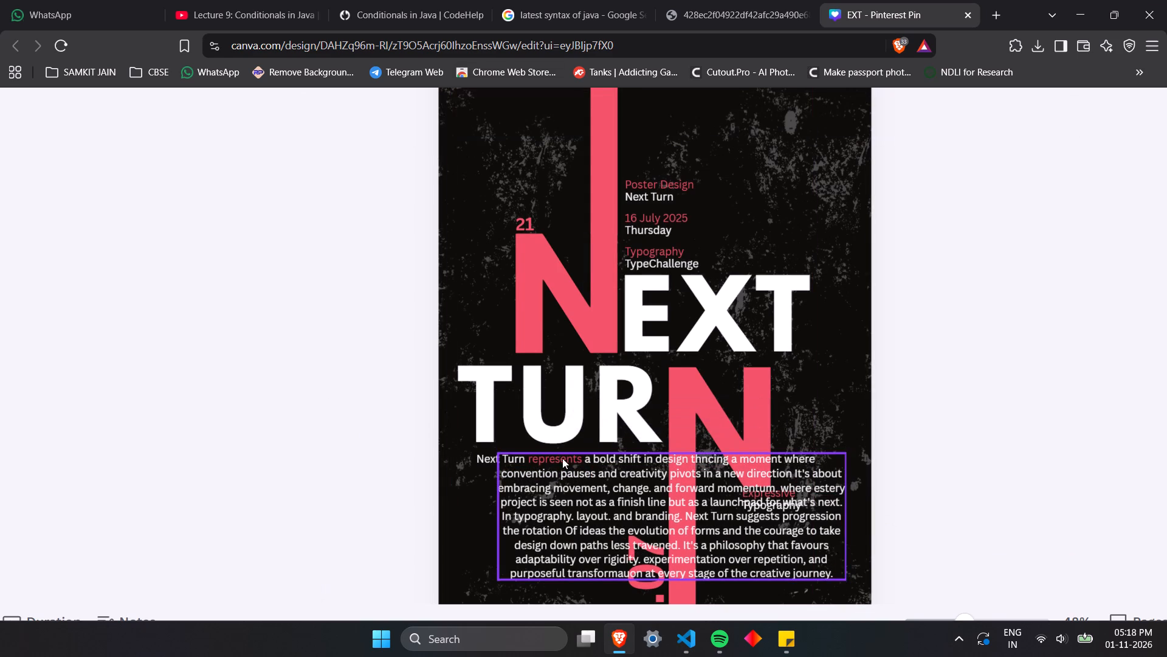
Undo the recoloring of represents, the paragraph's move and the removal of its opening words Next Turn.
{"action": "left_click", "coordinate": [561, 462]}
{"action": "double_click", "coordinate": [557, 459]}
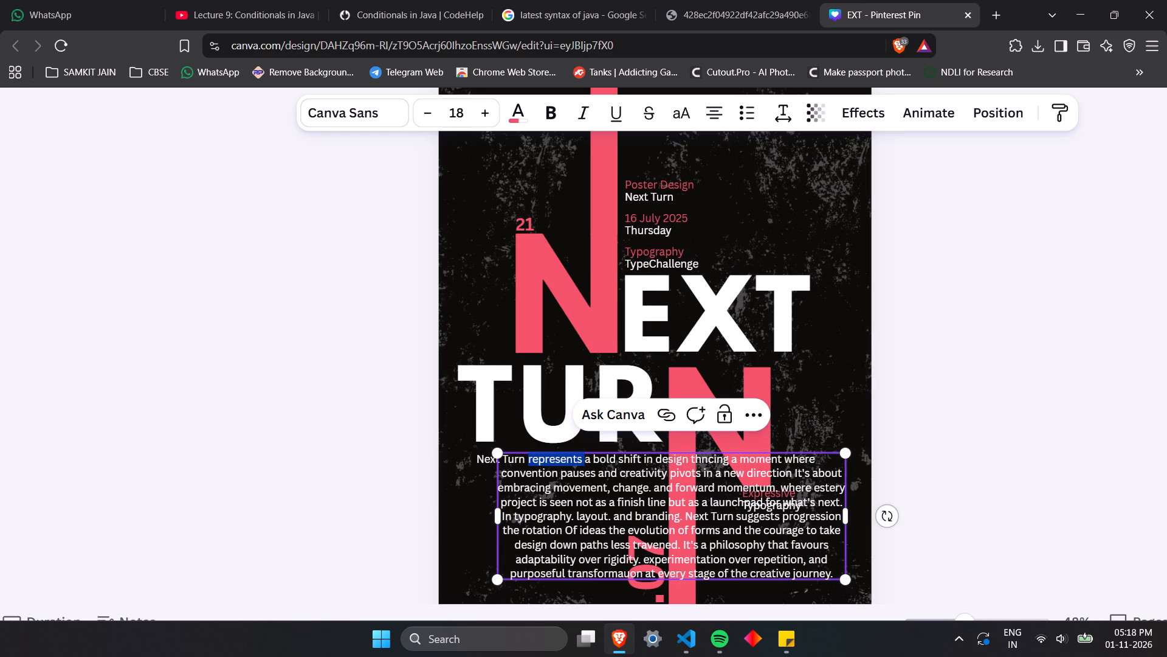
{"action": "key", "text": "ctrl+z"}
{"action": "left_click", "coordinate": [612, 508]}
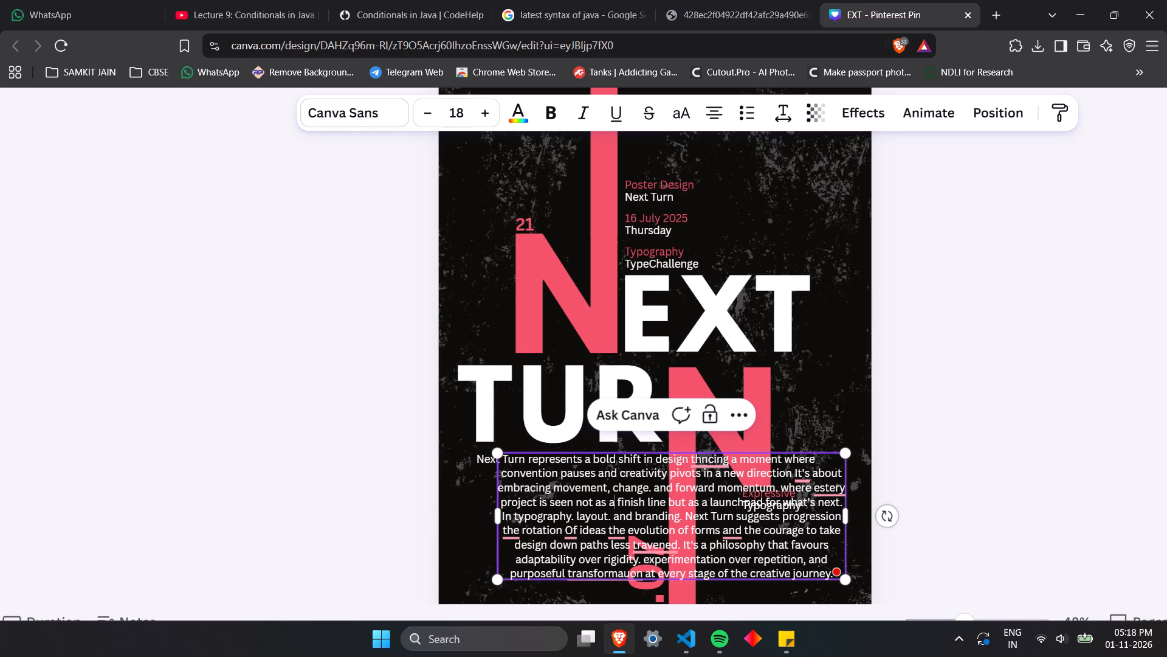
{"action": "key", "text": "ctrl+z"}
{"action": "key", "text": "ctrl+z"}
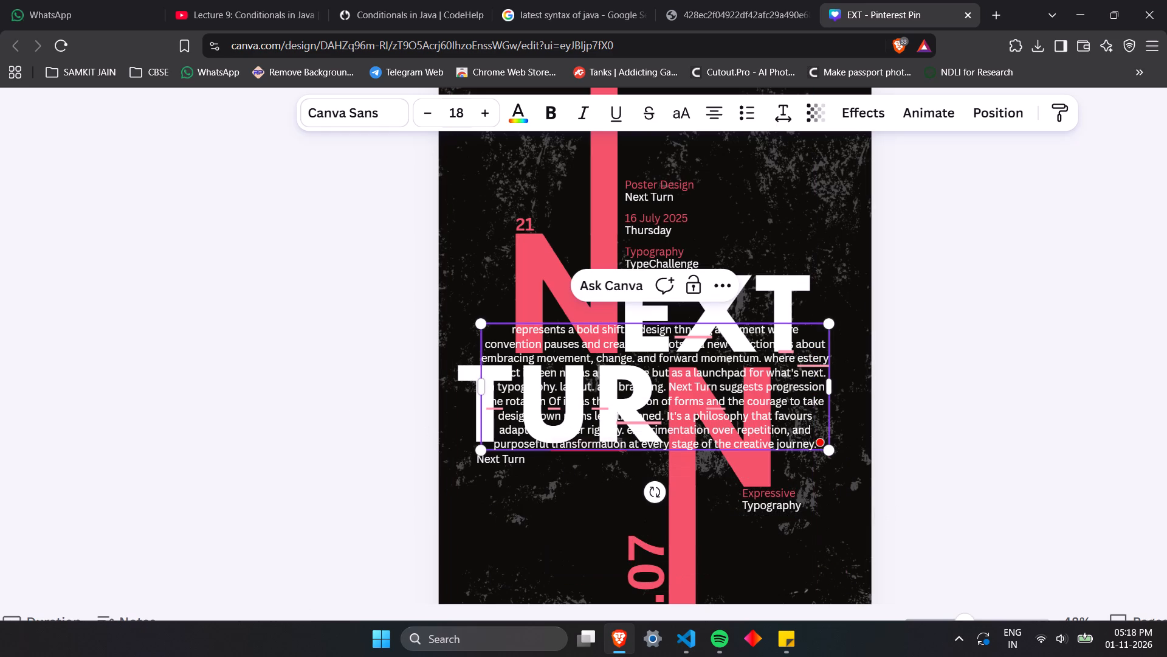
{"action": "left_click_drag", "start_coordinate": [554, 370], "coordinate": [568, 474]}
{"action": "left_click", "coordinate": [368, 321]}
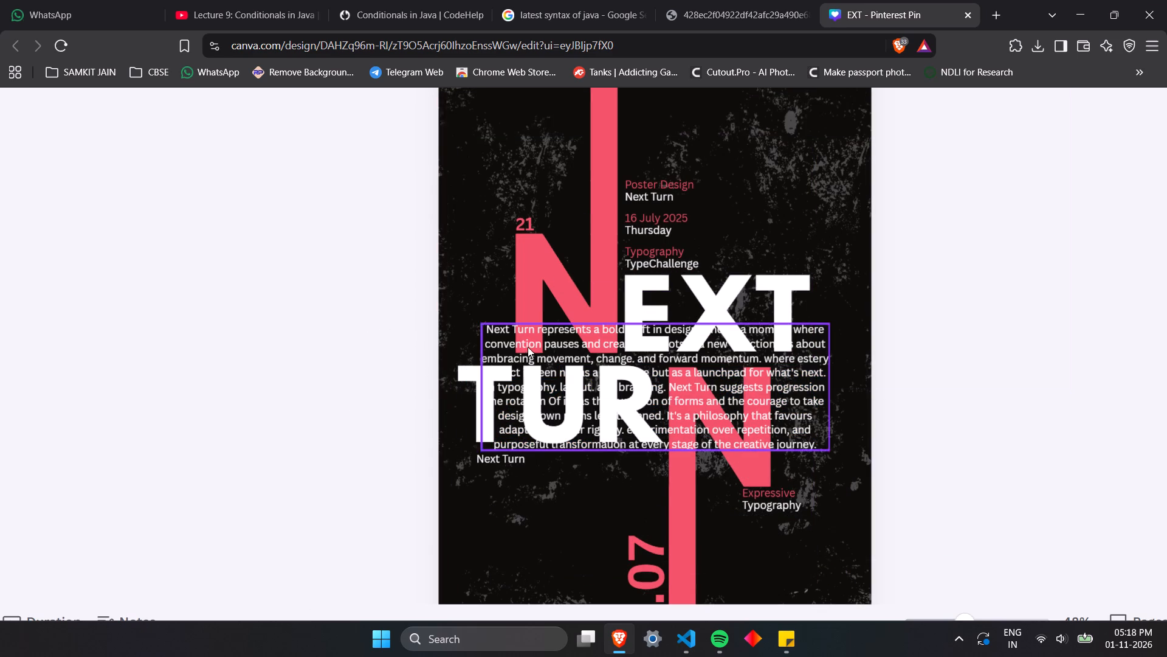
Move the description paragraph down below TURN, clear of the large title lettering.
{"action": "left_click", "coordinate": [532, 347]}
{"action": "left_click_drag", "start_coordinate": [577, 353], "coordinate": [587, 509]}
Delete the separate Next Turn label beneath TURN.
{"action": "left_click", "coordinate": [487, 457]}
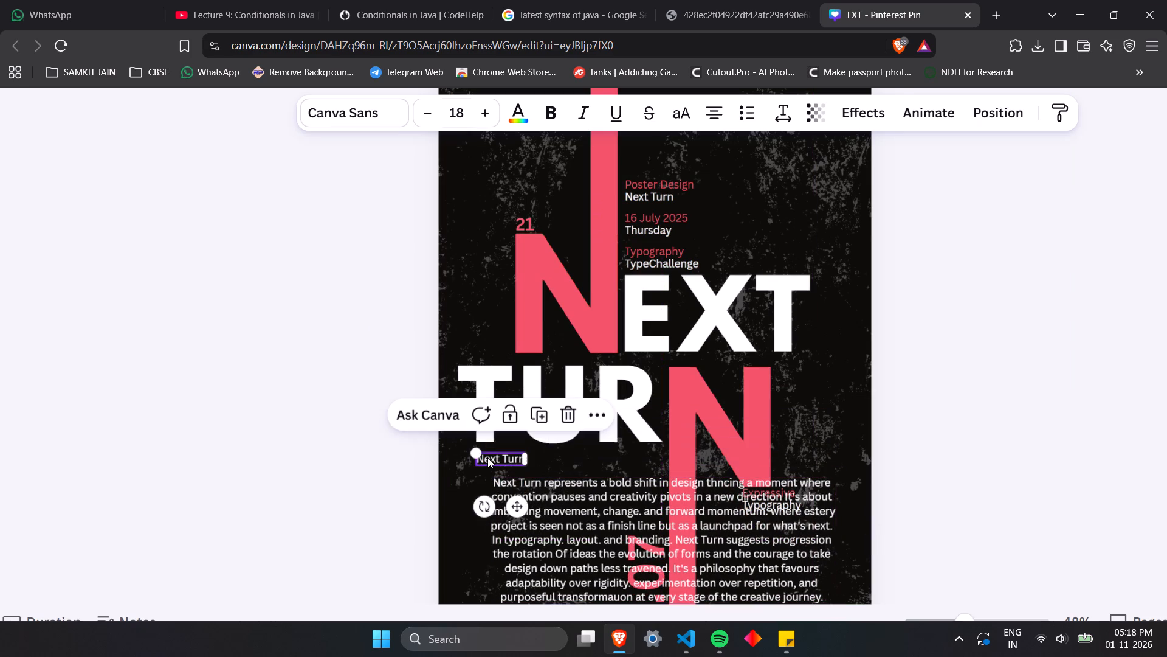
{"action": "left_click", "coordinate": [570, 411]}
Left-align the text of the description paragraph beneath TURN, following the reference poster.
{"action": "scroll", "coordinate": [515, 434], "scroll_direction": "down", "scroll_amount": 2}
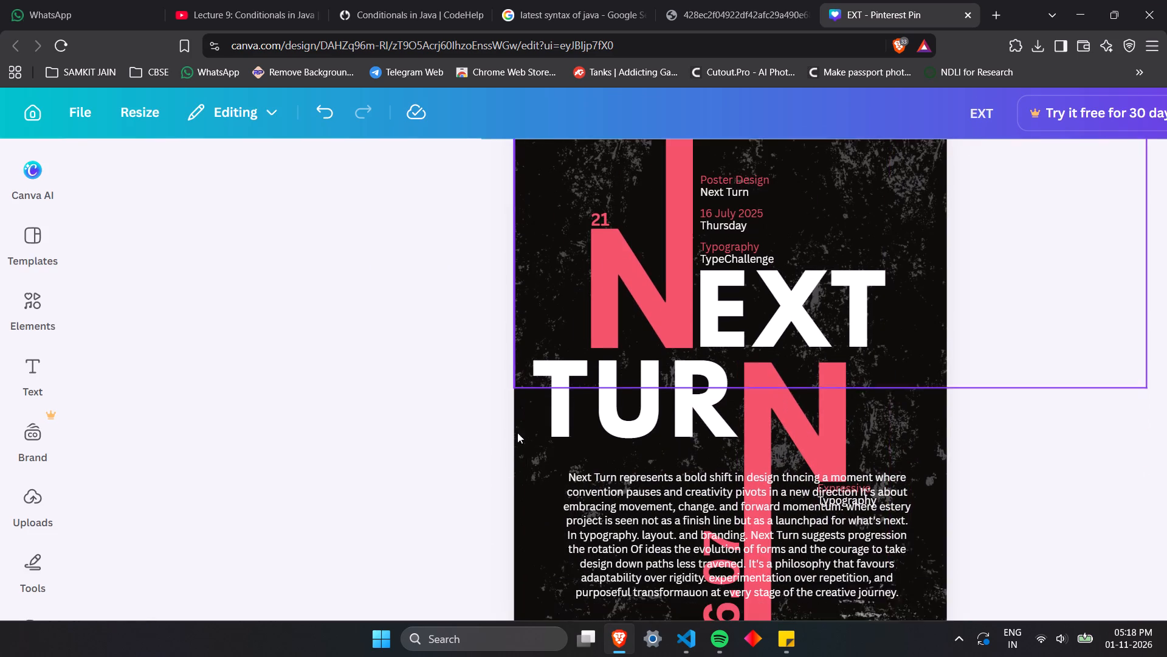
{"action": "scroll", "coordinate": [517, 433], "scroll_direction": "down", "scroll_amount": 3}
{"action": "left_click", "coordinate": [686, 450]}
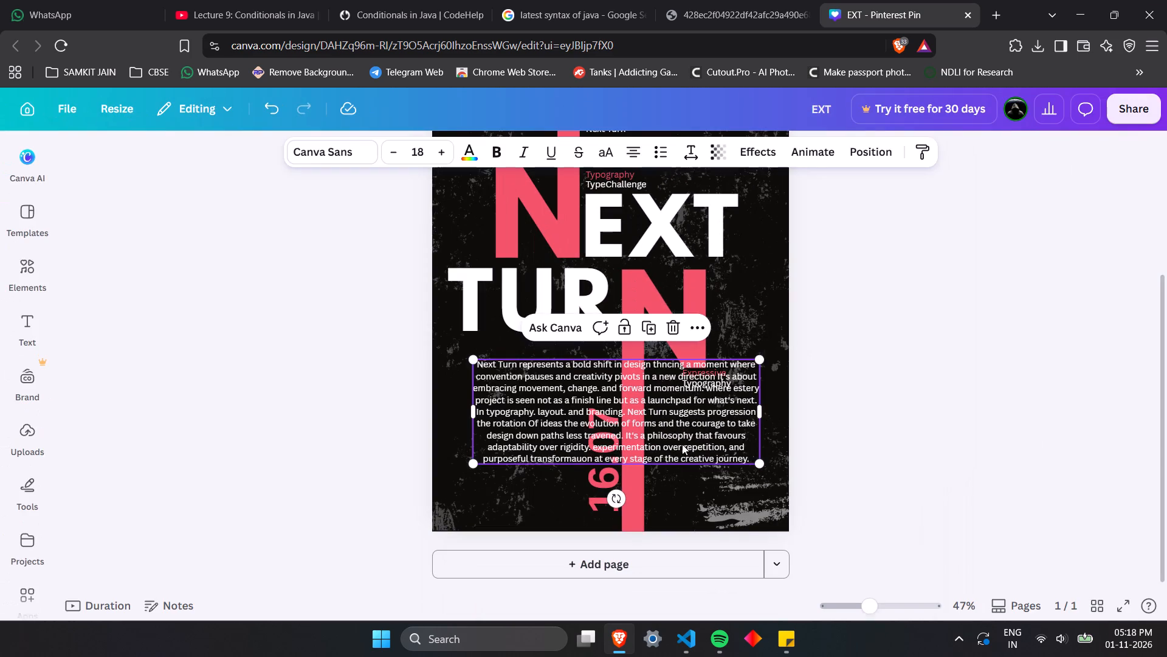
{"action": "left_click", "coordinate": [765, 0]}
{"action": "left_click", "coordinate": [855, 0]}
{"action": "left_click", "coordinate": [633, 150]}
Move the description paragraph slightly up and to the left, closer beneath TURN.
{"action": "left_click_drag", "start_coordinate": [723, 409], "coordinate": [710, 408]}
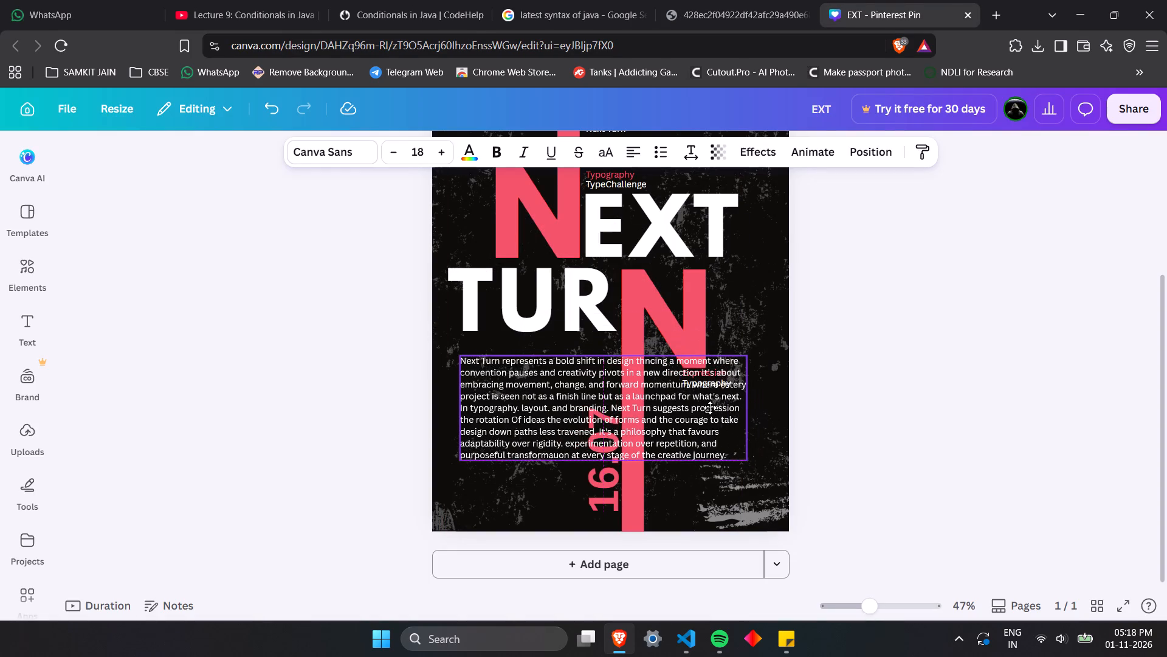
{"action": "left_click_drag", "start_coordinate": [710, 408], "coordinate": [710, 391]}
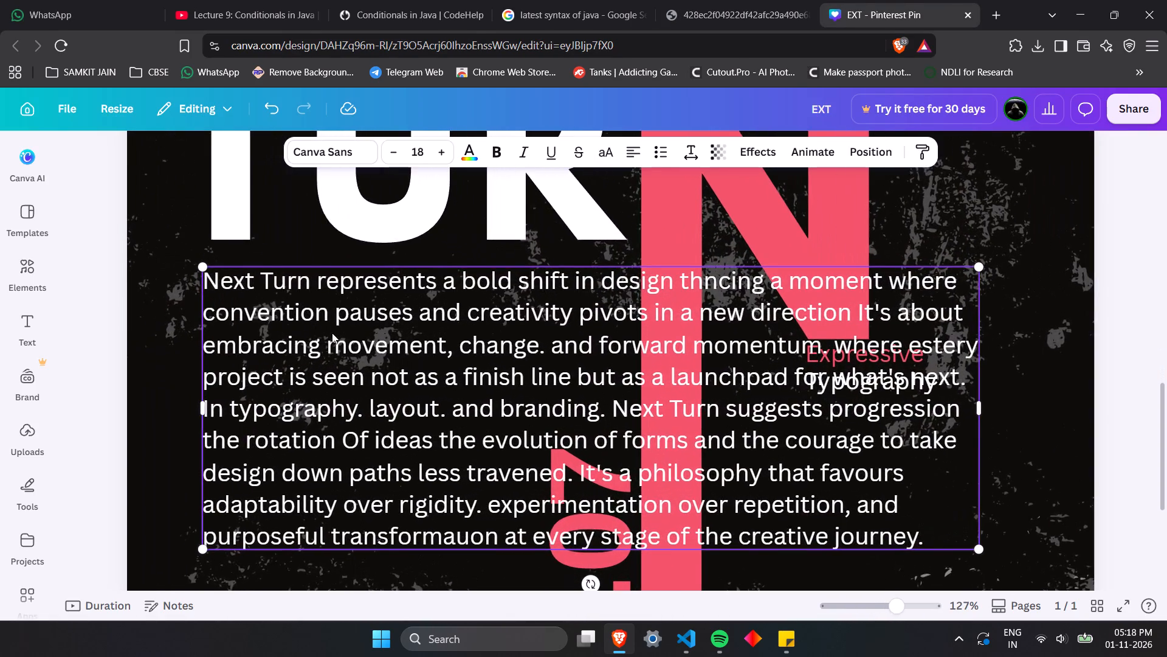
Change the text color of the opening words Next Turn in the description paragraph to f35468.
{"action": "scroll", "coordinate": [318, 330], "scroll_direction": "up", "scroll_amount": 1}
{"action": "left_click", "coordinate": [280, 389]}
{"action": "left_click_drag", "start_coordinate": [308, 383], "coordinate": [213, 383]}
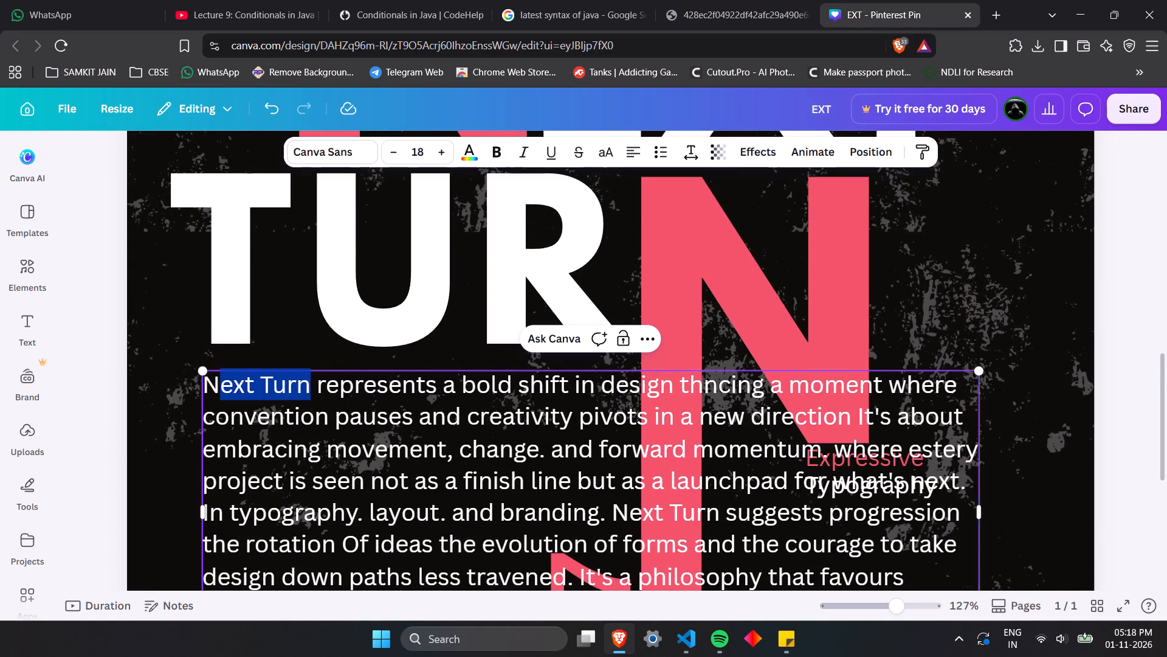
{"action": "left_click_drag", "start_coordinate": [213, 383], "coordinate": [208, 381]}
{"action": "left_click", "coordinate": [469, 150]}
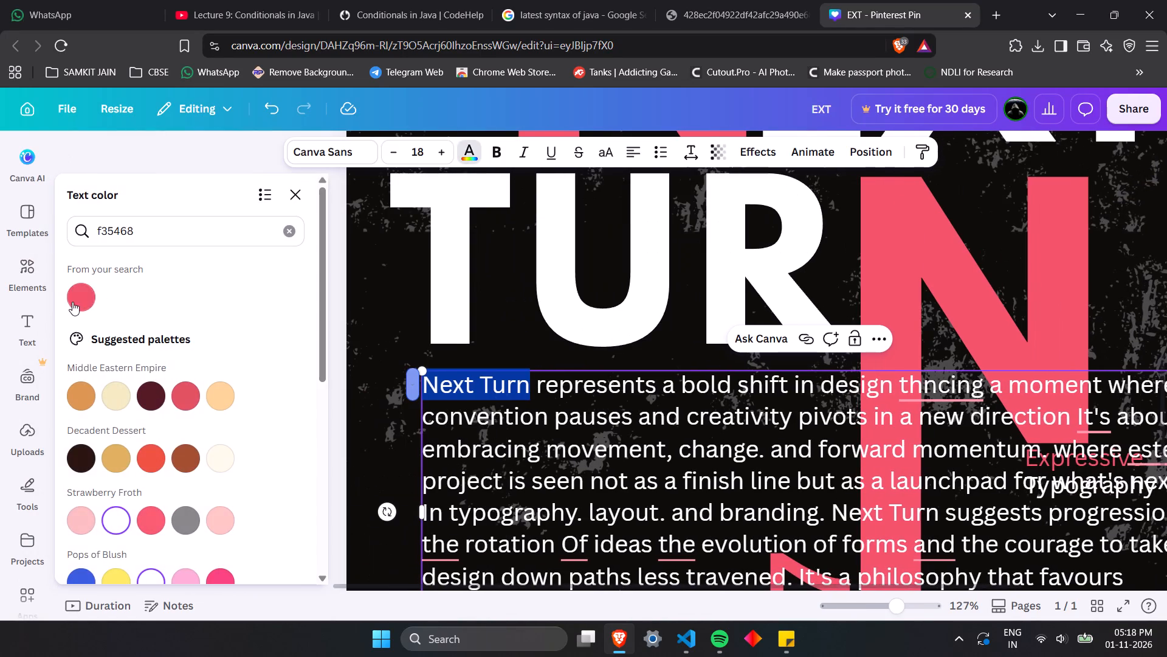
{"action": "left_click", "coordinate": [72, 302]}
{"action": "left_click", "coordinate": [287, 194]}
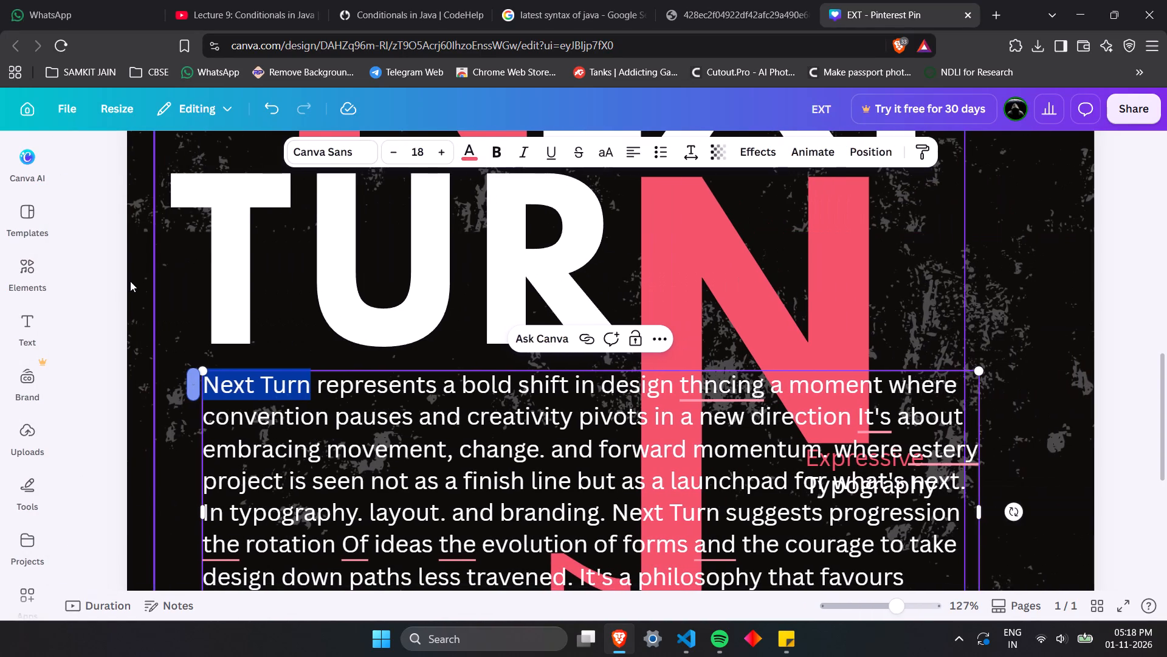
{"action": "left_click", "coordinate": [127, 287]}
Position the description paragraph just beneath TURN, with its left edge lined up with the stem of the T.
{"action": "left_click", "coordinate": [344, 447]}
{"action": "left_click_drag", "start_coordinate": [342, 446], "coordinate": [342, 433]}
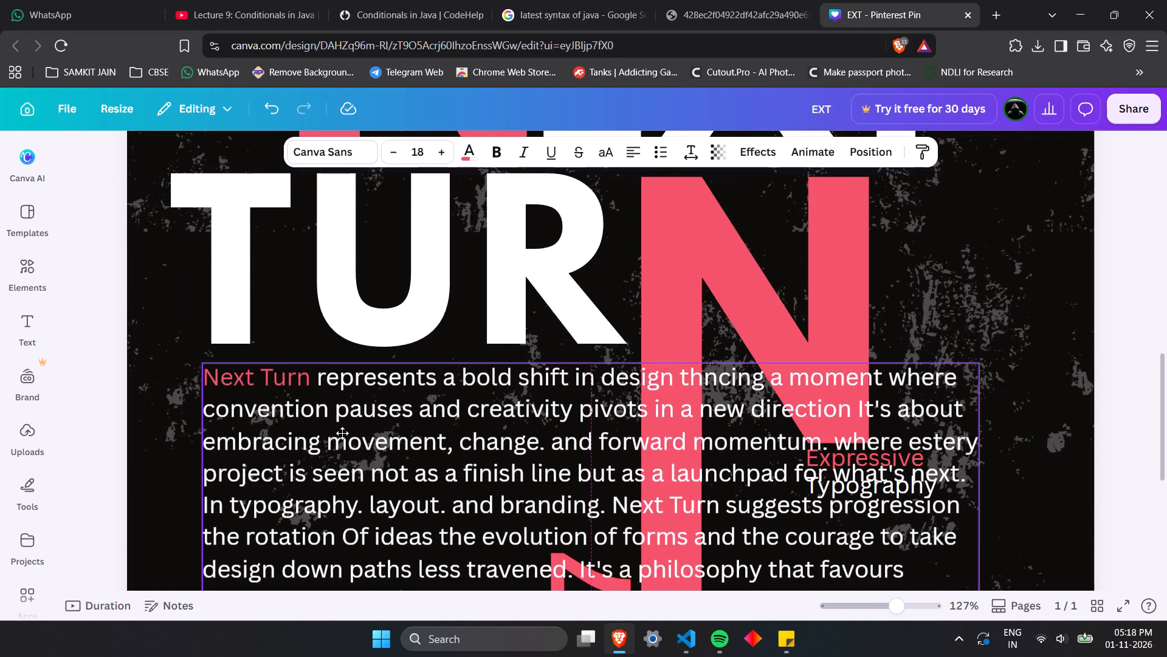
{"action": "left_click_drag", "start_coordinate": [342, 433], "coordinate": [346, 433]}
{"action": "scroll", "coordinate": [193, 402], "scroll_direction": "right", "scroll_amount": 4}
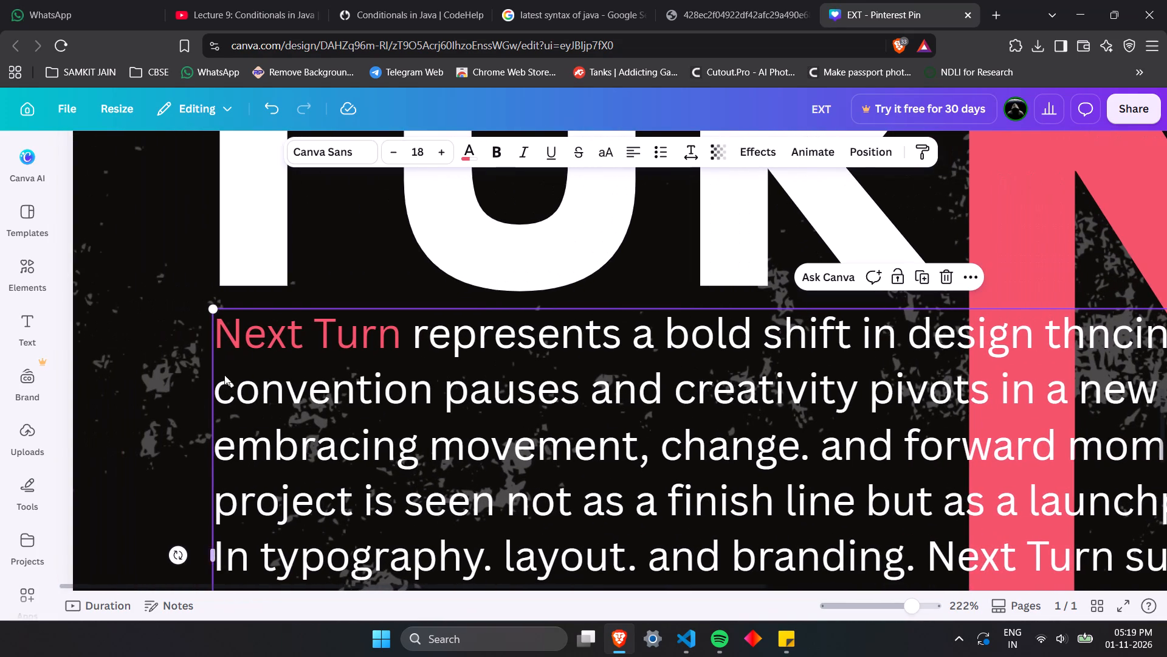
{"action": "left_click_drag", "start_coordinate": [266, 389], "coordinate": [269, 367]}
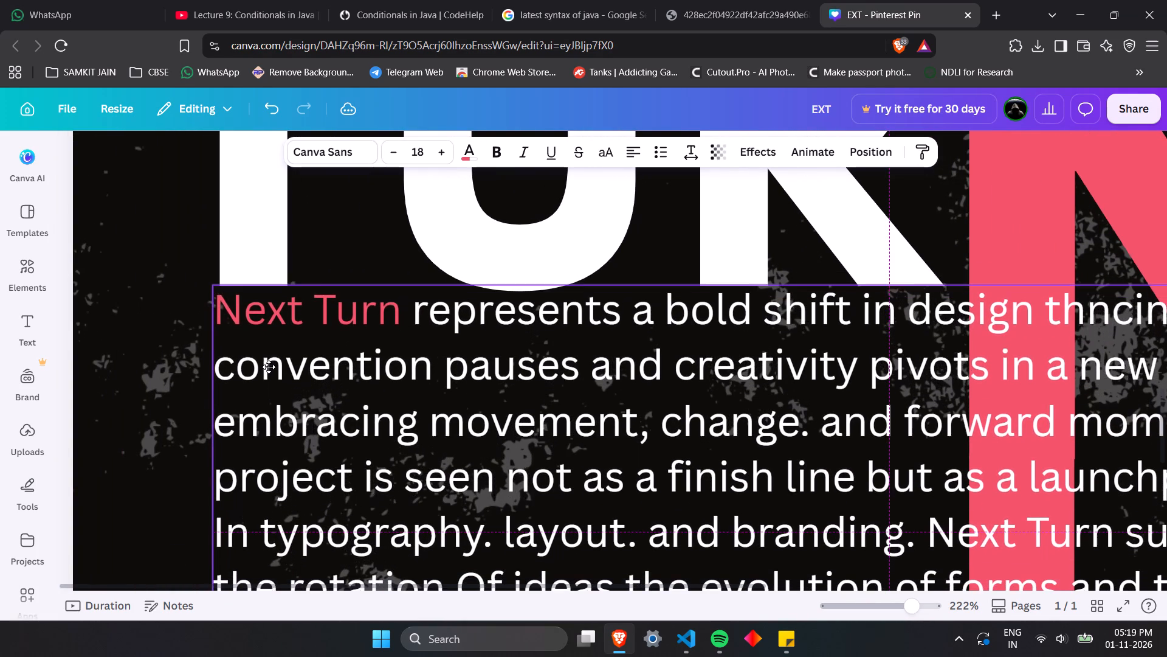
{"action": "left_click_drag", "start_coordinate": [269, 367], "coordinate": [269, 357]}
{"action": "key", "text": "Right"}
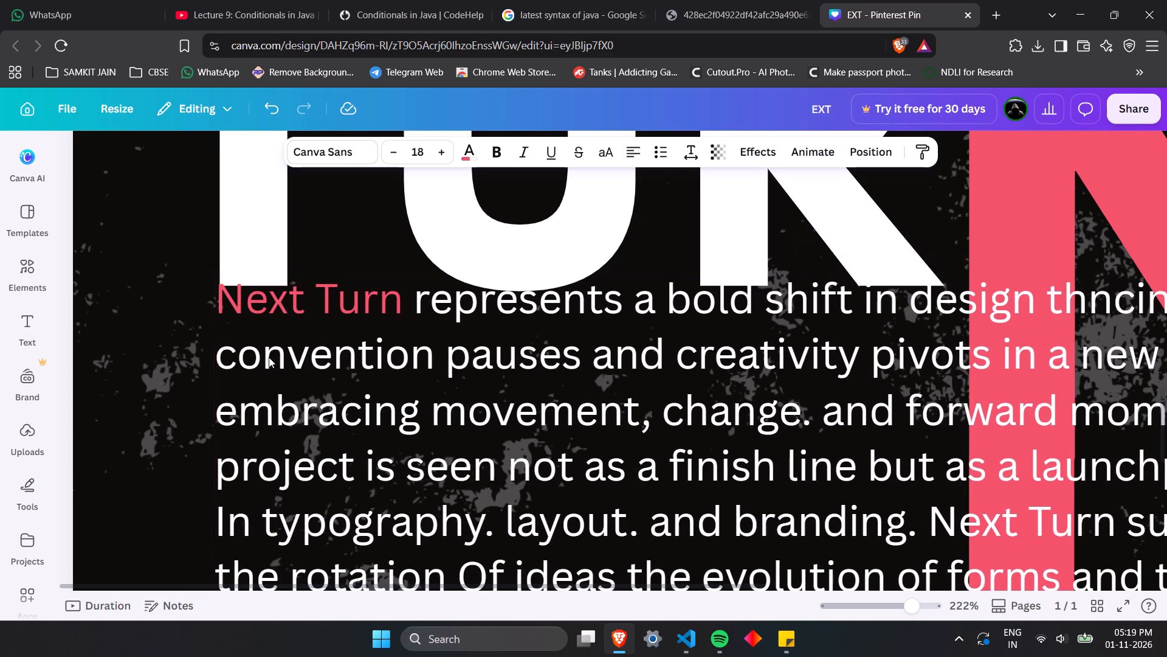
{"action": "key", "text": "Right"}
{"action": "key", "text": "Right"}
{"action": "key", "text": "Left"}
{"action": "key", "text": "Left"}
{"action": "key", "text": "Down"}
{"action": "key", "text": "Down"}
{"action": "key", "text": "Down"}
{"action": "key", "text": "Down"}
{"action": "key", "text": "Down"}
{"action": "key", "text": "Down"}
{"action": "key", "text": "Down"}
{"action": "key", "text": "Down"}
{"action": "key", "text": "Down"}
{"action": "key", "text": "Down"}
{"action": "key", "text": "Down"}
{"action": "key", "text": "Down"}
{"action": "key", "text": "Down"}
{"action": "key", "text": "Down"}
{"action": "key", "text": "Down"}
{"action": "key", "text": "Down"}
{"action": "key", "text": "Down"}
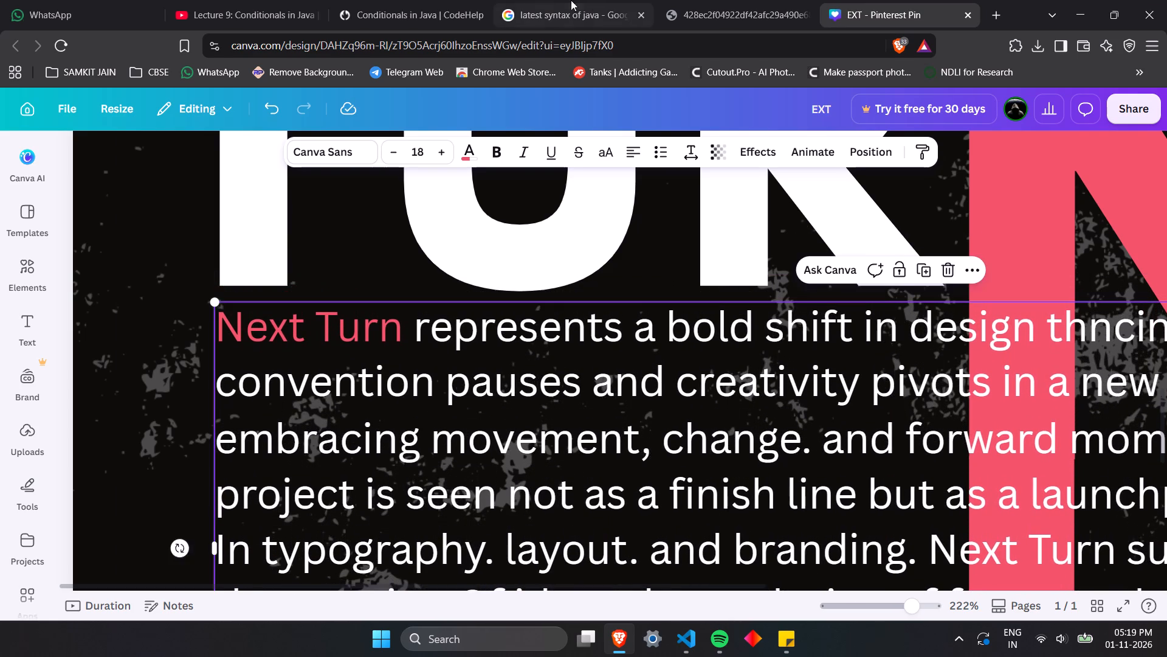
Check the reference poster's paragraph and scale the description paragraph down to font size 16.1.
{"action": "left_click", "coordinate": [680, 0]}
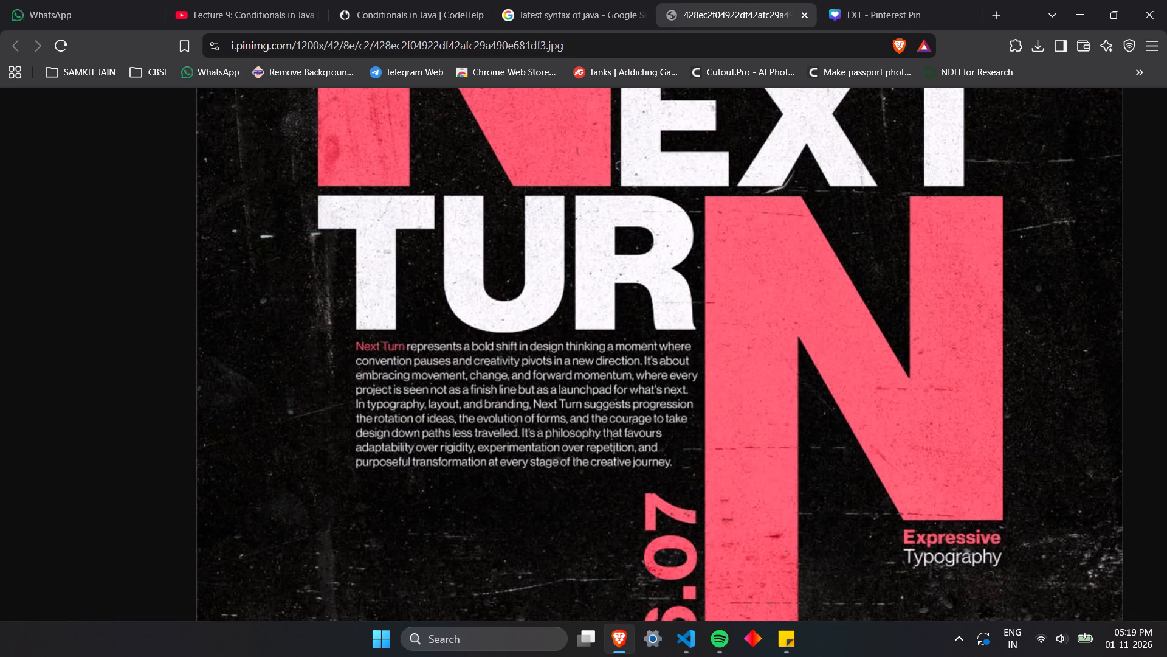
{"action": "left_click", "coordinate": [886, 0]}
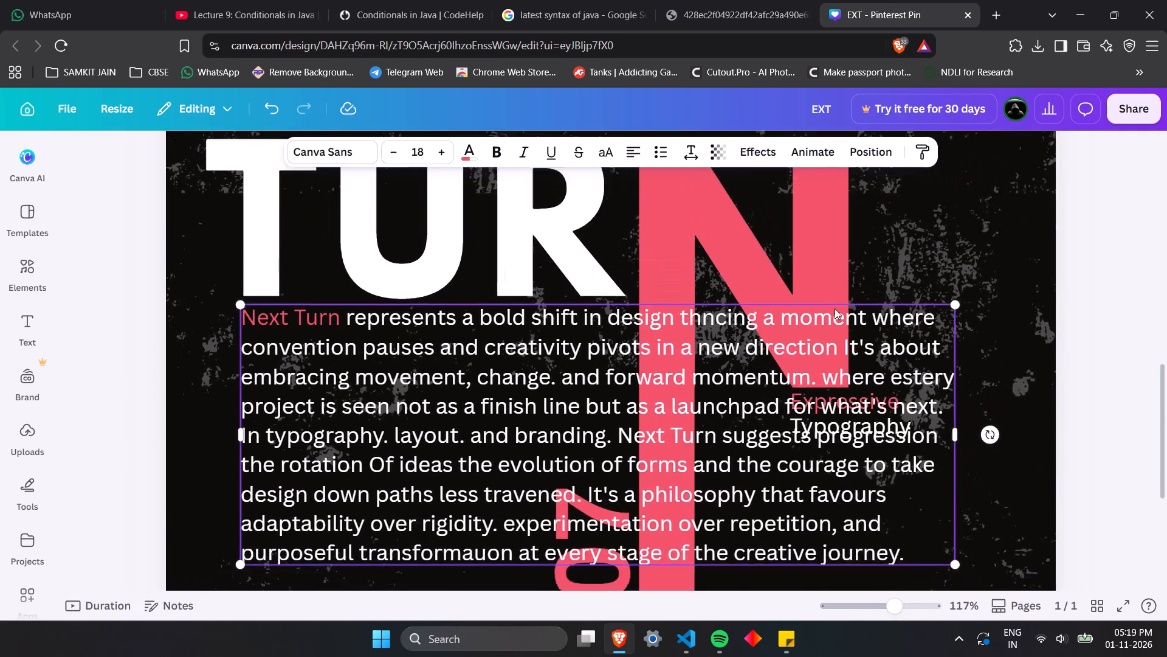
{"action": "left_click_drag", "start_coordinate": [839, 303], "coordinate": [792, 322]}
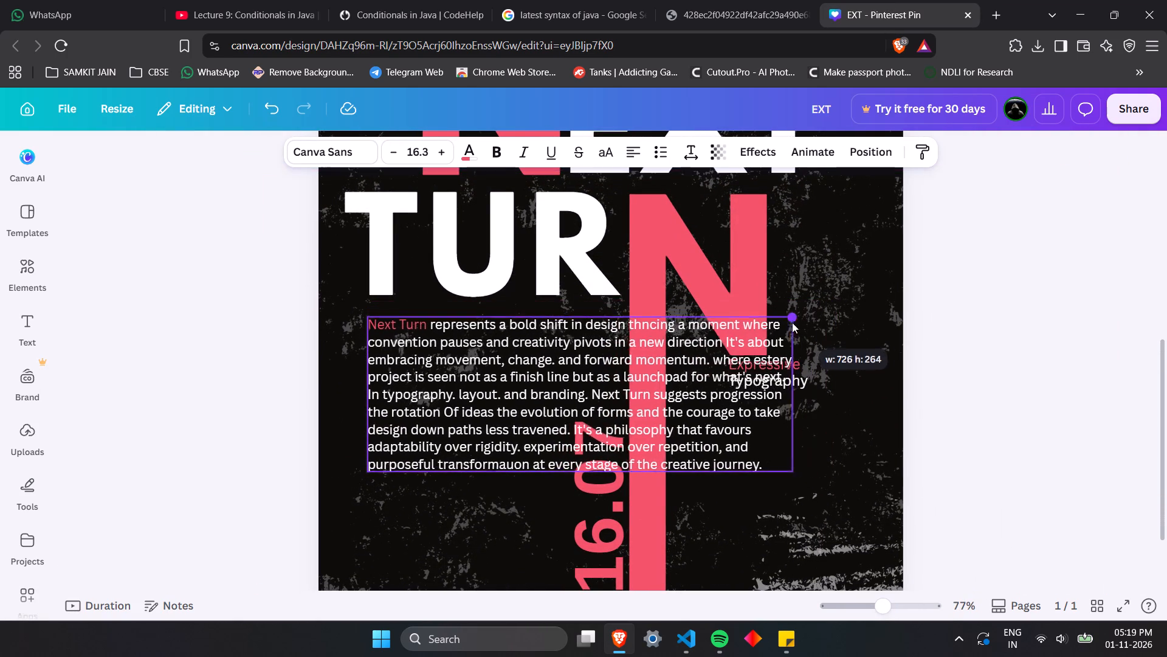
{"action": "left_click_drag", "start_coordinate": [792, 322], "coordinate": [791, 322]}
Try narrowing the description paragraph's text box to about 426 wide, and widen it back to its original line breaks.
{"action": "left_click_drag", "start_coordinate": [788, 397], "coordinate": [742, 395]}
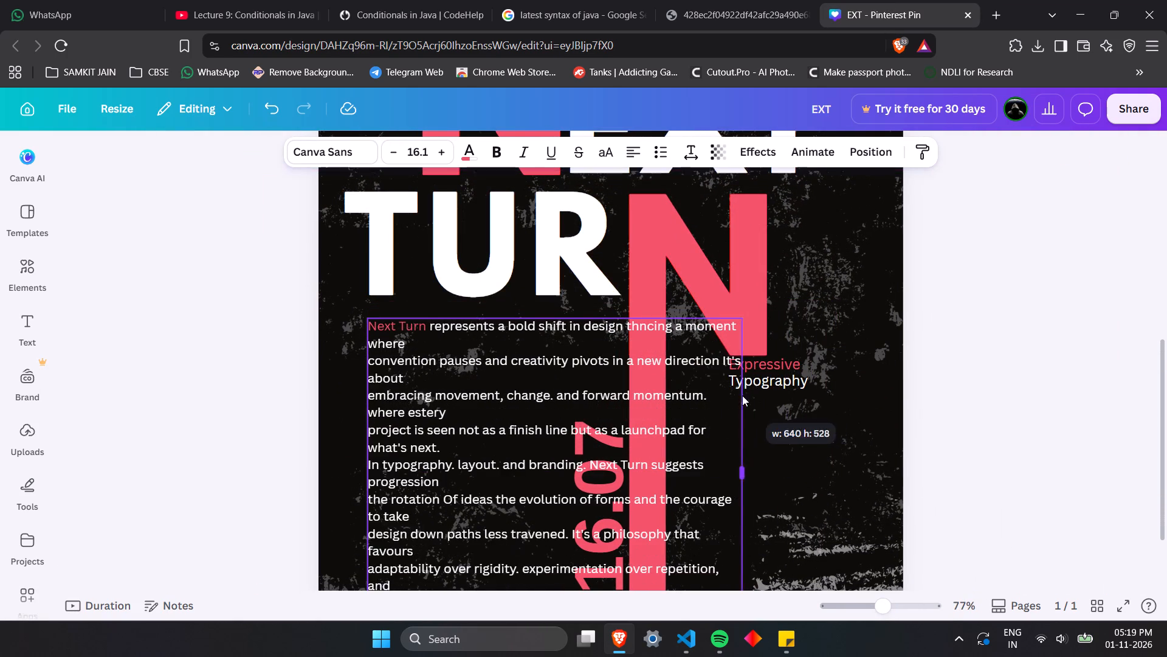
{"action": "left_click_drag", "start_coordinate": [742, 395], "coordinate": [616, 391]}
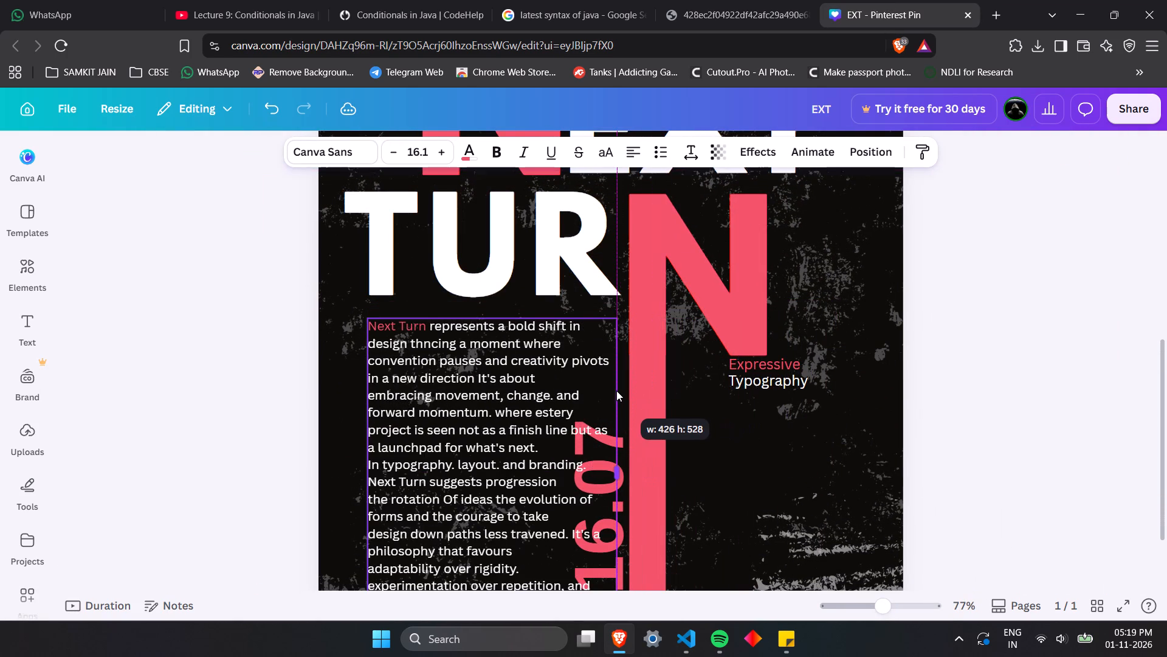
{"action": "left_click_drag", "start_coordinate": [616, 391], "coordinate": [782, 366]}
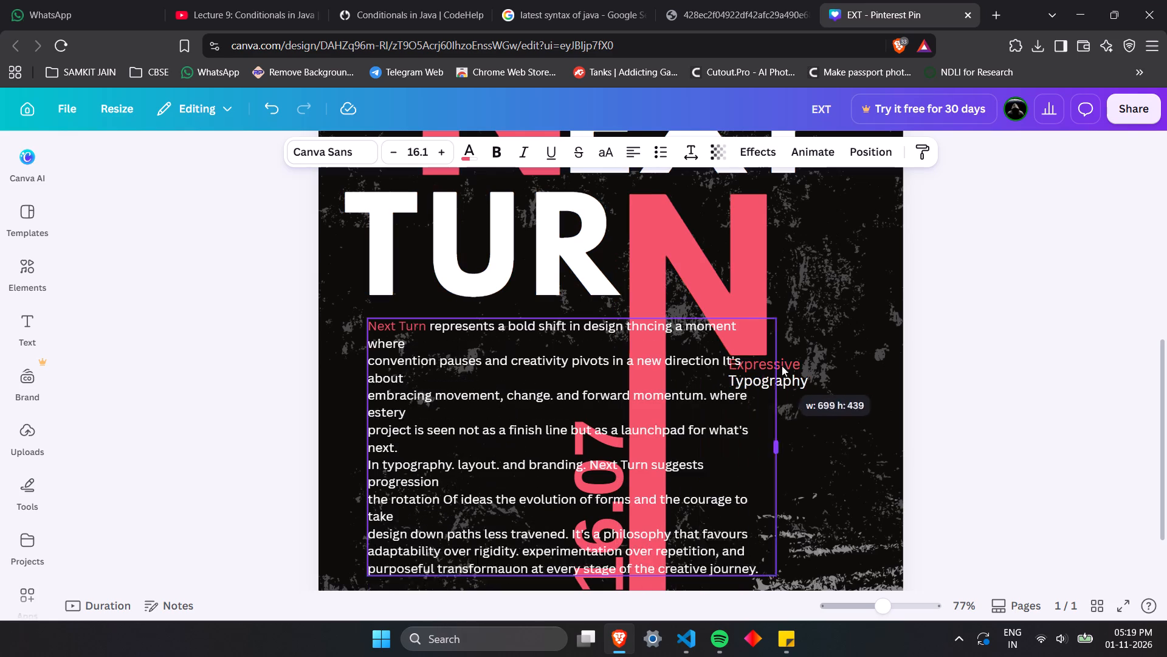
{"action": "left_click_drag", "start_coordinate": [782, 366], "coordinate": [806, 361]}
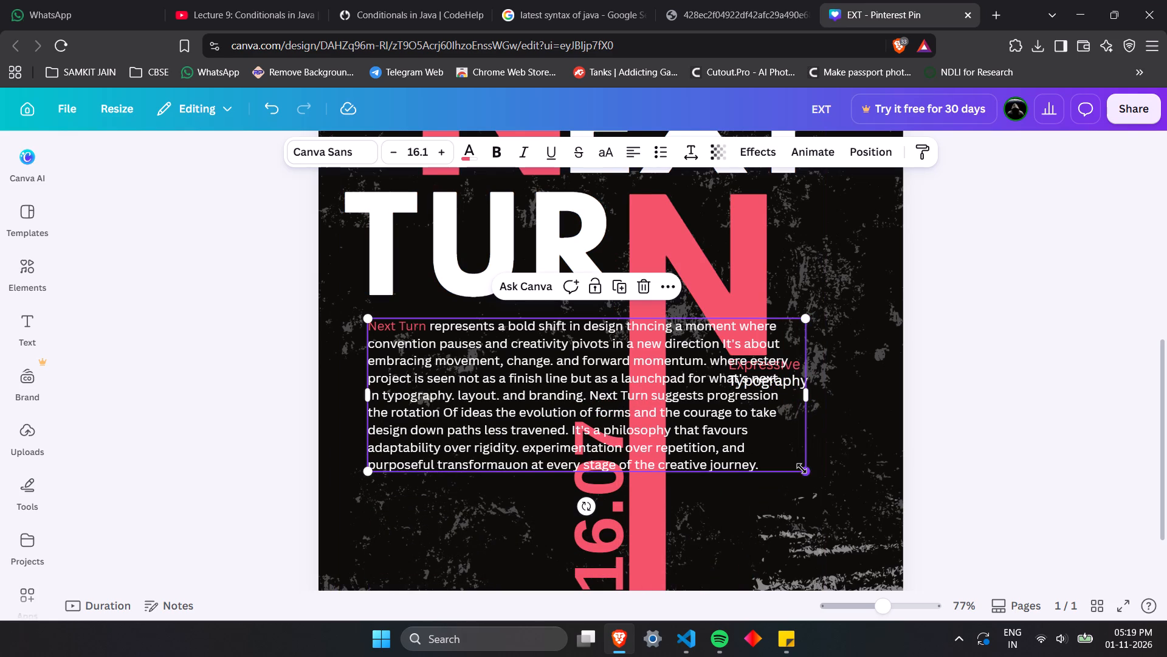
Scale the description paragraph down to font size 9.6 so it fits beneath TURN without crossing the pink stem.
{"action": "left_click_drag", "start_coordinate": [802, 468], "coordinate": [645, 385]}
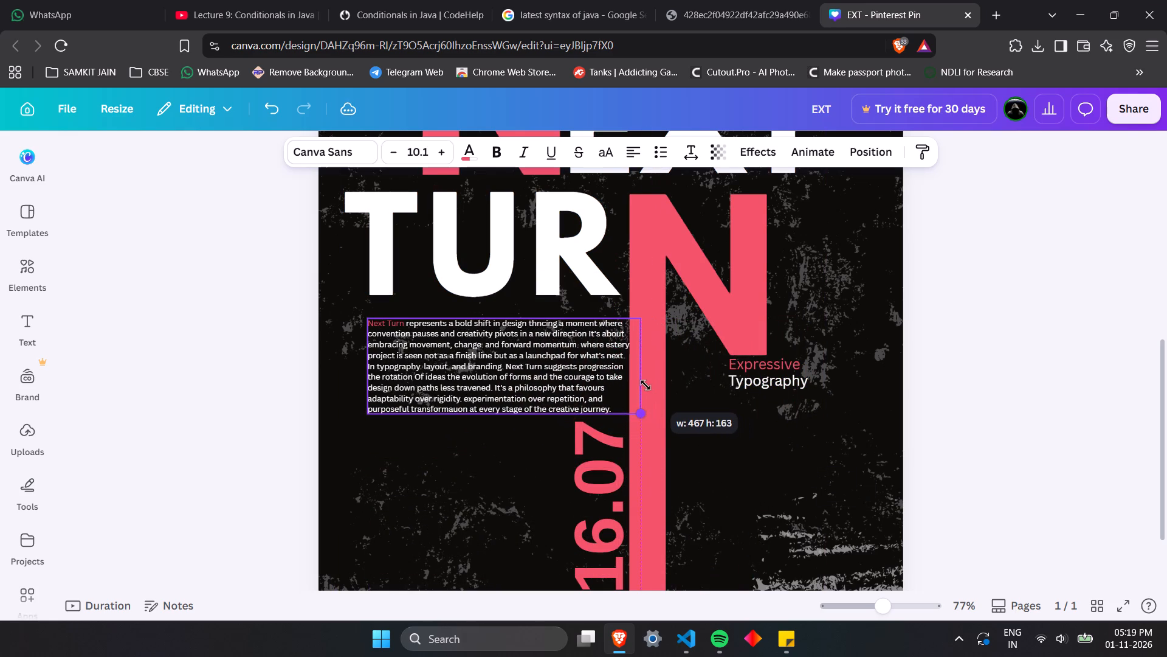
{"action": "left_click_drag", "start_coordinate": [645, 385], "coordinate": [633, 380]}
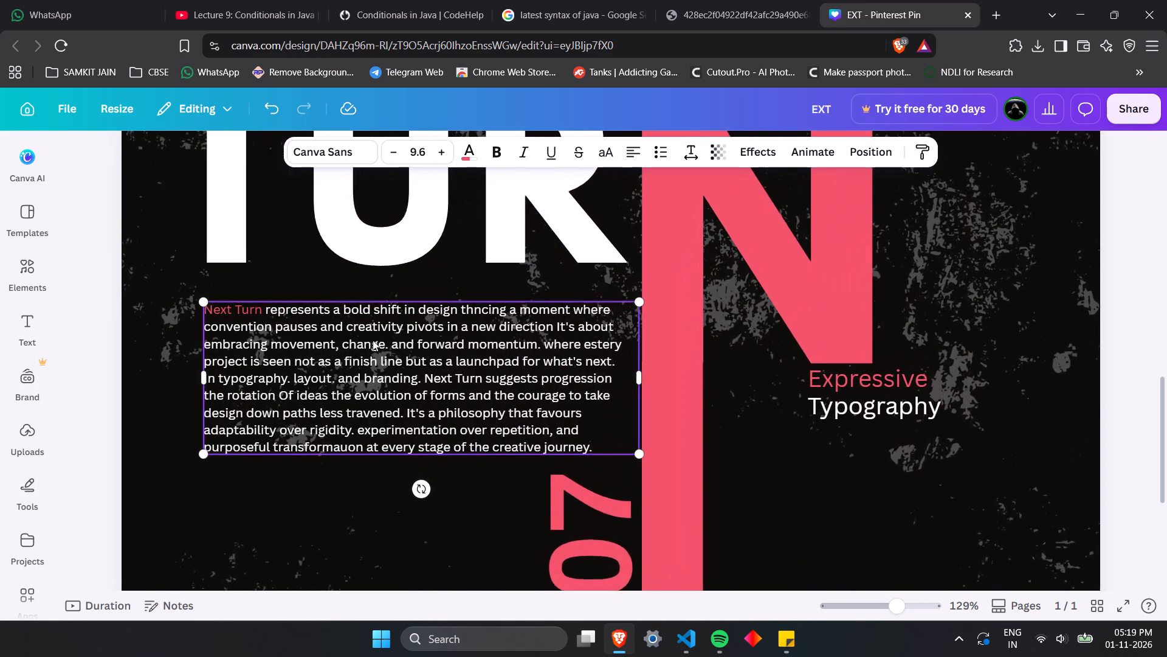
Place the scaled description paragraph a small gap below TURN, left edge on the T's stem, and compare it with the reference poster.
{"action": "left_click_drag", "start_coordinate": [249, 372], "coordinate": [248, 347]}
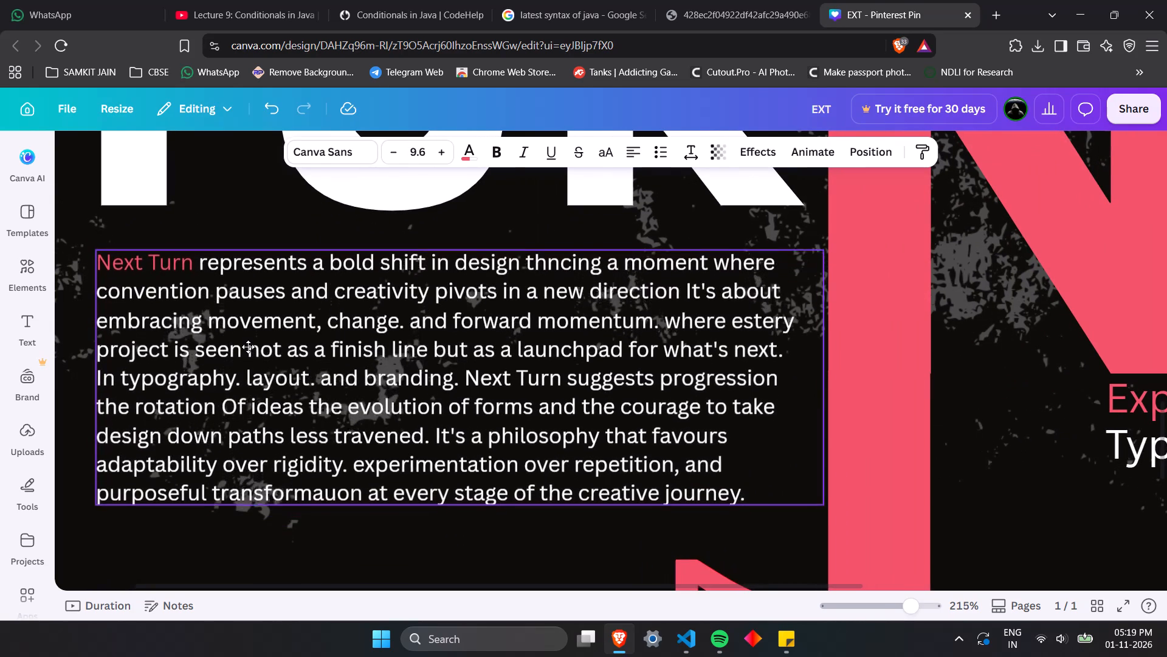
{"action": "left_click_drag", "start_coordinate": [248, 347], "coordinate": [247, 312]}
{"action": "scroll", "coordinate": [146, 308], "scroll_direction": "right", "scroll_amount": 2}
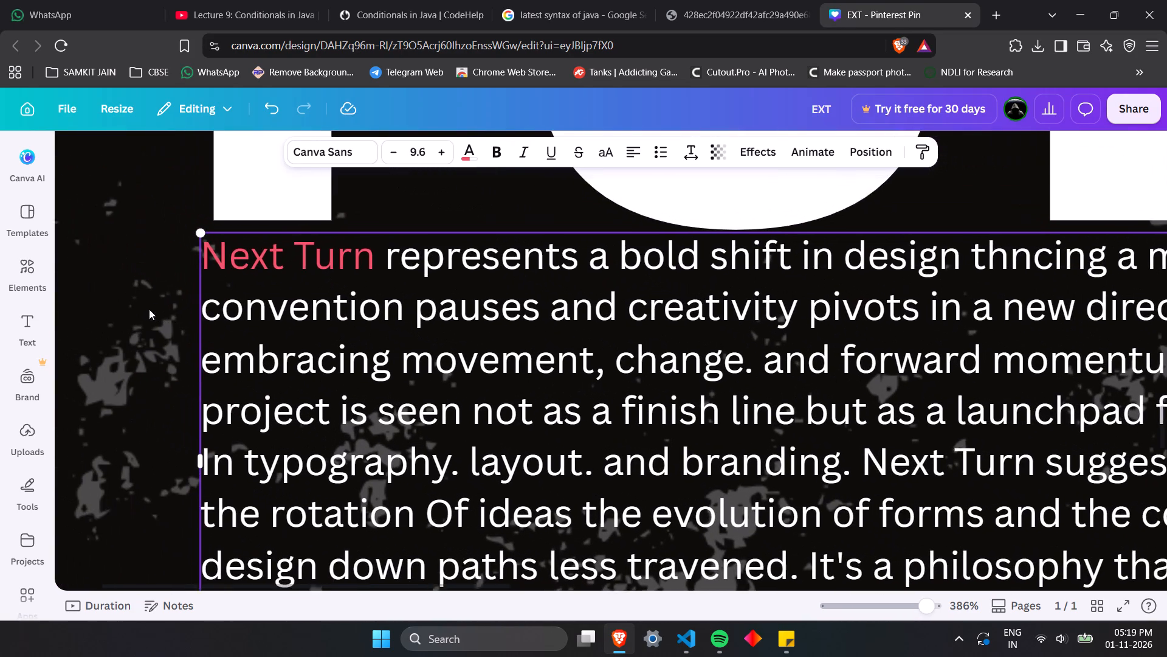
{"action": "scroll", "coordinate": [149, 309], "scroll_direction": "right", "scroll_amount": 1}
{"action": "left_click_drag", "start_coordinate": [317, 374], "coordinate": [329, 361]}
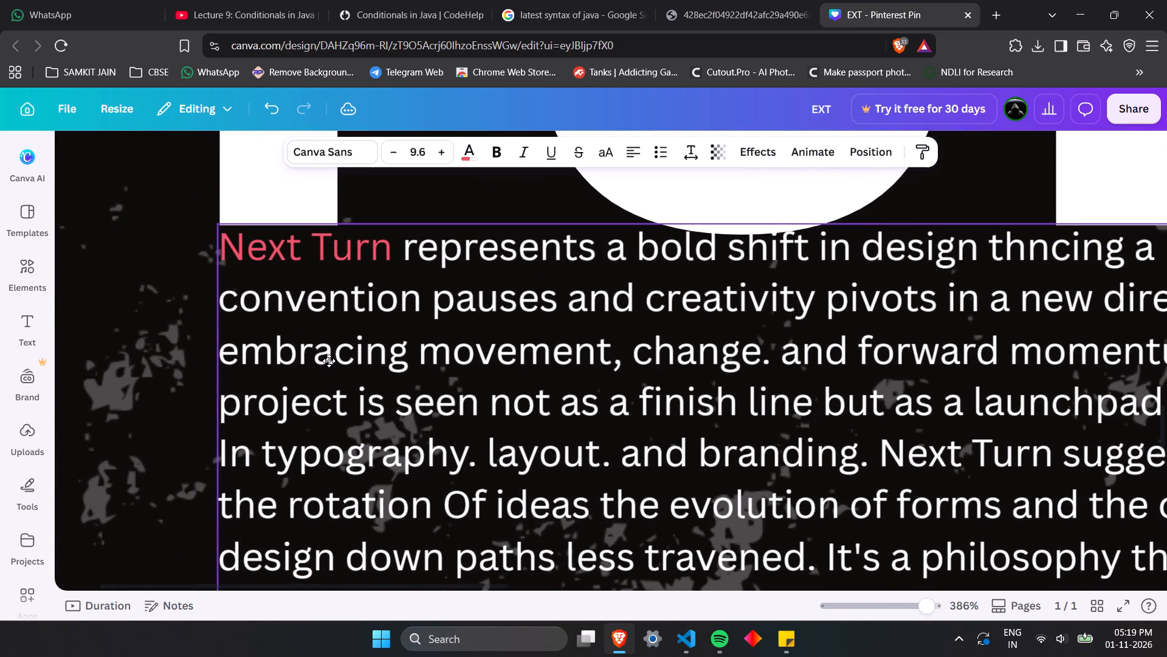
{"action": "left_click_drag", "start_coordinate": [329, 361], "coordinate": [326, 354]}
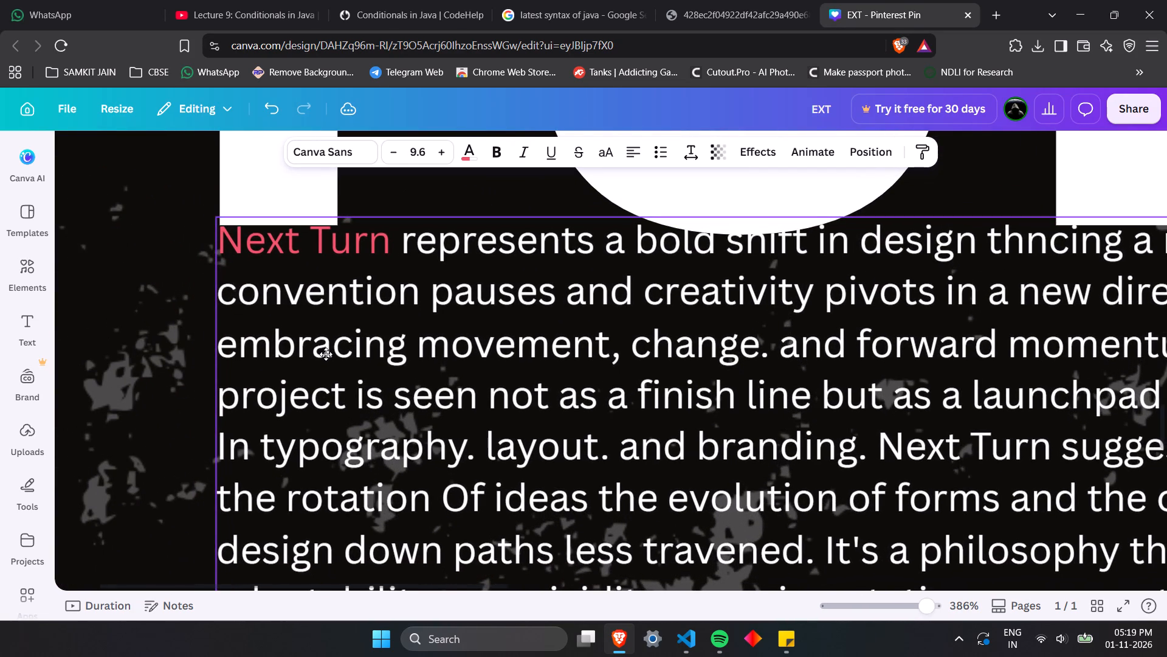
{"action": "left_click_drag", "start_coordinate": [326, 354], "coordinate": [328, 354]}
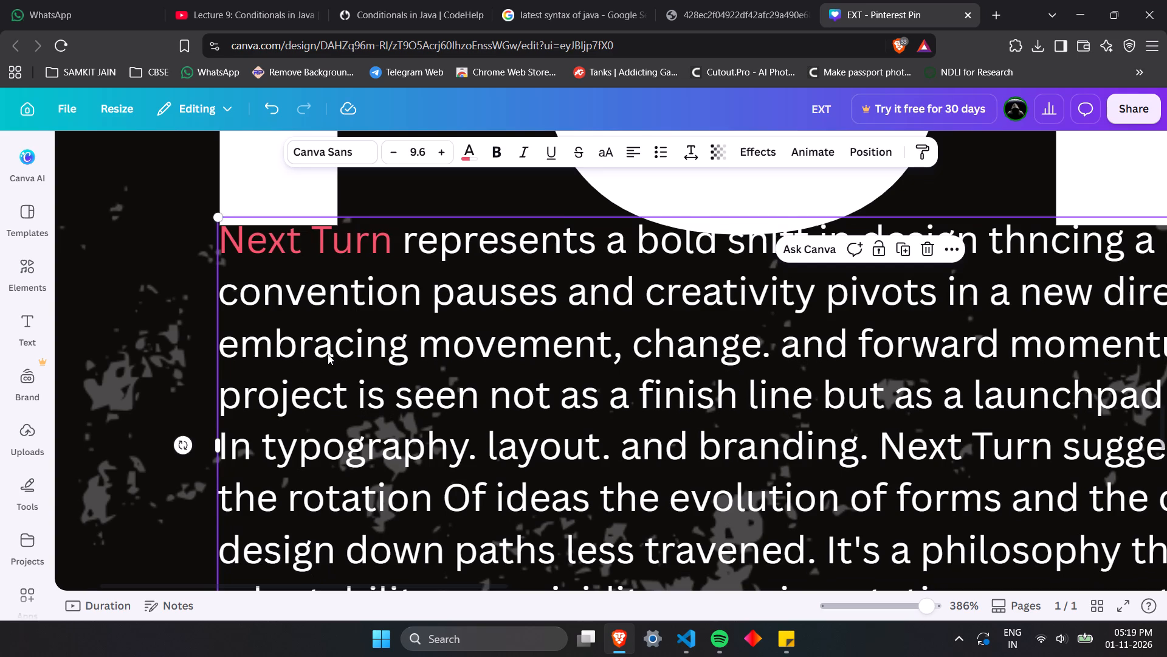
{"action": "key", "text": "Down"}
{"action": "key", "text": "Up"}
{"action": "key", "text": "Left"}
{"action": "key", "text": "Right"}
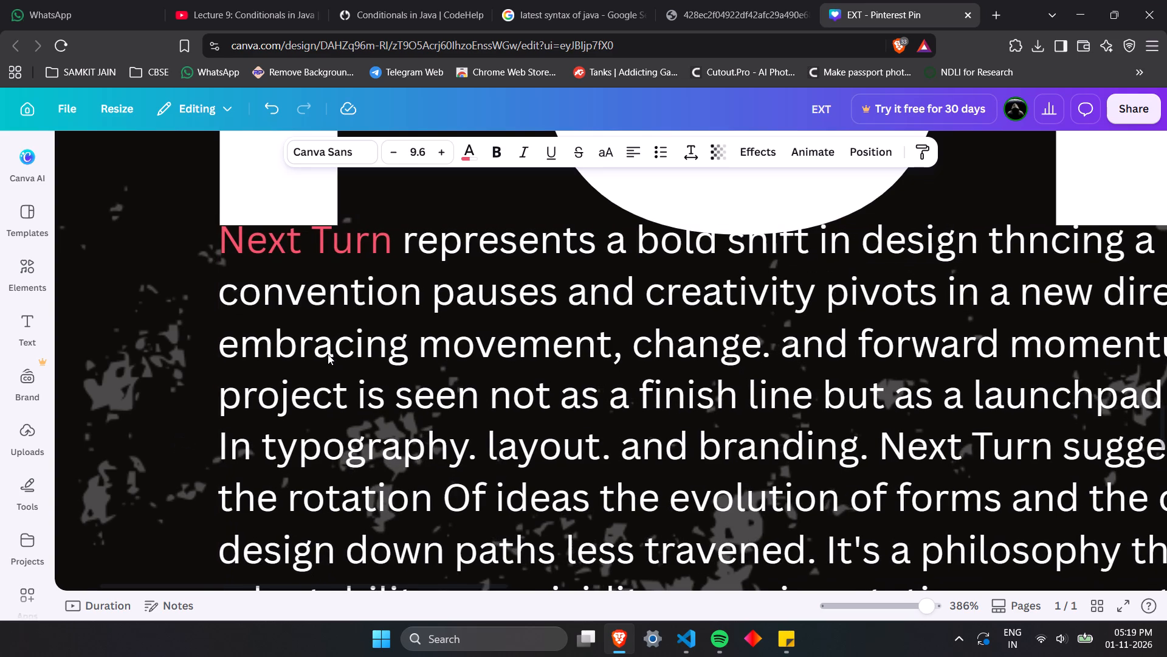
{"action": "key", "text": "Down"}
{"action": "key", "text": "Down"}
{"action": "key", "text": "Down"}
{"action": "key", "text": "Down"}
{"action": "key", "text": "Down"}
{"action": "key", "text": "Down"}
{"action": "key", "text": "Down"}
{"action": "key", "text": "Down"}
{"action": "key", "text": "Down"}
{"action": "key", "text": "Down"}
{"action": "key", "text": "Down"}
{"action": "key", "text": "Down"}
{"action": "key", "text": "Down"}
{"action": "key", "text": "Down"}
{"action": "key", "text": "Down"}
{"action": "key", "text": "Down"}
{"action": "key", "text": "Down"}
{"action": "key", "text": "Down"}
{"action": "key", "text": "Down"}
{"action": "key", "text": "Down"}
{"action": "key", "text": "Down"}
{"action": "key", "text": "Down"}
{"action": "key", "text": "Down"}
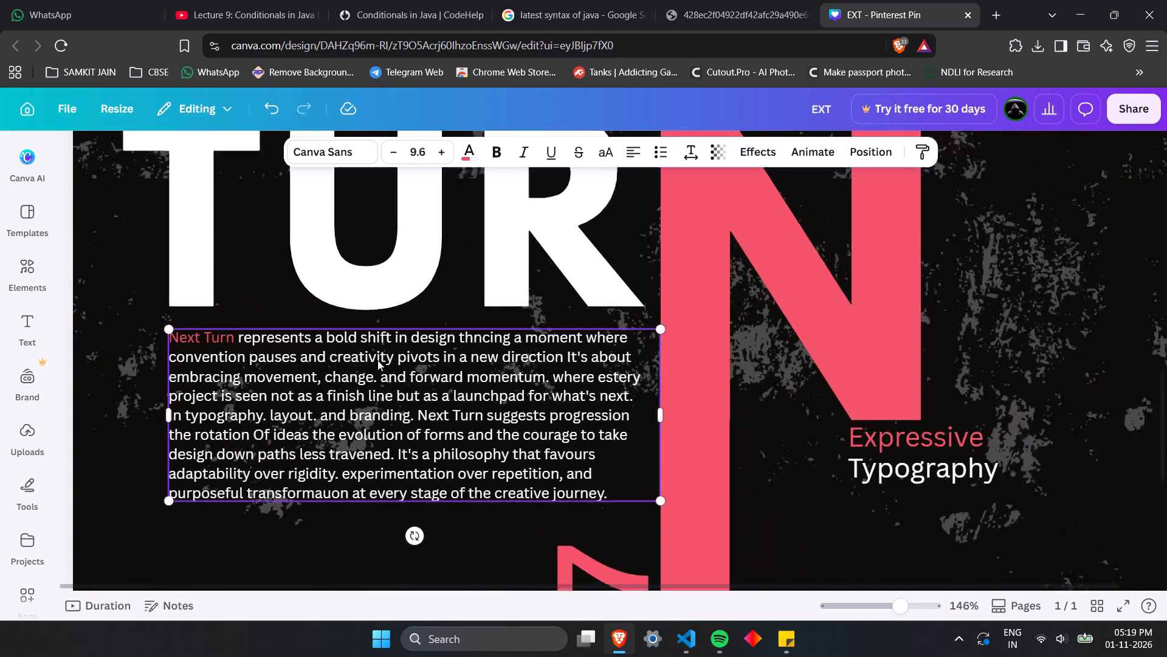
{"action": "left_click", "coordinate": [1028, 331]}
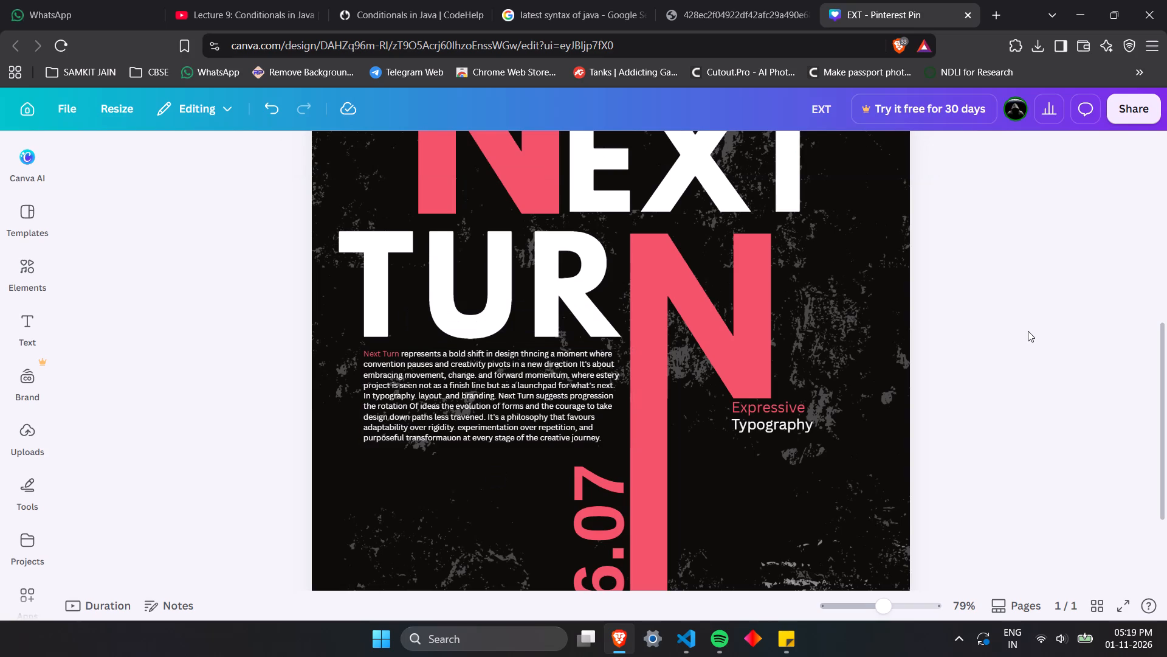
{"action": "left_click", "coordinate": [731, 0]}
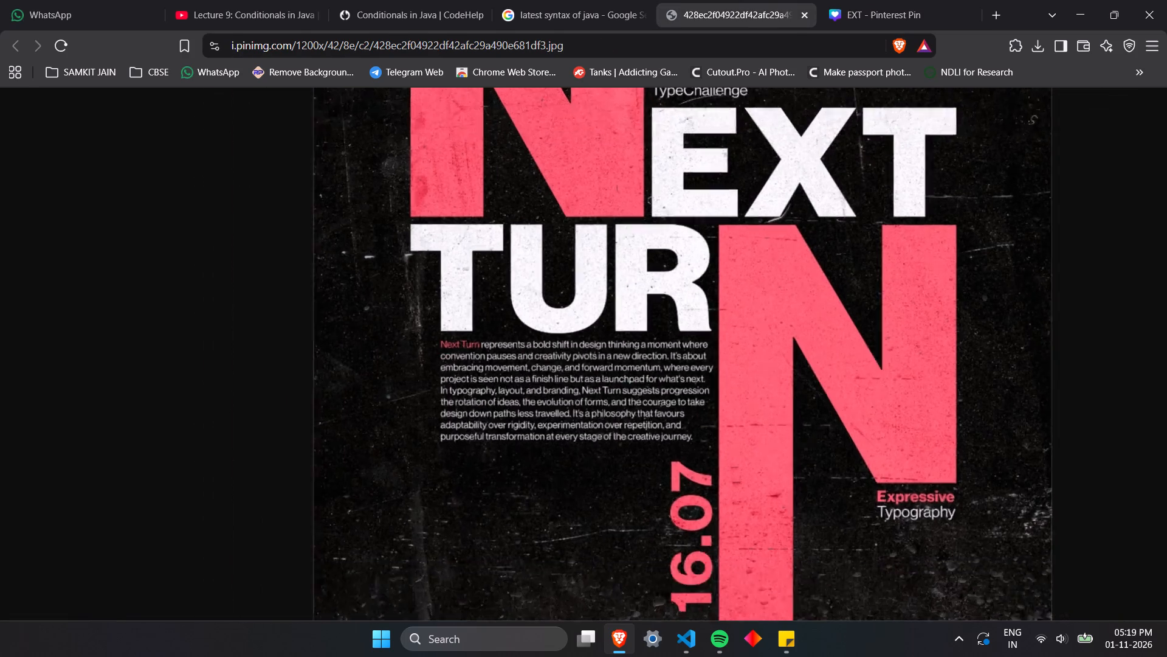
{"action": "left_click", "coordinate": [831, 0]}
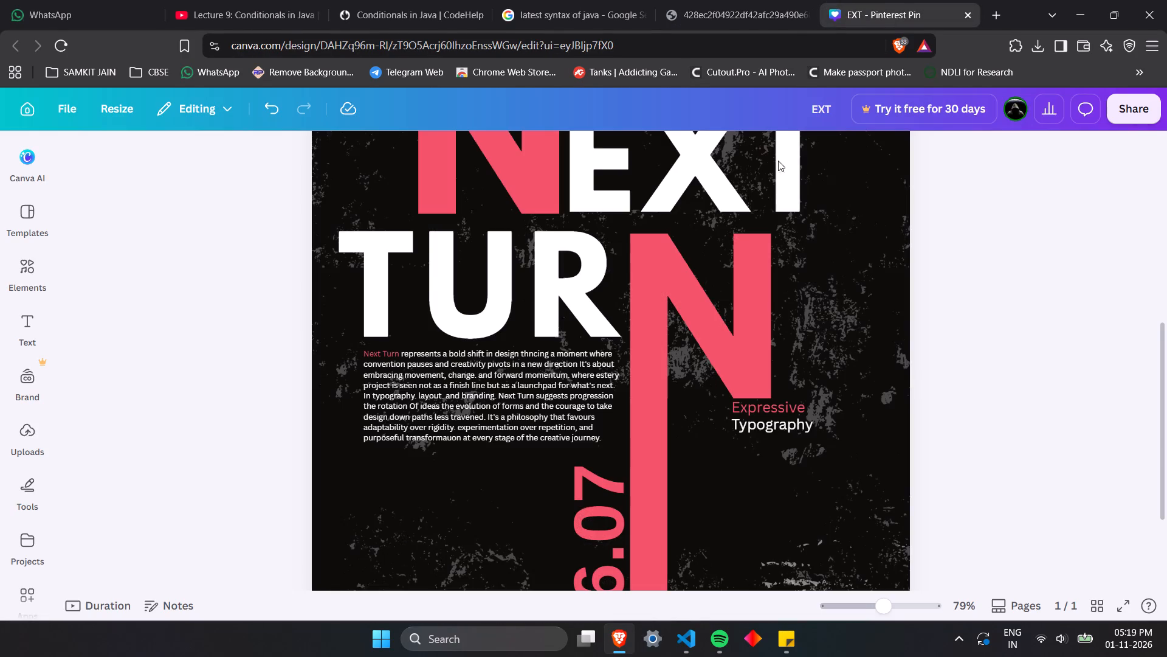
Unlock the upper grunge texture and the NEXT TURN lettering group, and toggle the lock on the scratch texture in the poster's bottom corner.
{"action": "left_click", "coordinate": [866, 248]}
{"action": "scroll", "coordinate": [866, 248], "scroll_direction": "up", "scroll_amount": 2}
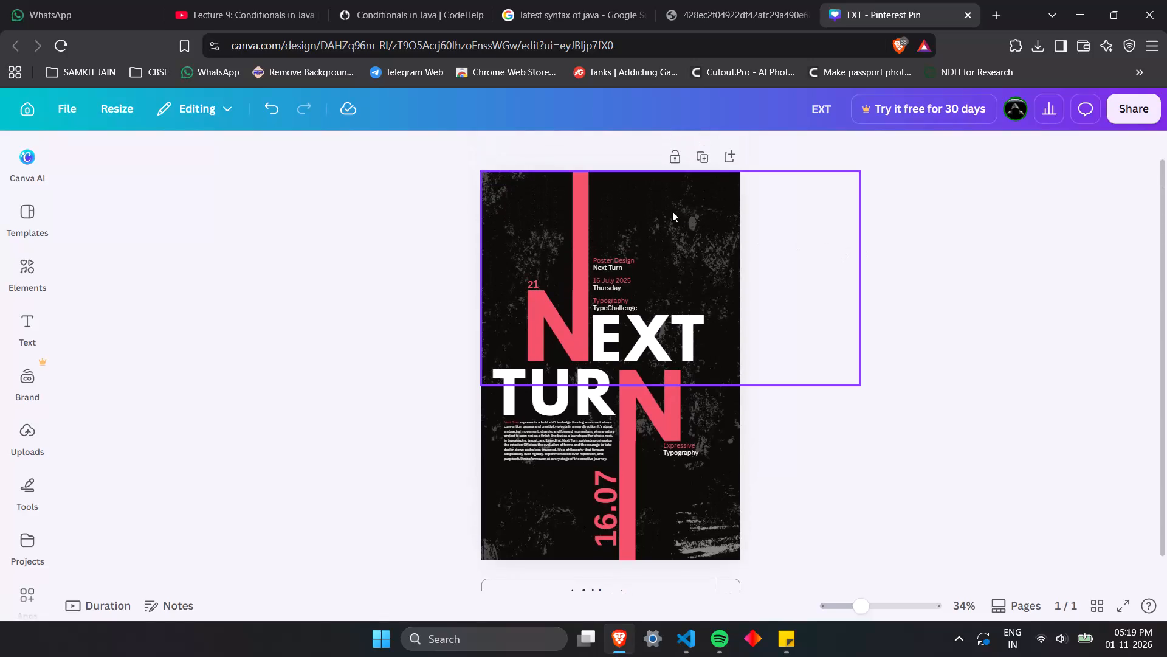
{"action": "left_click", "coordinate": [711, 216]}
{"action": "left_click", "coordinate": [718, 411]}
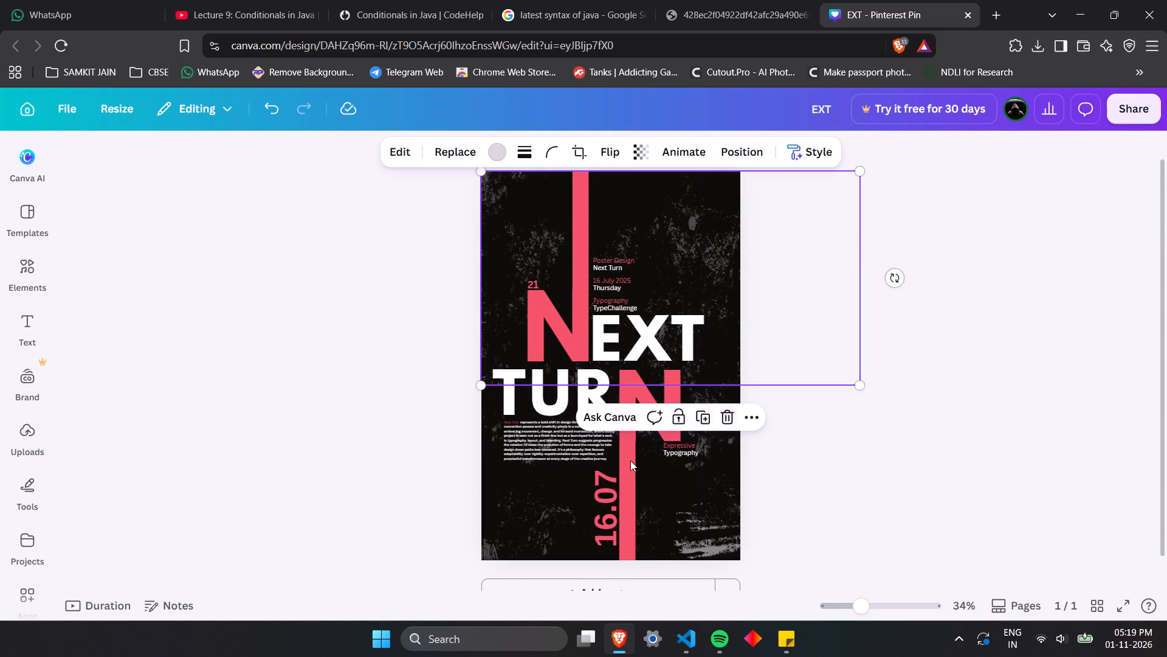
{"action": "left_click", "coordinate": [536, 510]}
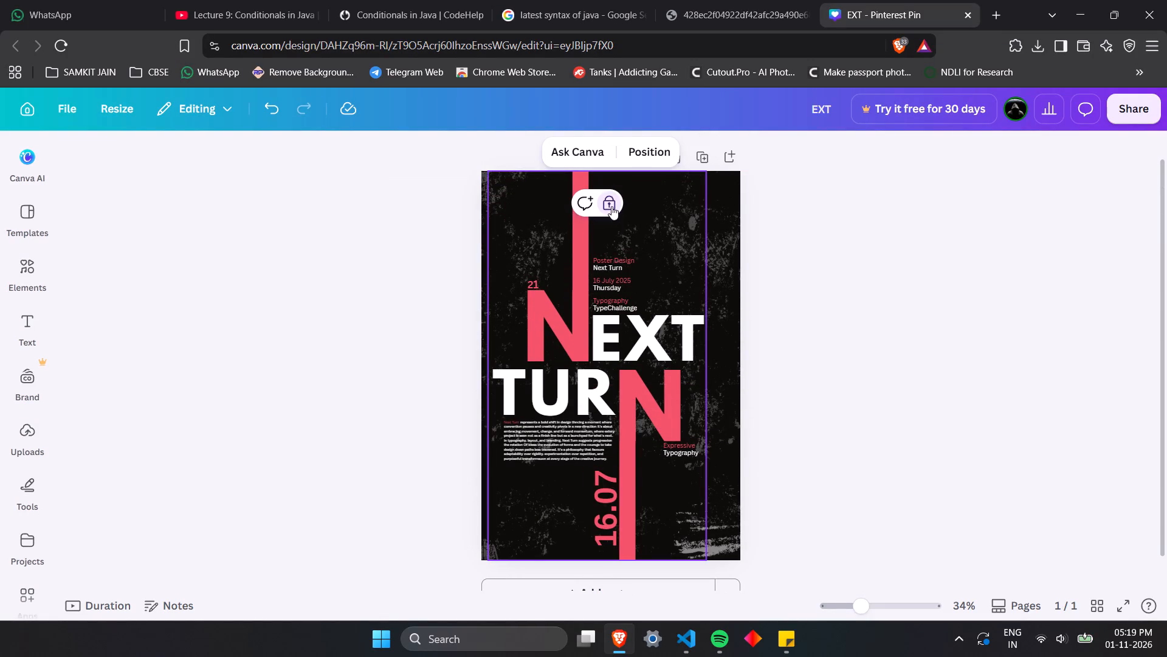
{"action": "left_click", "coordinate": [611, 206]}
{"action": "left_click", "coordinate": [726, 537]}
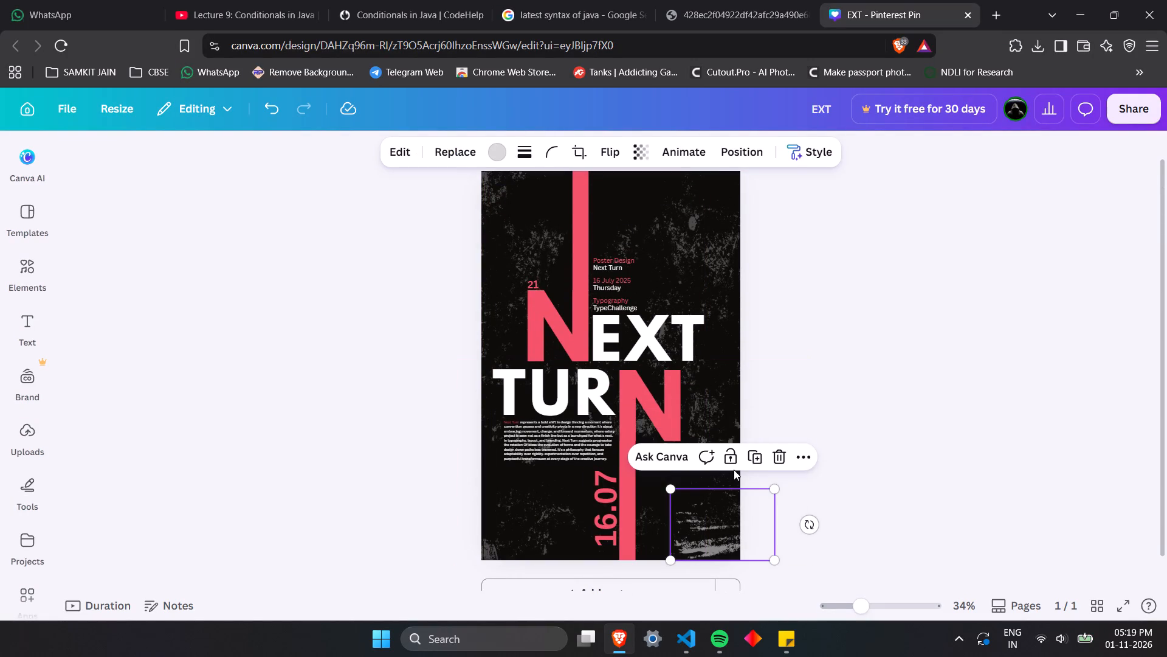
{"action": "left_click", "coordinate": [730, 457]}
Bring the upper grunge texture to the front of the poster's layers.
{"action": "left_click", "coordinate": [715, 234]}
{"action": "left_click", "coordinate": [729, 154]}
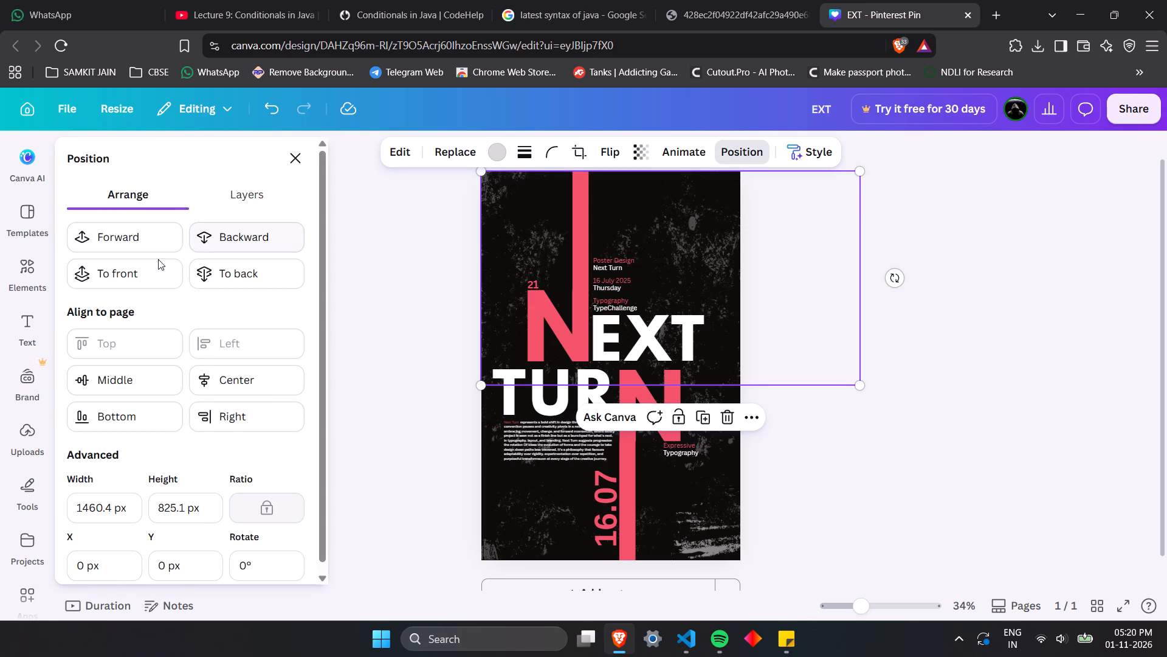
{"action": "left_click", "coordinate": [148, 268]}
{"action": "left_click", "coordinate": [148, 268]}
{"action": "scroll", "coordinate": [214, 324], "scroll_direction": "down", "scroll_amount": 1}
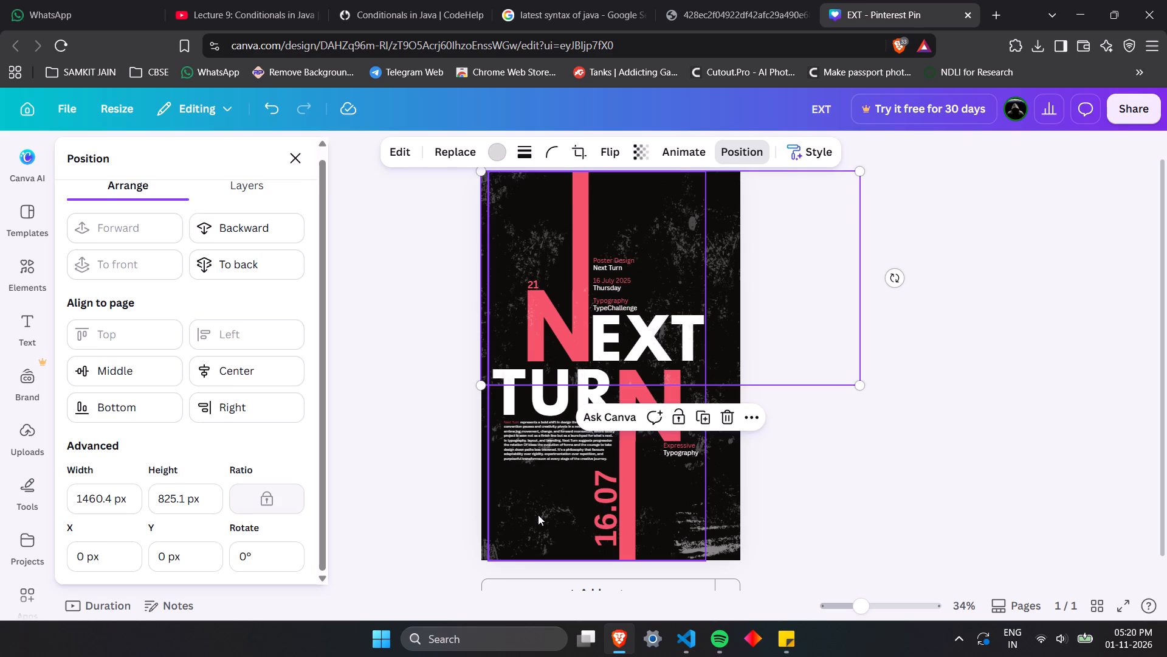
Unlock the lower grunge texture and bring it to the front, over the lettering.
{"action": "left_click", "coordinate": [538, 515]}
{"action": "left_click", "coordinate": [720, 479]}
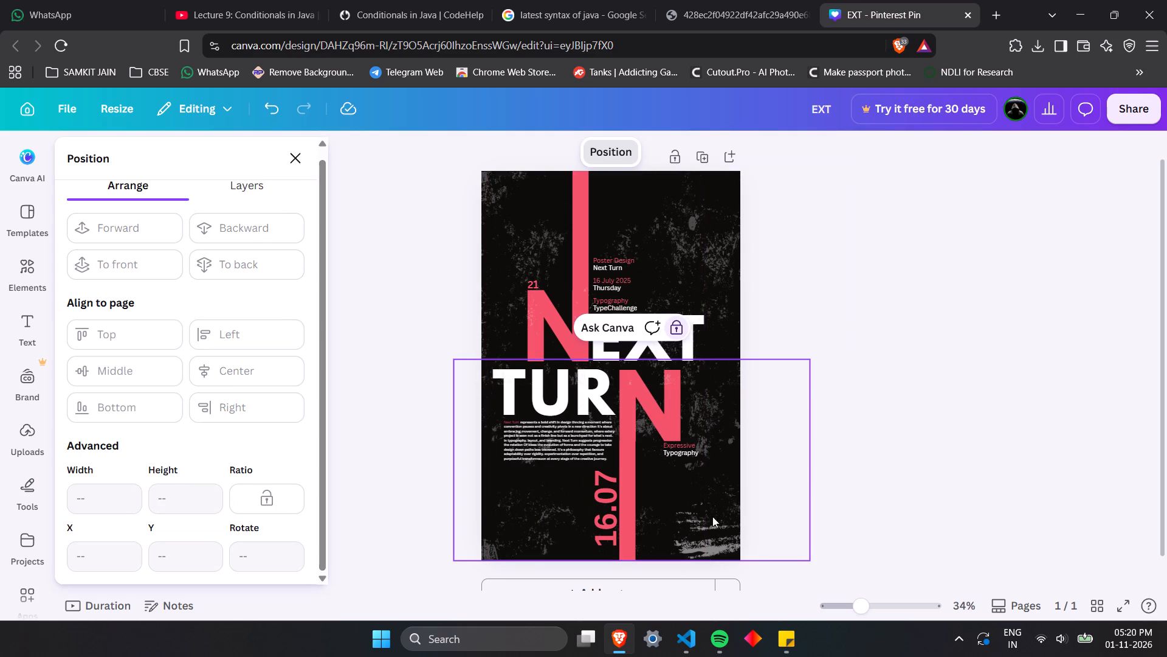
{"action": "left_click", "coordinate": [672, 322]}
{"action": "left_click", "coordinate": [141, 266]}
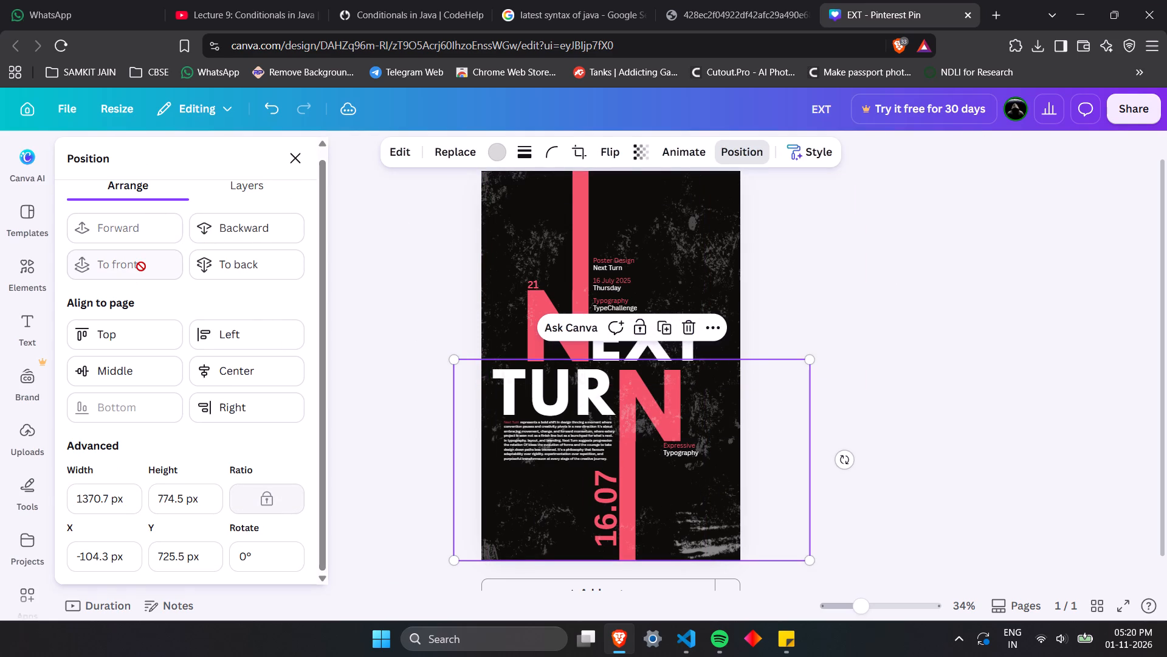
Unlock the scratch texture in the poster's bottom corner and bring it to the front.
{"action": "left_click", "coordinate": [703, 543]}
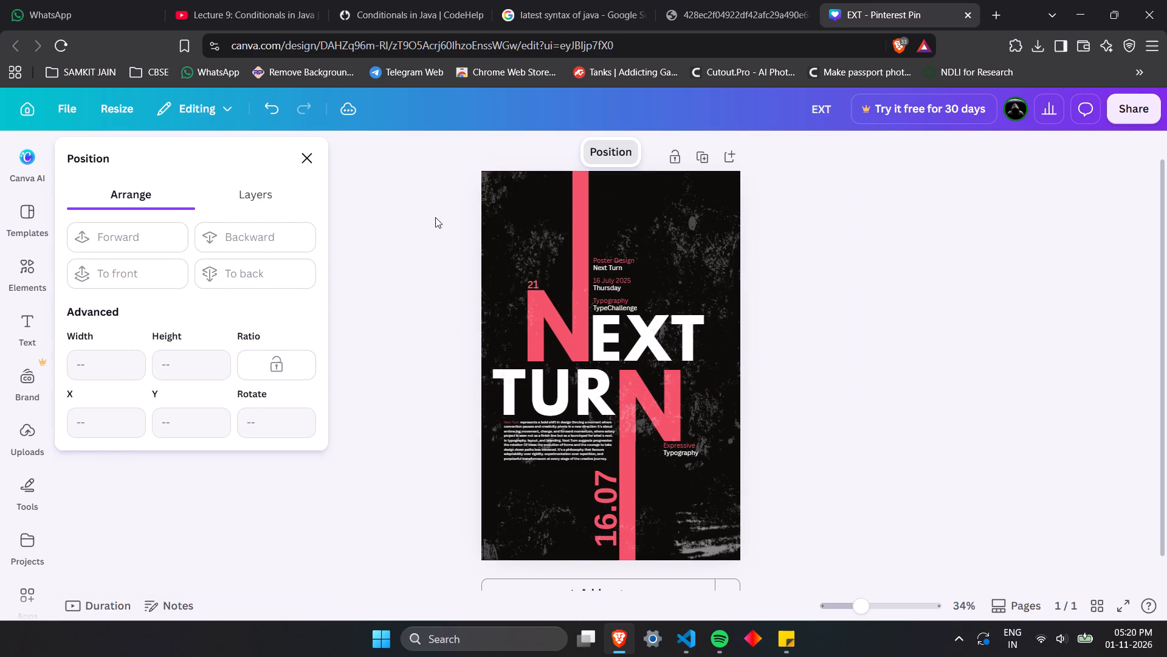
{"action": "left_click", "coordinate": [246, 192]}
{"action": "scroll", "coordinate": [239, 408], "scroll_direction": "down", "scroll_amount": 11}
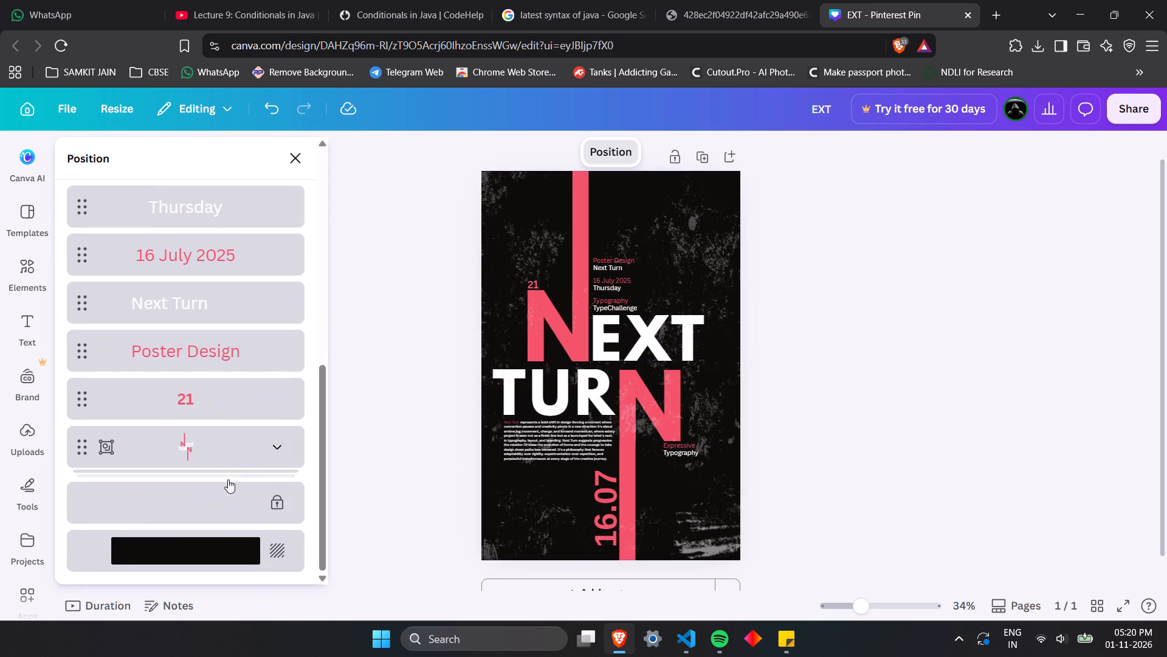
{"action": "left_click", "coordinate": [225, 492]}
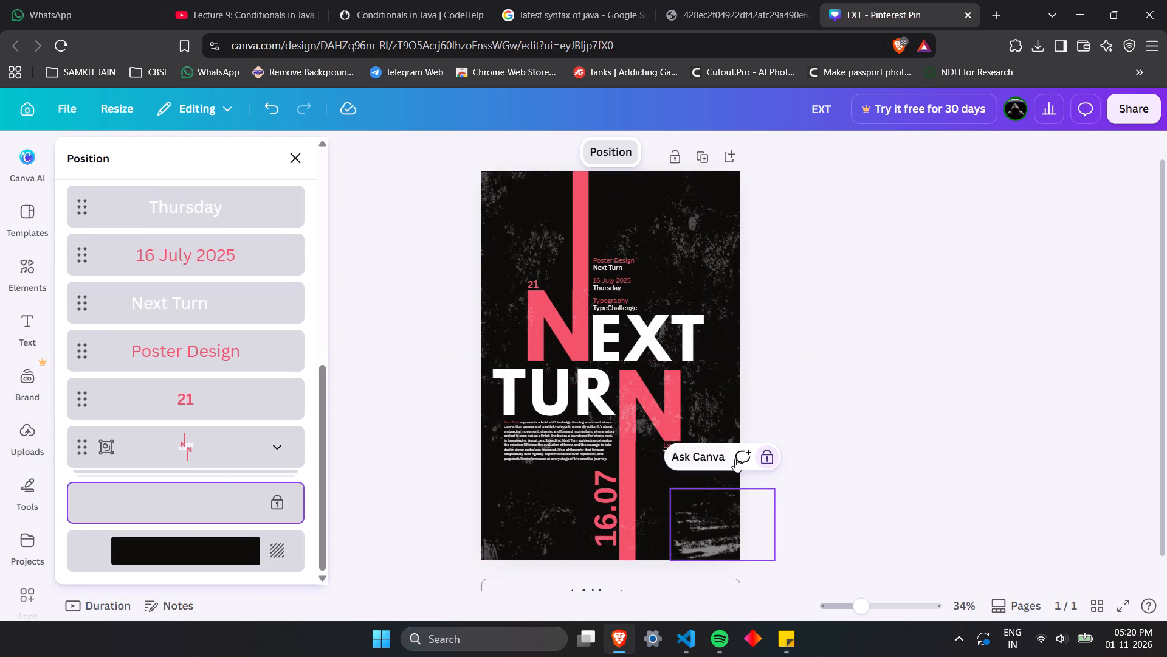
{"action": "left_click", "coordinate": [762, 458]}
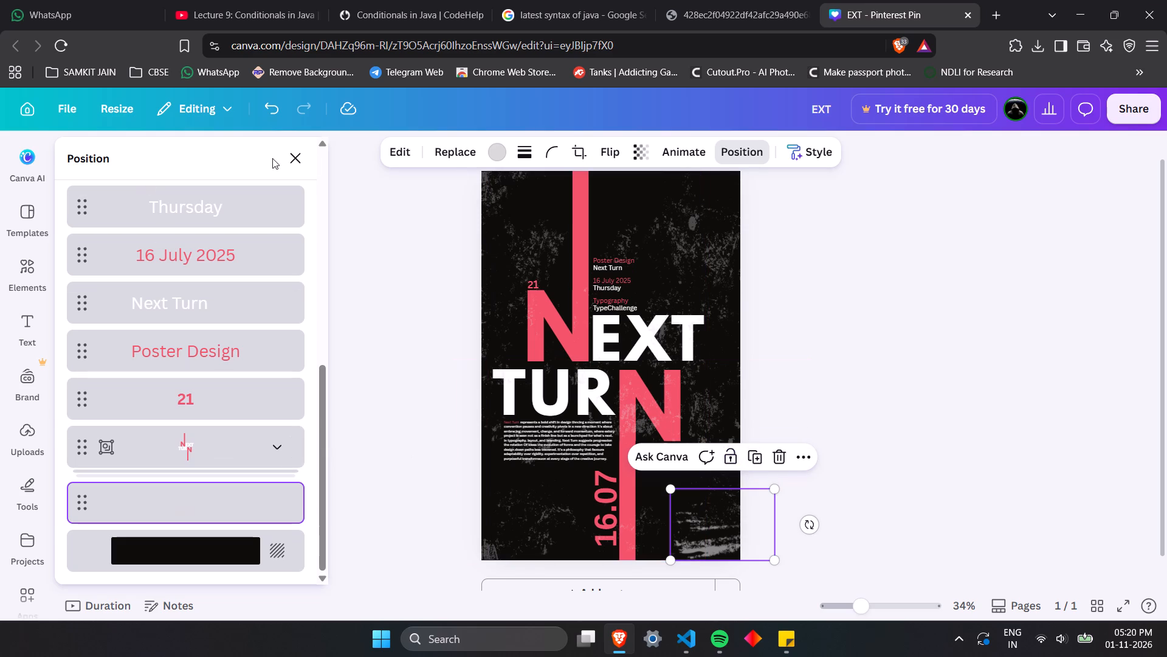
{"action": "left_click", "coordinate": [728, 148]}
{"action": "left_click", "coordinate": [728, 148]}
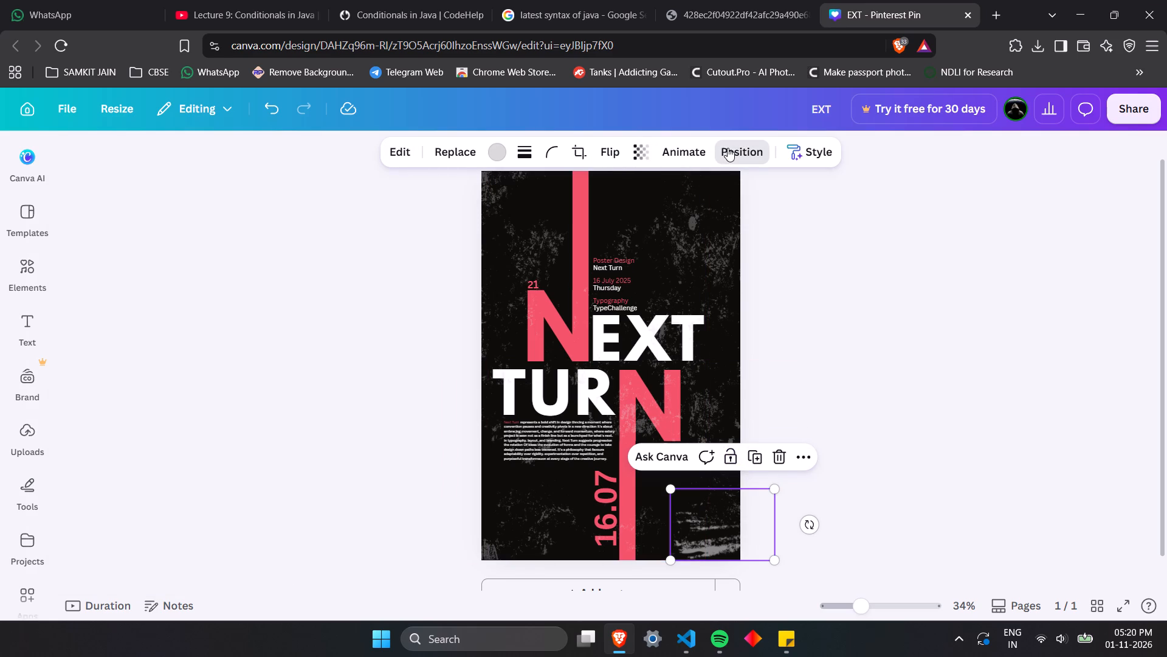
{"action": "left_click", "coordinate": [153, 193]}
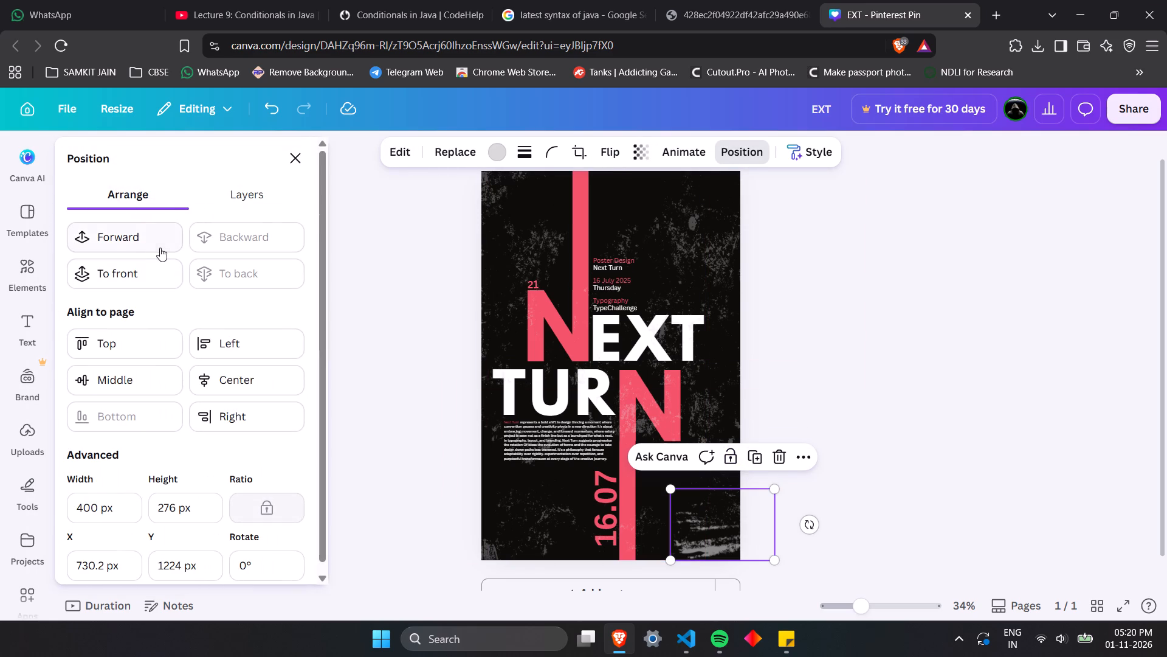
{"action": "left_click", "coordinate": [146, 280]}
{"action": "double_click", "coordinate": [869, 400]}
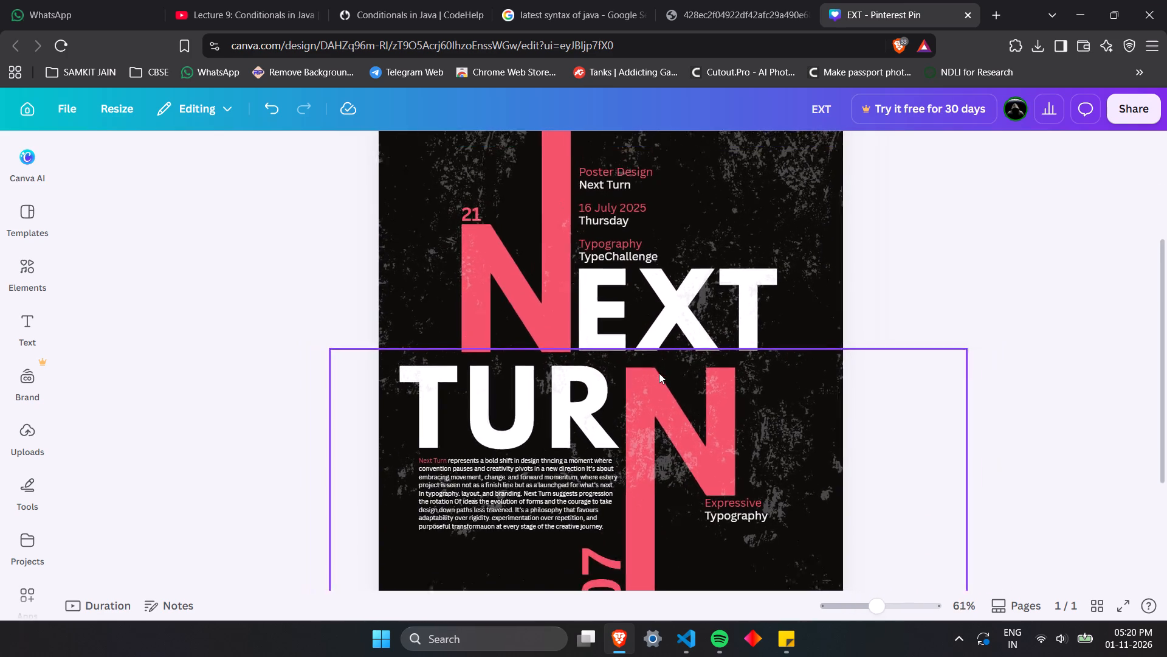
Check the reference poster's surface texture and search the element graphics for "blackboard texture".
{"action": "left_click", "coordinate": [669, 0]}
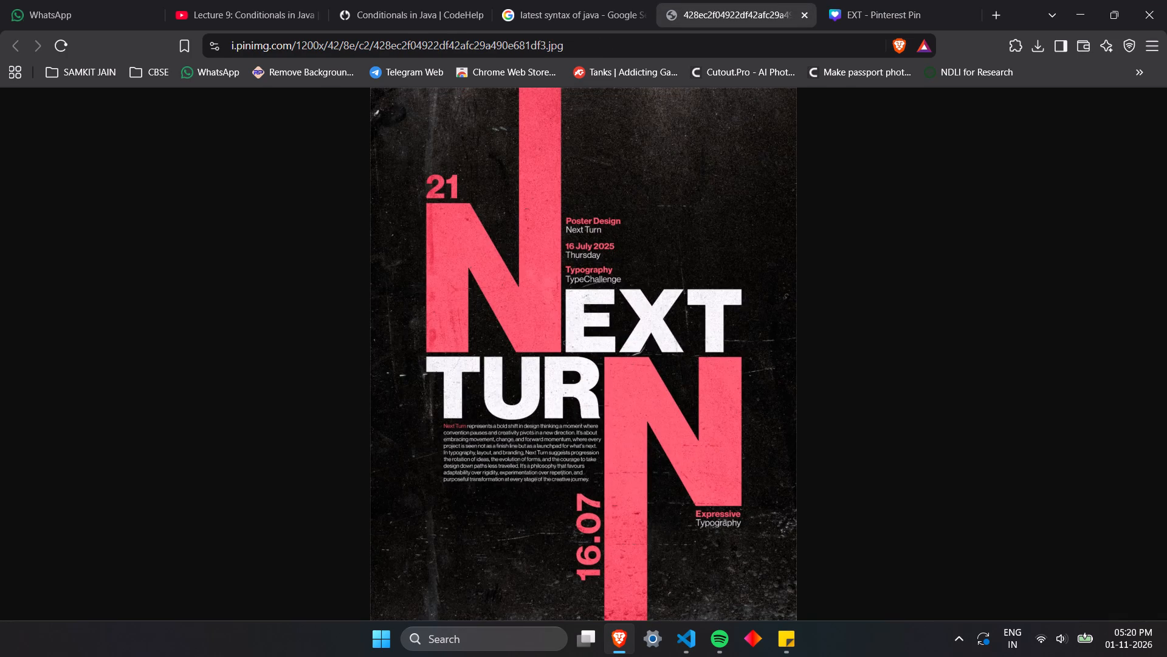
{"action": "left_click", "coordinate": [931, 0]}
{"action": "left_click", "coordinate": [29, 274]}
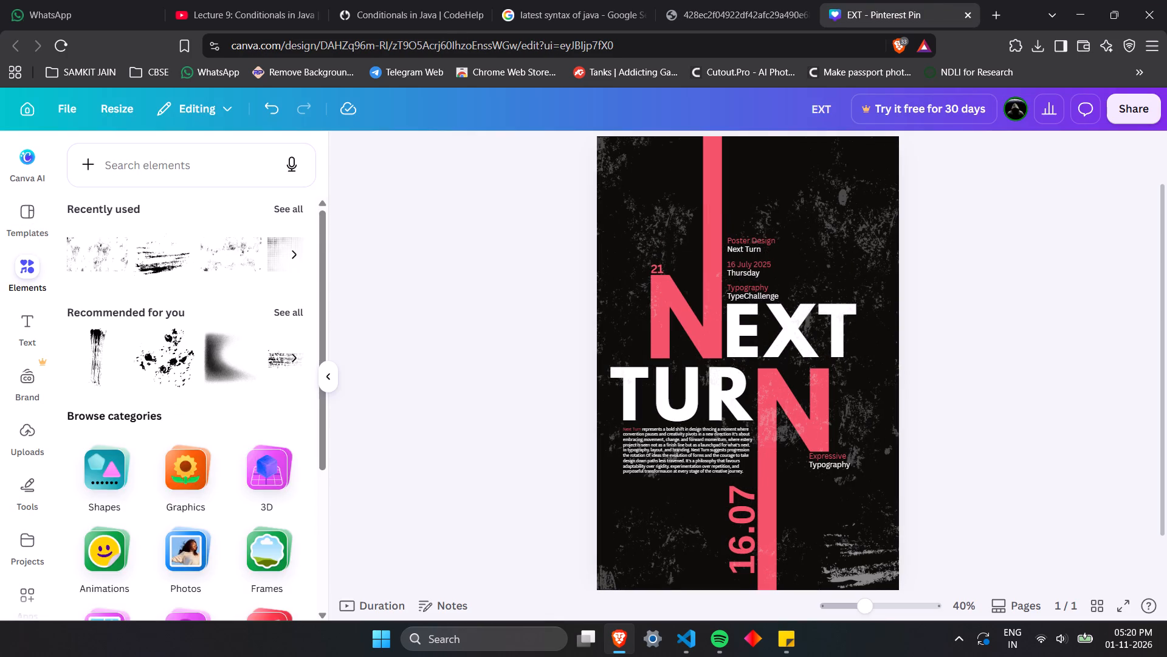
{"action": "left_click", "coordinate": [187, 173]}
{"action": "type", "text": "blackboard"}
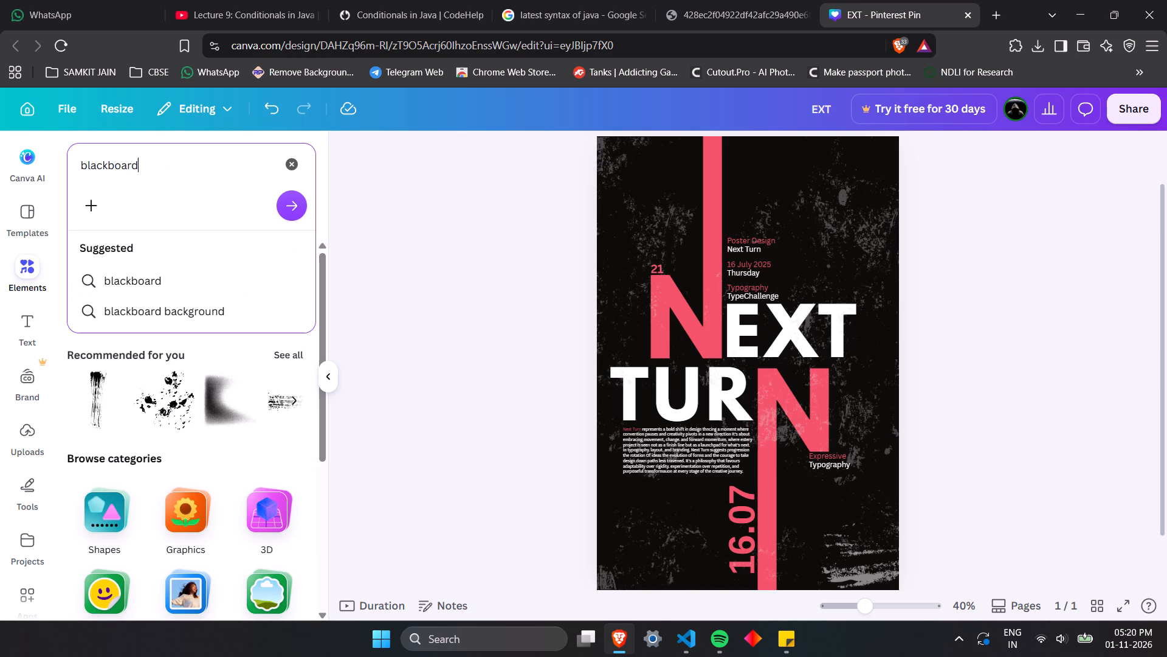
{"action": "key", "text": "space"}
{"action": "type", "text": "texture"}
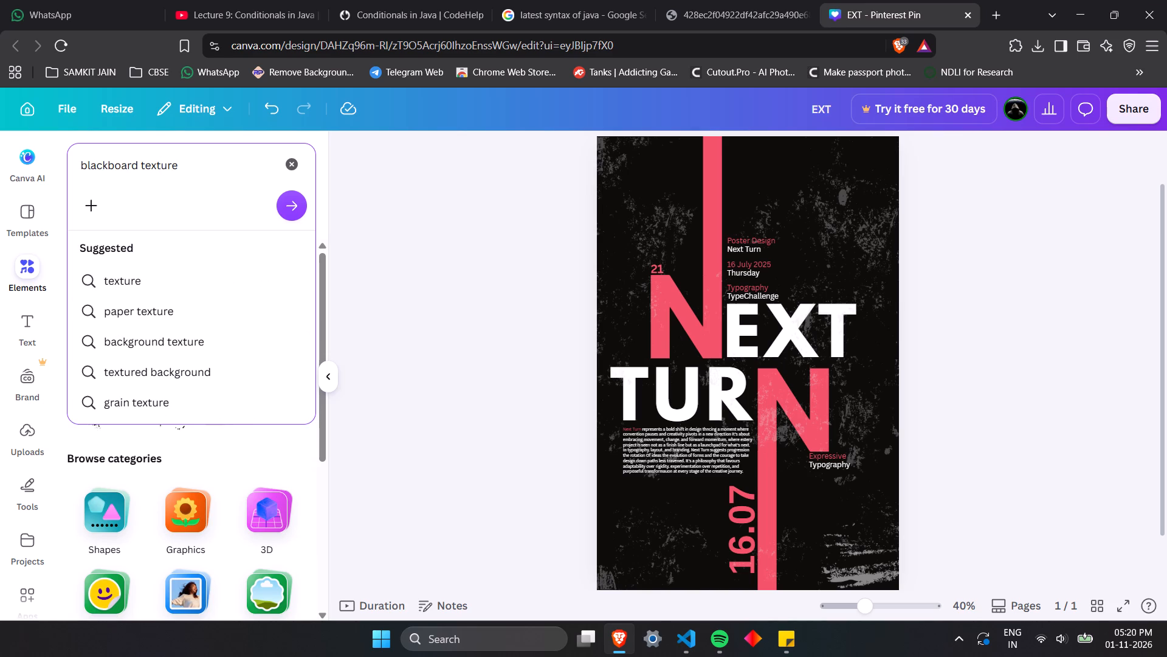
{"action": "key", "text": "Return"}
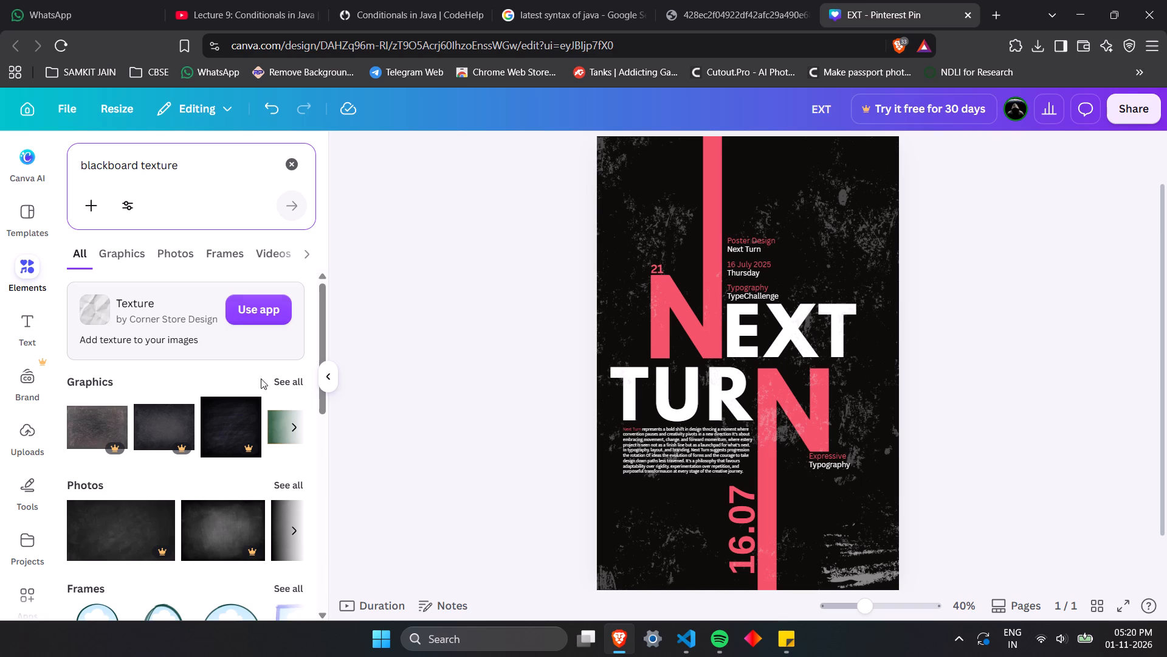
{"action": "left_click", "coordinate": [294, 384]}
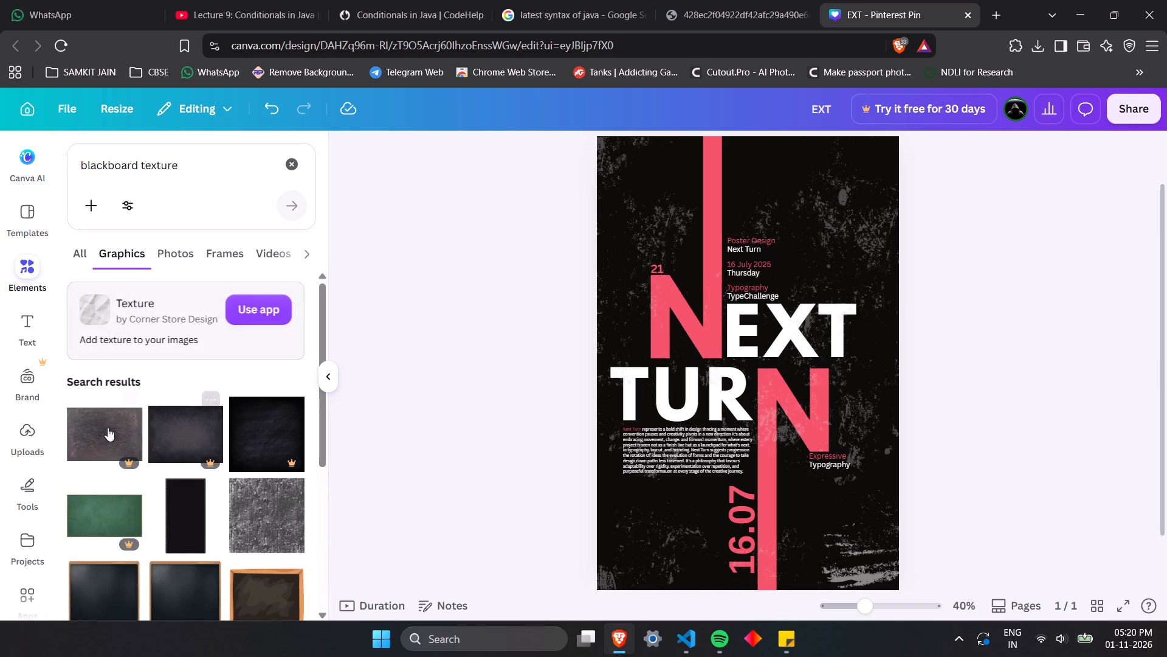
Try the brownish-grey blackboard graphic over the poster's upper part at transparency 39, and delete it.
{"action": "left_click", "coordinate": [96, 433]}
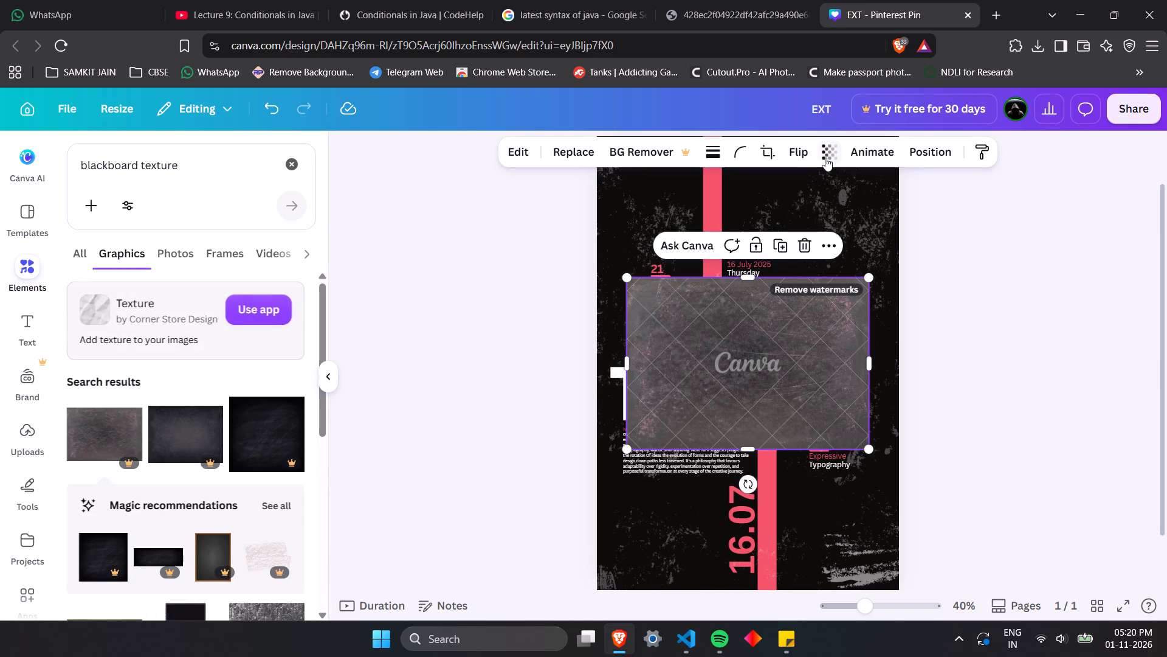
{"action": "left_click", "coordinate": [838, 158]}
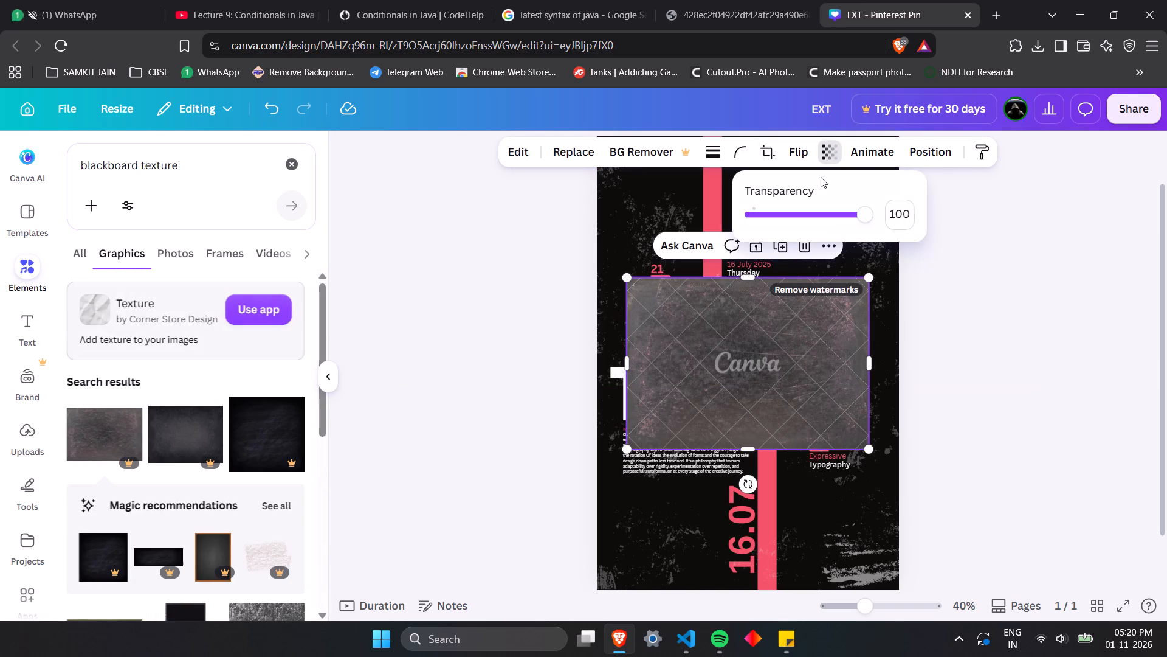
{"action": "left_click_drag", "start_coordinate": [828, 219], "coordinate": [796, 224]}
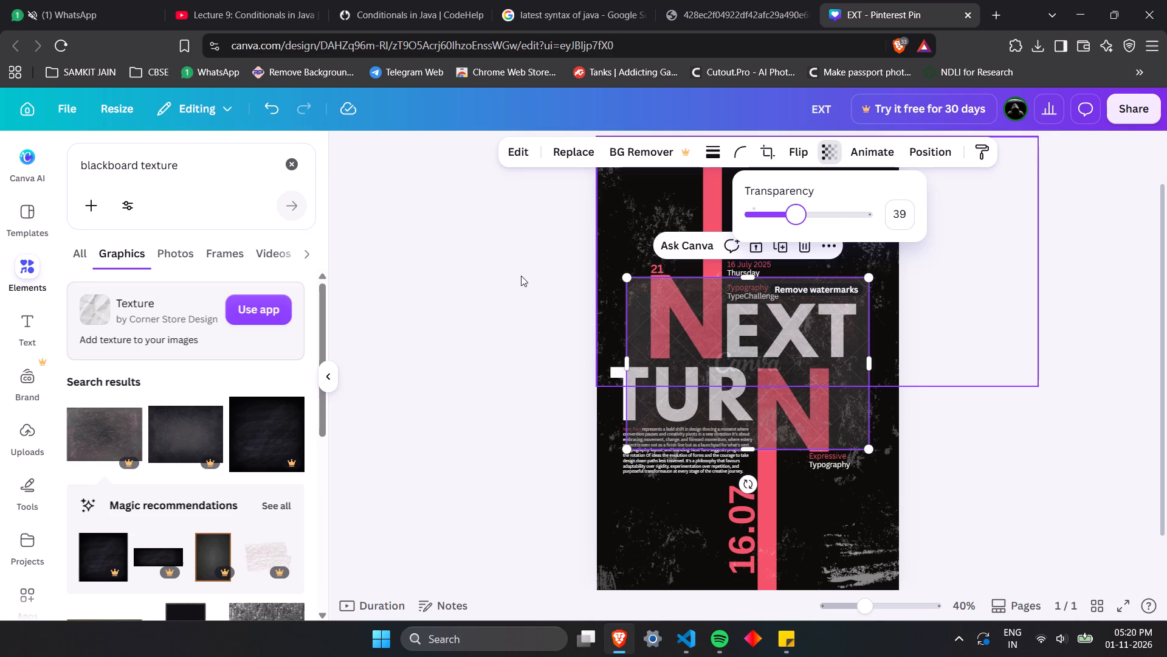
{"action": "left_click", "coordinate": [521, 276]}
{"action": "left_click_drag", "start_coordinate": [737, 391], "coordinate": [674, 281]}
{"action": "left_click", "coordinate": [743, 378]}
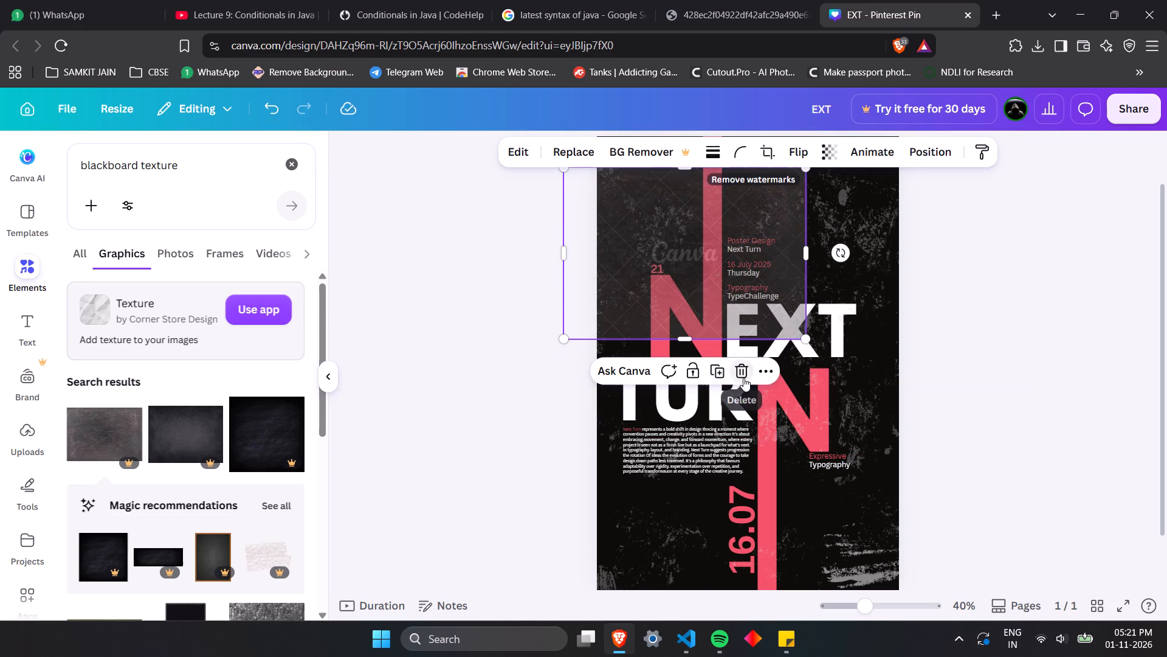
Add the rough grey grain texture graphic over the poster's lettering and set its transparency to 30.
{"action": "scroll", "coordinate": [191, 485], "scroll_direction": "down", "scroll_amount": 2}
{"action": "left_click", "coordinate": [287, 438]}
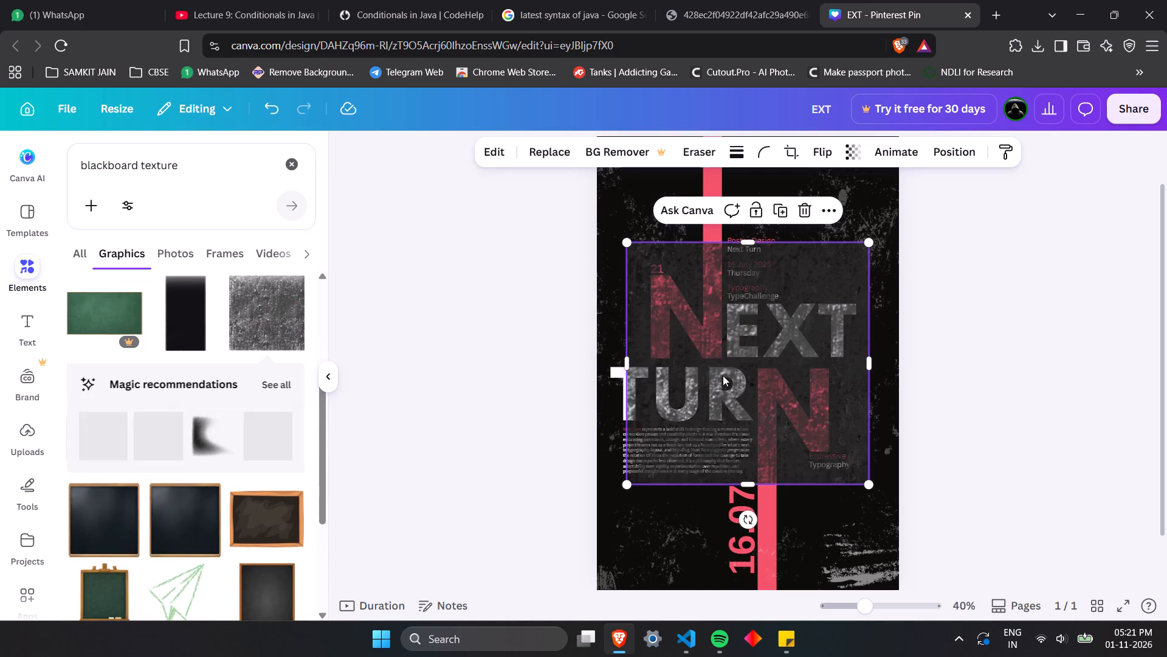
{"action": "left_click_drag", "start_coordinate": [723, 375], "coordinate": [705, 346]}
{"action": "left_click", "coordinate": [839, 152]}
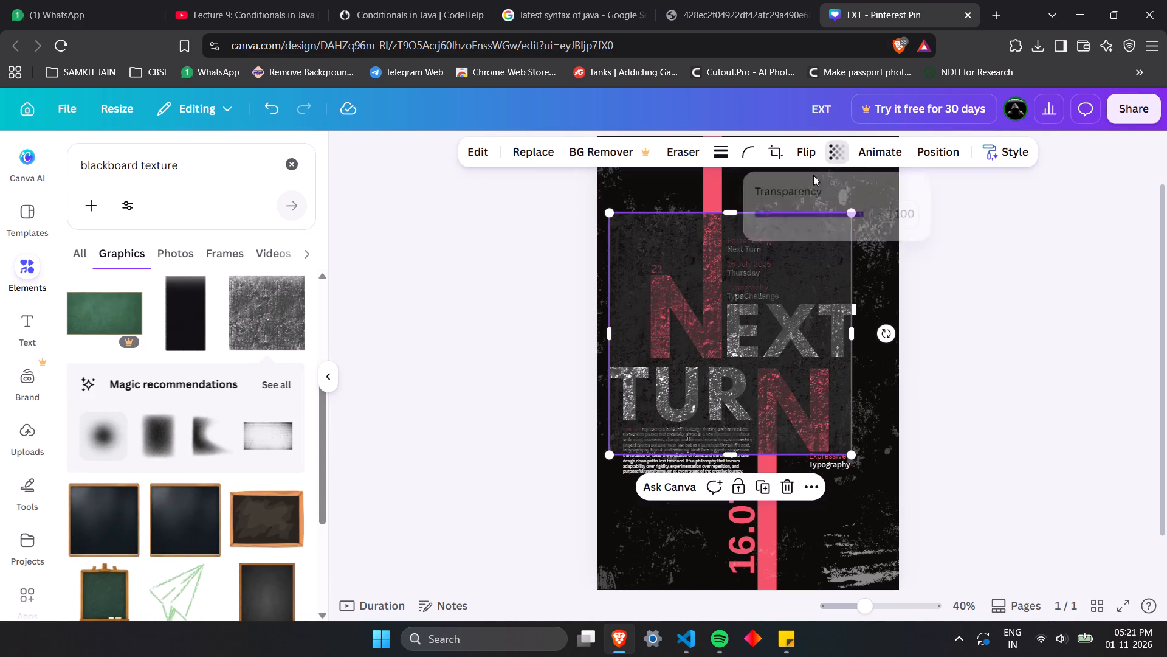
{"action": "left_click", "coordinate": [911, 212]}
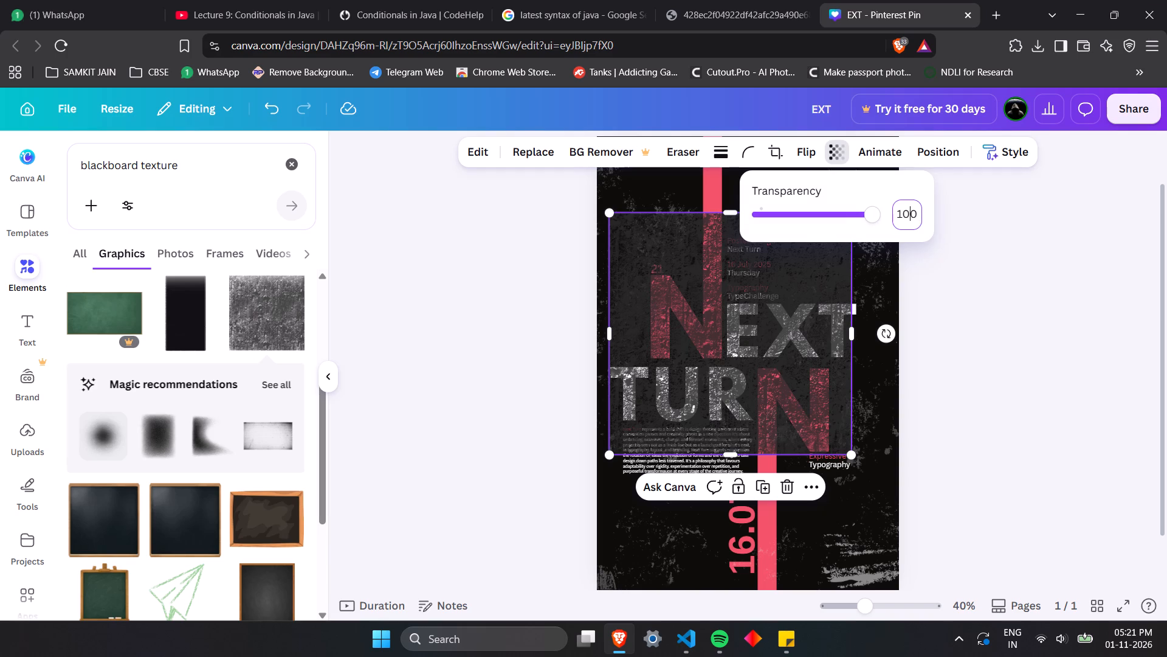
{"action": "type", "text": "30"}
{"action": "key", "text": "Return"}
{"action": "left_click", "coordinate": [1020, 421]}
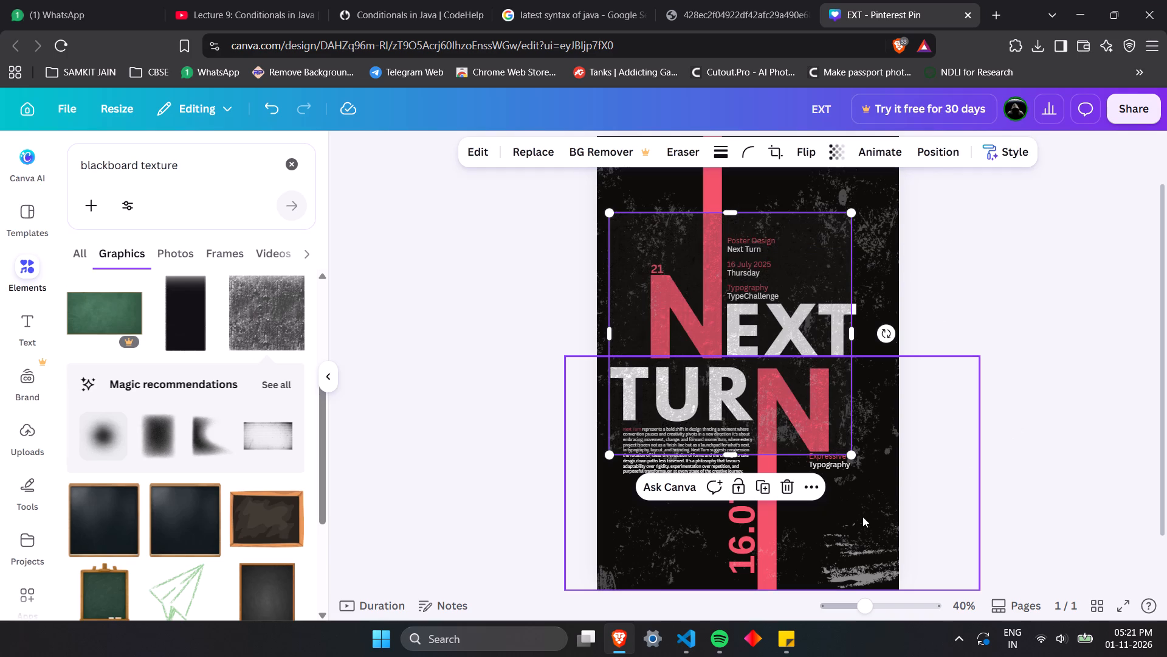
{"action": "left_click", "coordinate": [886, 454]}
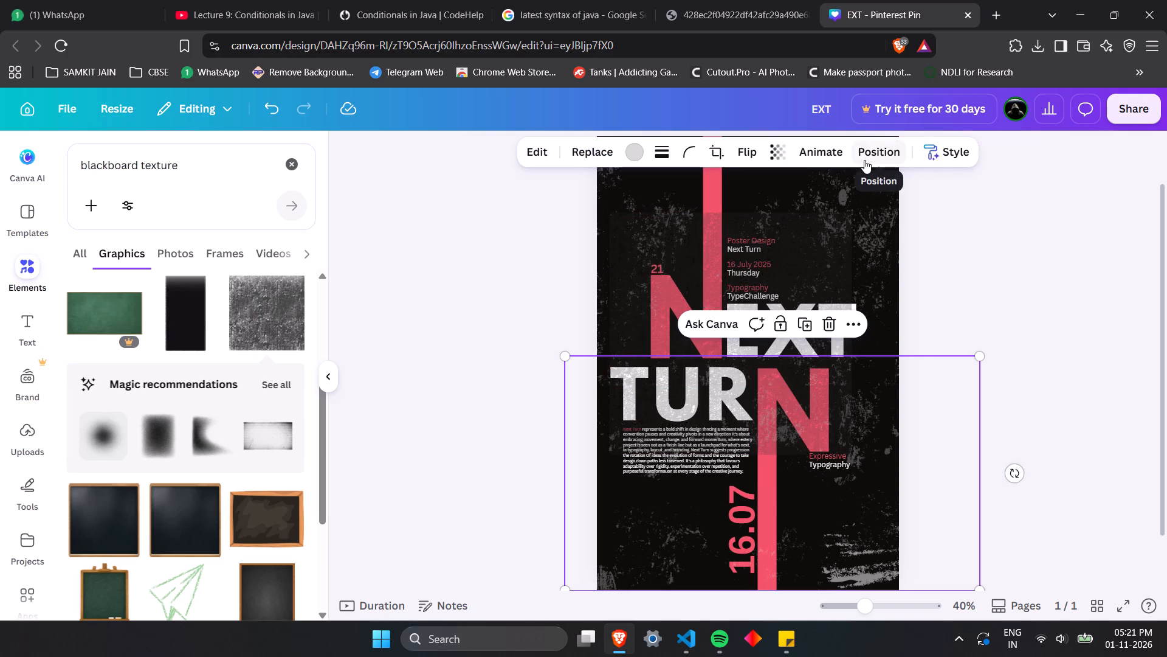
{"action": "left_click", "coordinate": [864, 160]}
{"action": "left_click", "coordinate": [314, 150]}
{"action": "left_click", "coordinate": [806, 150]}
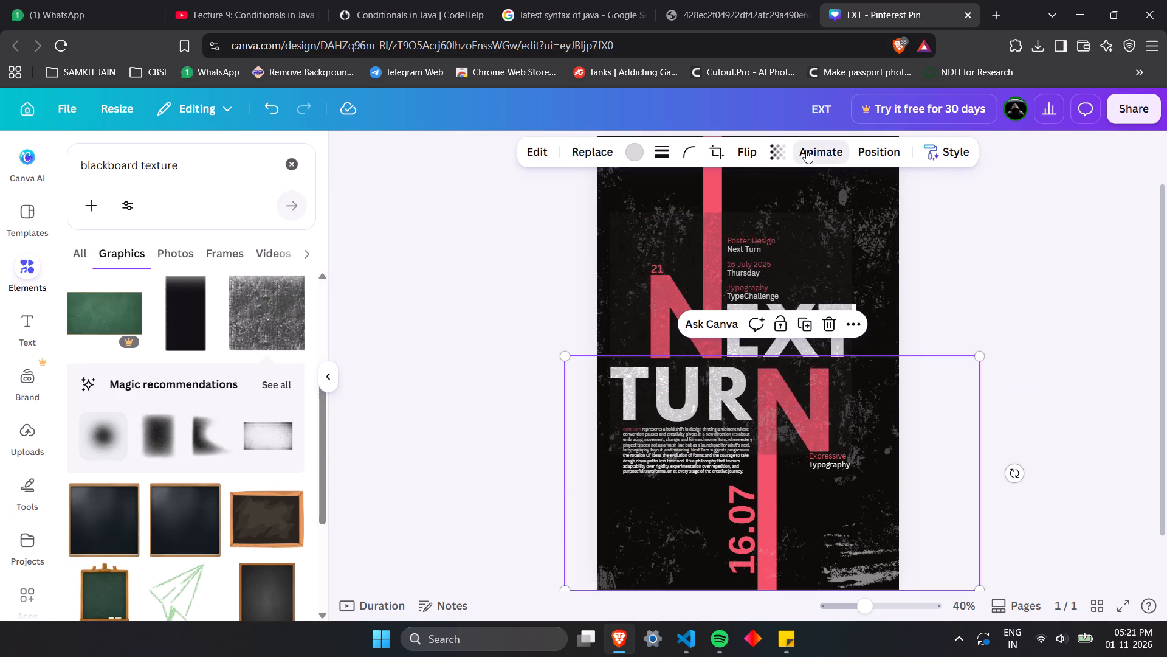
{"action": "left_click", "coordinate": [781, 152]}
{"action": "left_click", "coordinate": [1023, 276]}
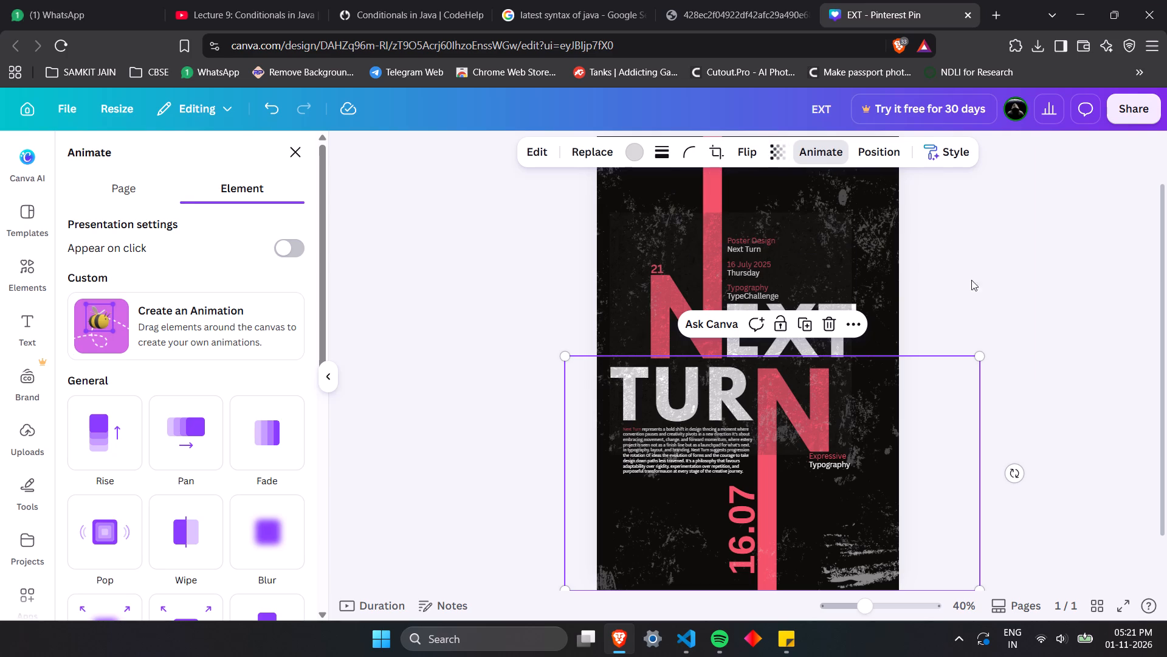
Move the grain texture overlay flush with the poster's top-left corner.
{"action": "left_click", "coordinate": [767, 266]}
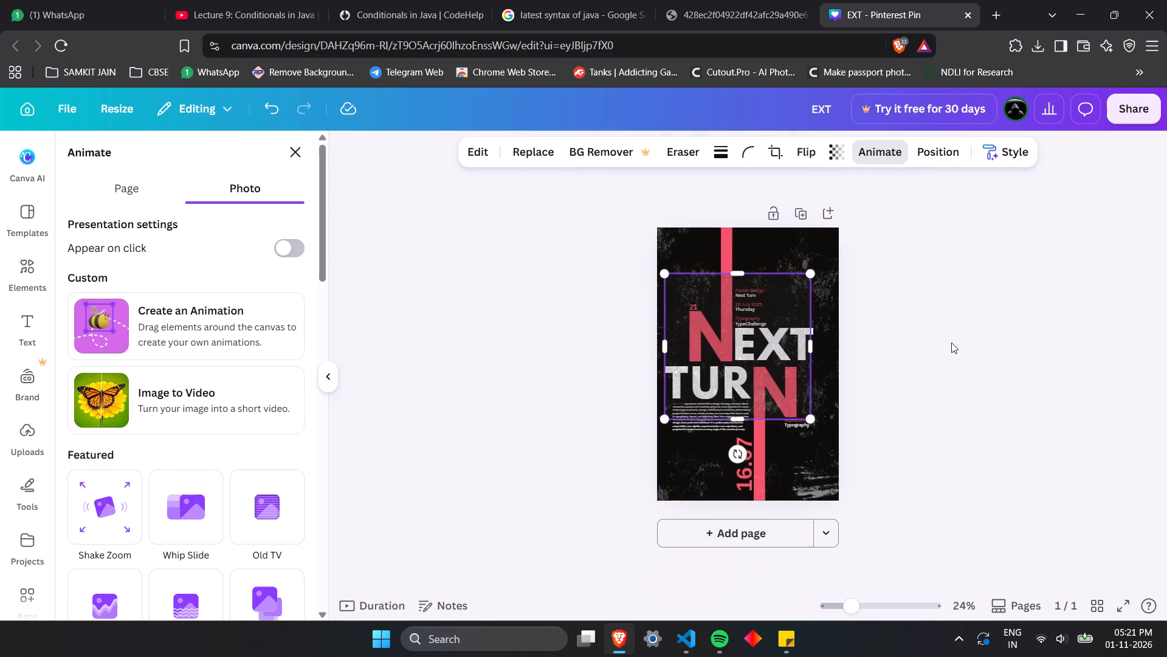
{"action": "left_click_drag", "start_coordinate": [746, 338], "coordinate": [738, 294]}
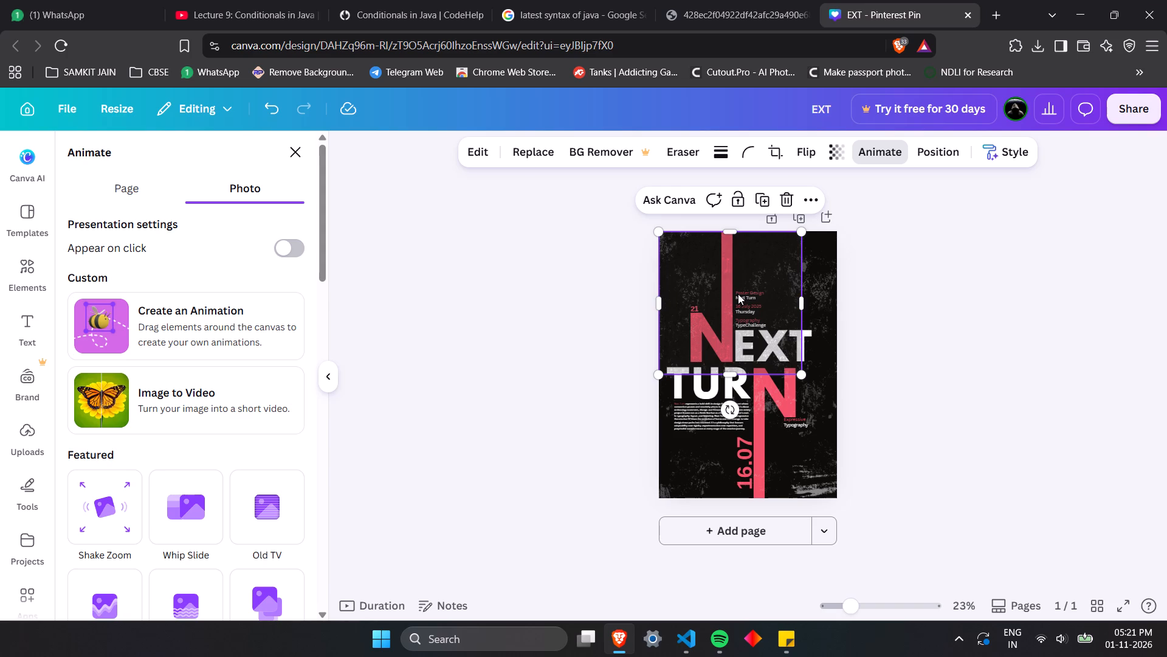
Stretch the grain texture overlay to 1,000 wide and down to the poster's bottom edge so it covers the whole page.
{"action": "left_click", "coordinate": [728, 599]}
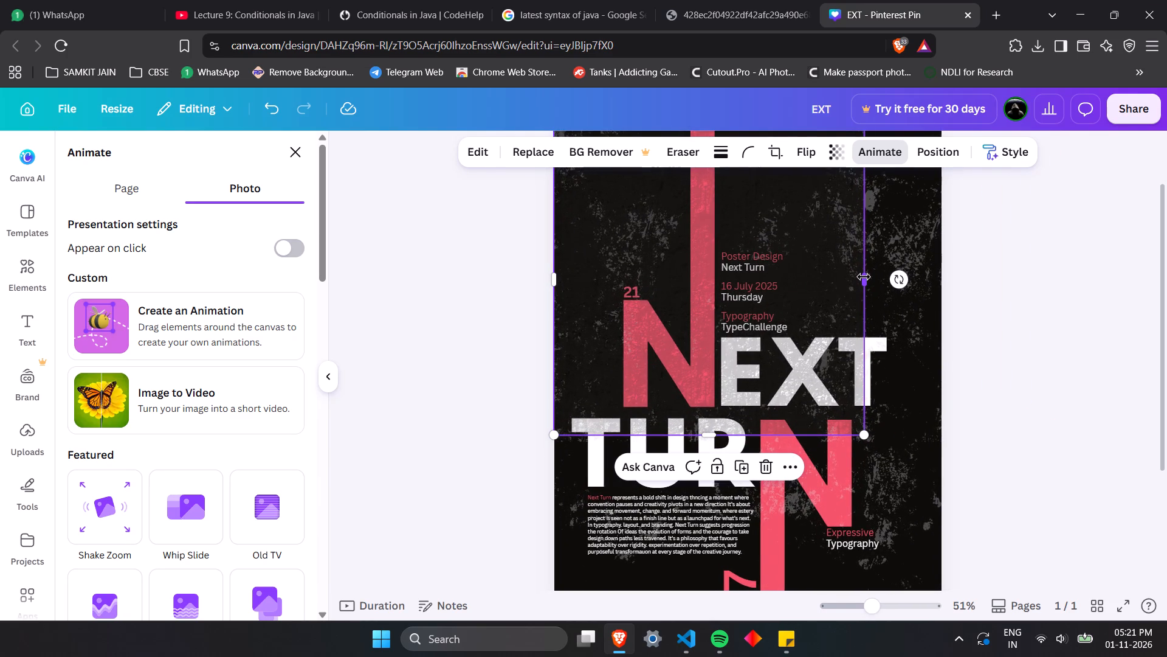
{"action": "left_click_drag", "start_coordinate": [864, 277], "coordinate": [890, 278]}
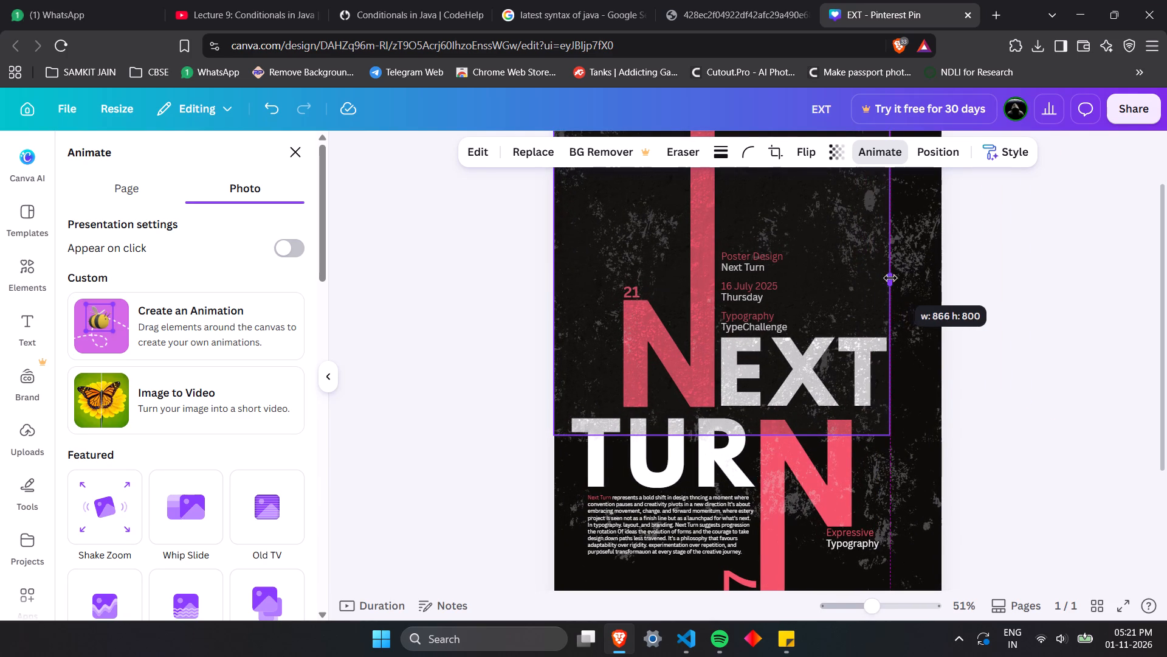
{"action": "left_click_drag", "start_coordinate": [890, 278], "coordinate": [939, 277]}
{"action": "scroll", "coordinate": [967, 367], "scroll_direction": "down", "scroll_amount": 2}
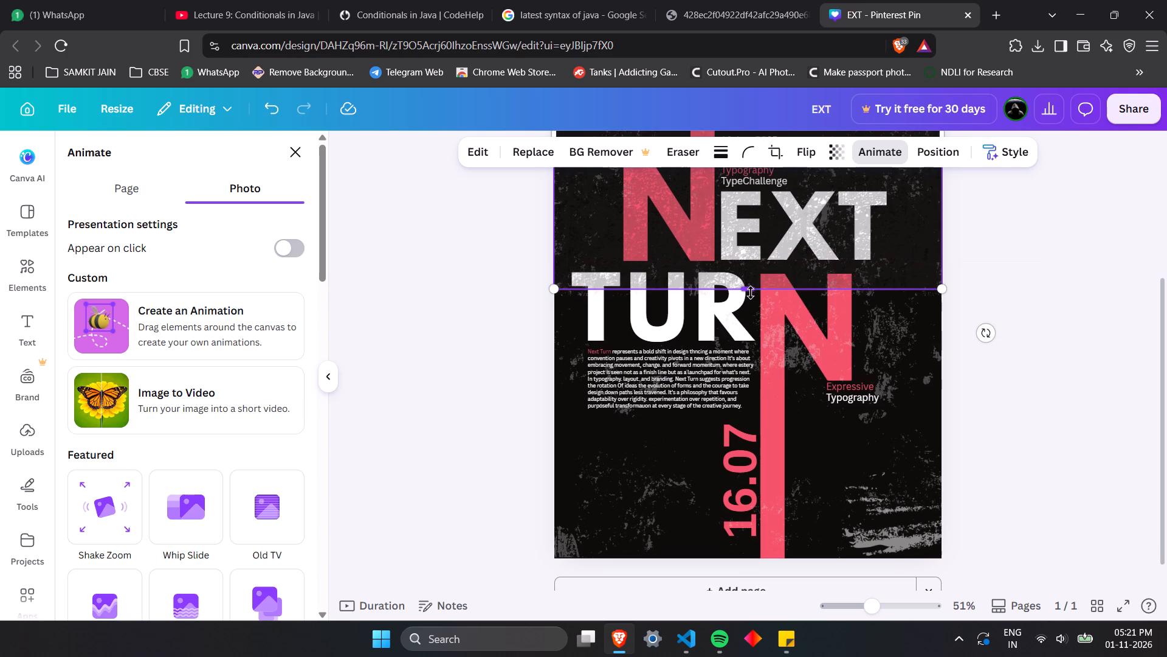
{"action": "scroll", "coordinate": [751, 293], "scroll_direction": "down", "scroll_amount": 1}
{"action": "left_click_drag", "start_coordinate": [751, 292], "coordinate": [757, 467]}
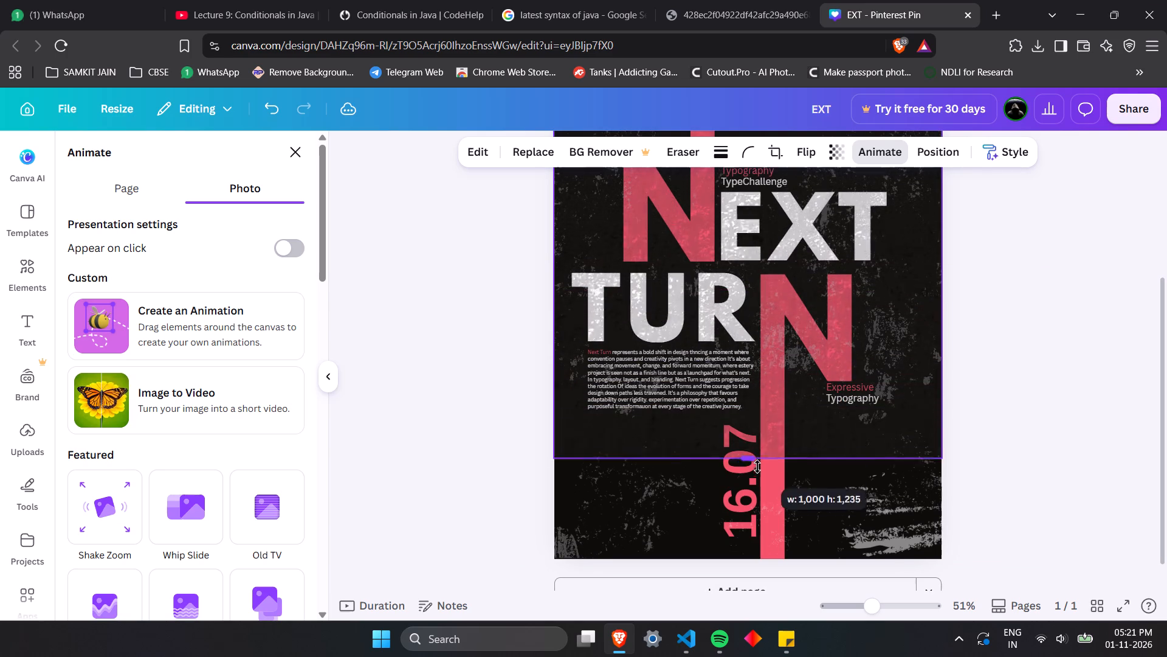
{"action": "left_click_drag", "start_coordinate": [757, 467], "coordinate": [759, 554]}
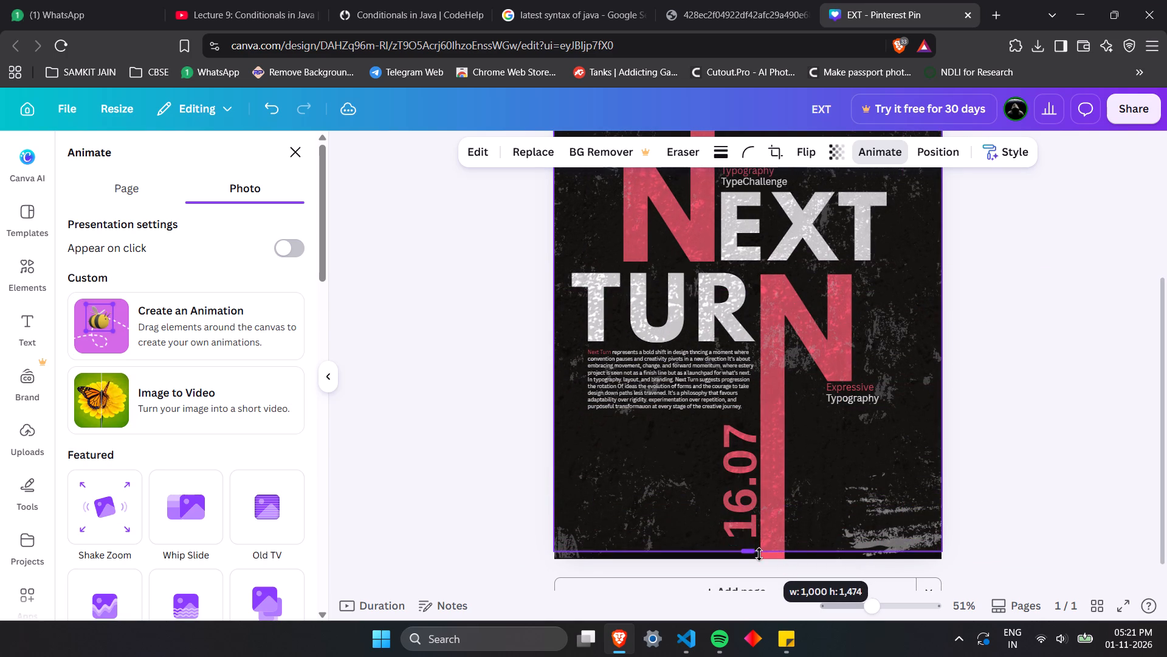
{"action": "left_click_drag", "start_coordinate": [759, 554], "coordinate": [760, 558]}
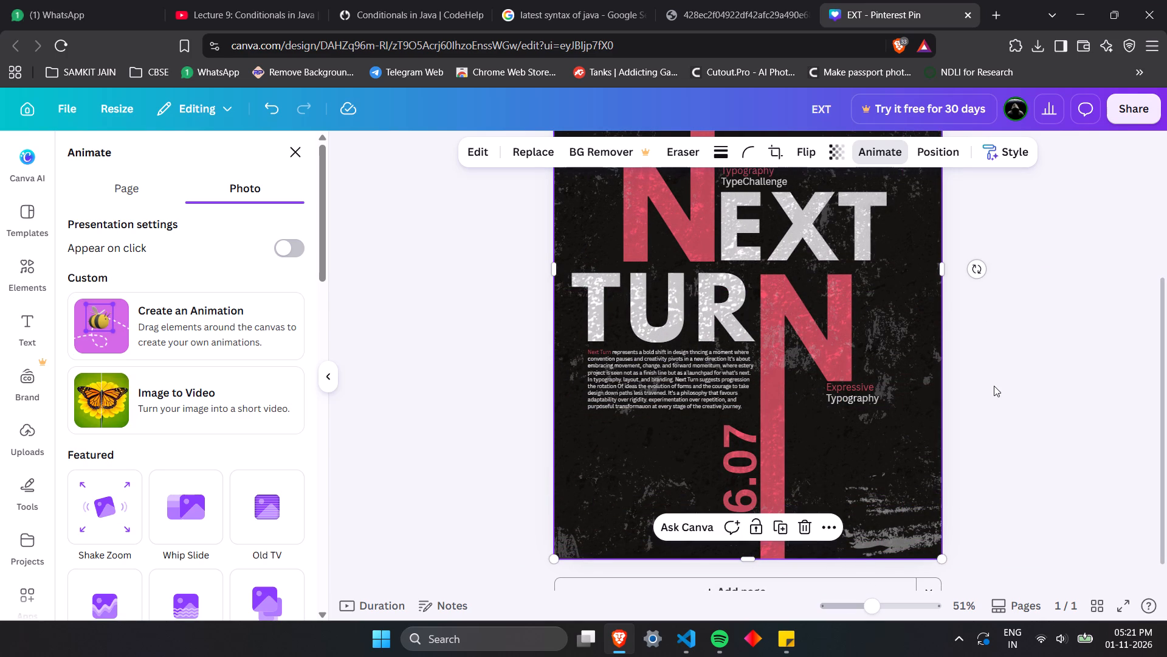
{"action": "left_click", "coordinate": [994, 386]}
{"action": "left_click", "coordinate": [994, 386]}
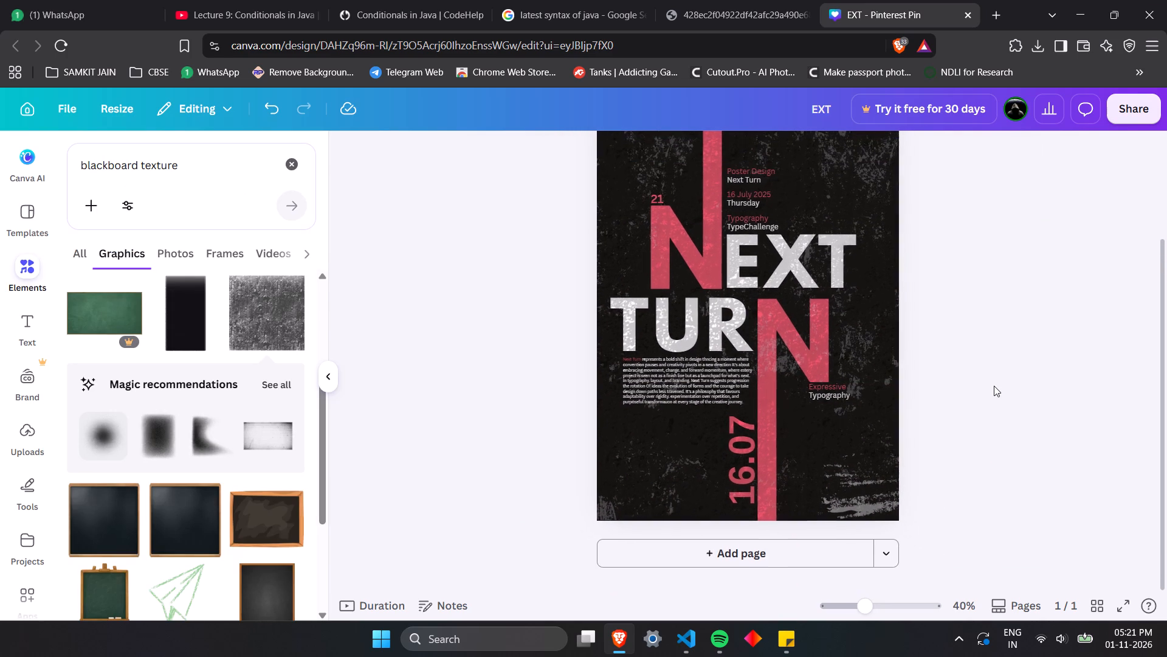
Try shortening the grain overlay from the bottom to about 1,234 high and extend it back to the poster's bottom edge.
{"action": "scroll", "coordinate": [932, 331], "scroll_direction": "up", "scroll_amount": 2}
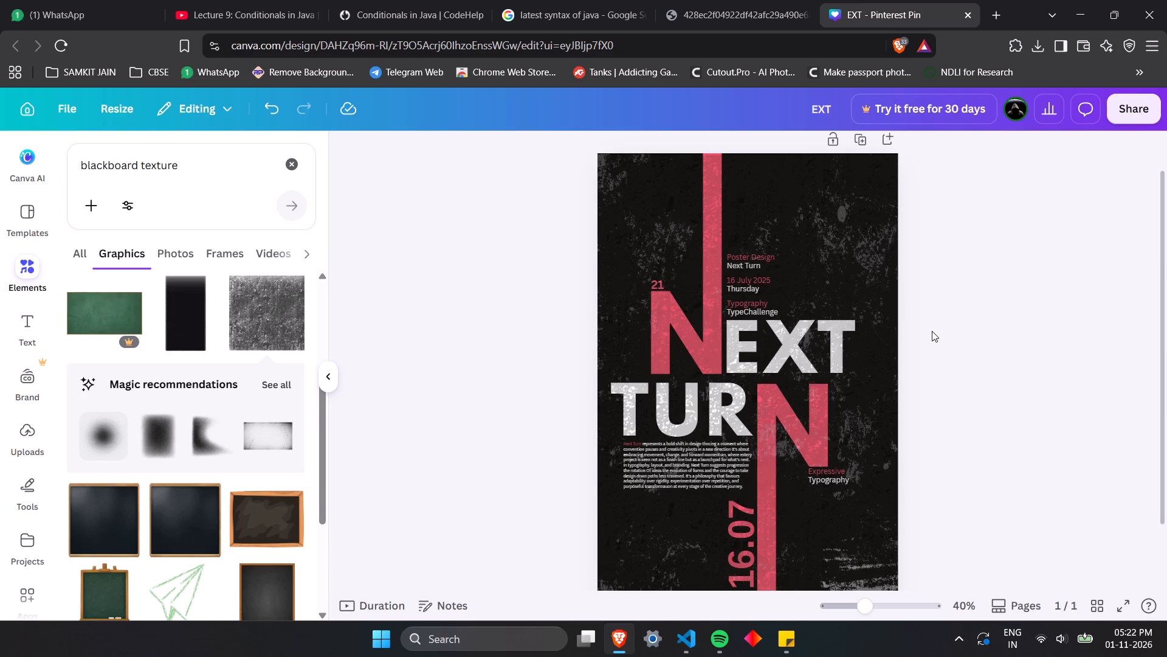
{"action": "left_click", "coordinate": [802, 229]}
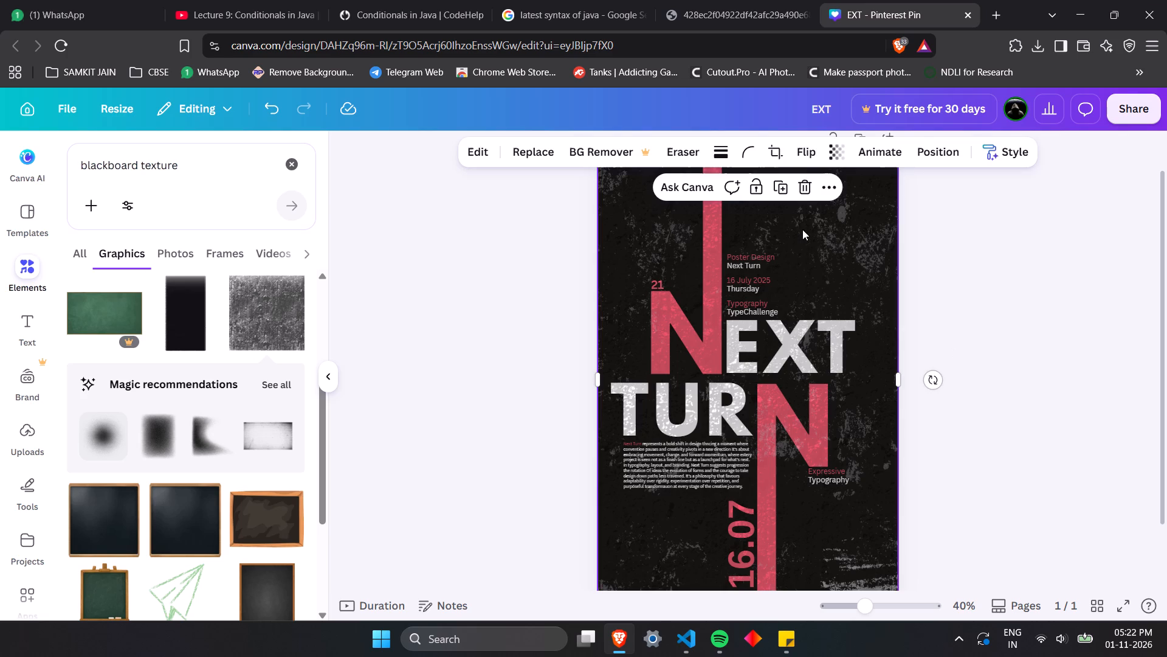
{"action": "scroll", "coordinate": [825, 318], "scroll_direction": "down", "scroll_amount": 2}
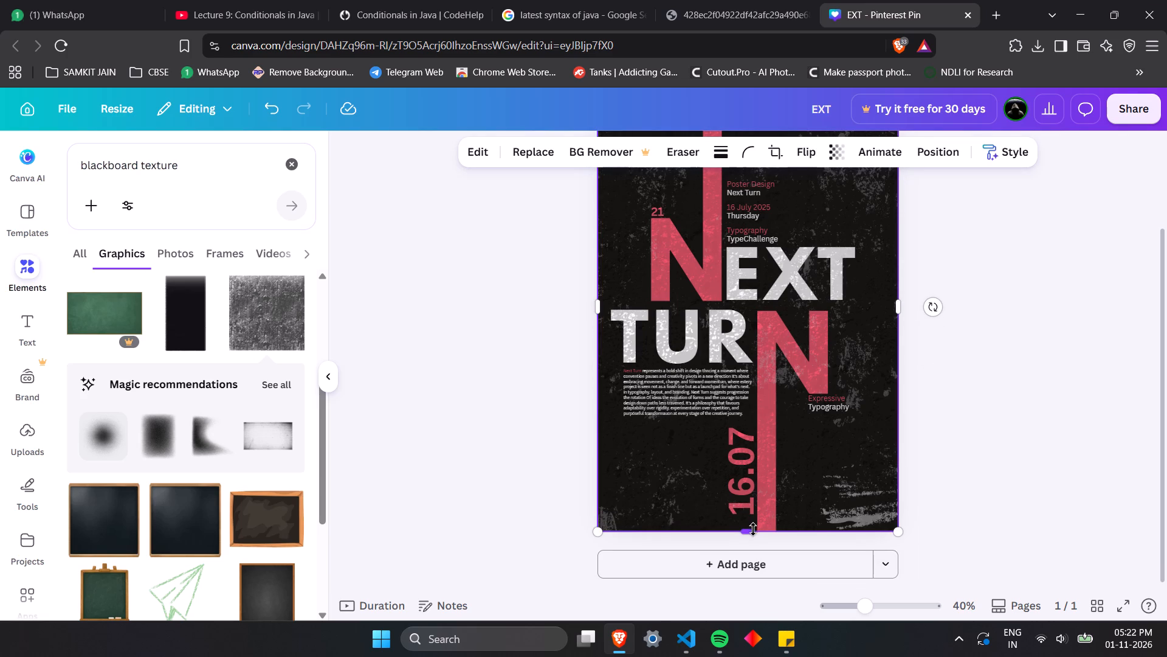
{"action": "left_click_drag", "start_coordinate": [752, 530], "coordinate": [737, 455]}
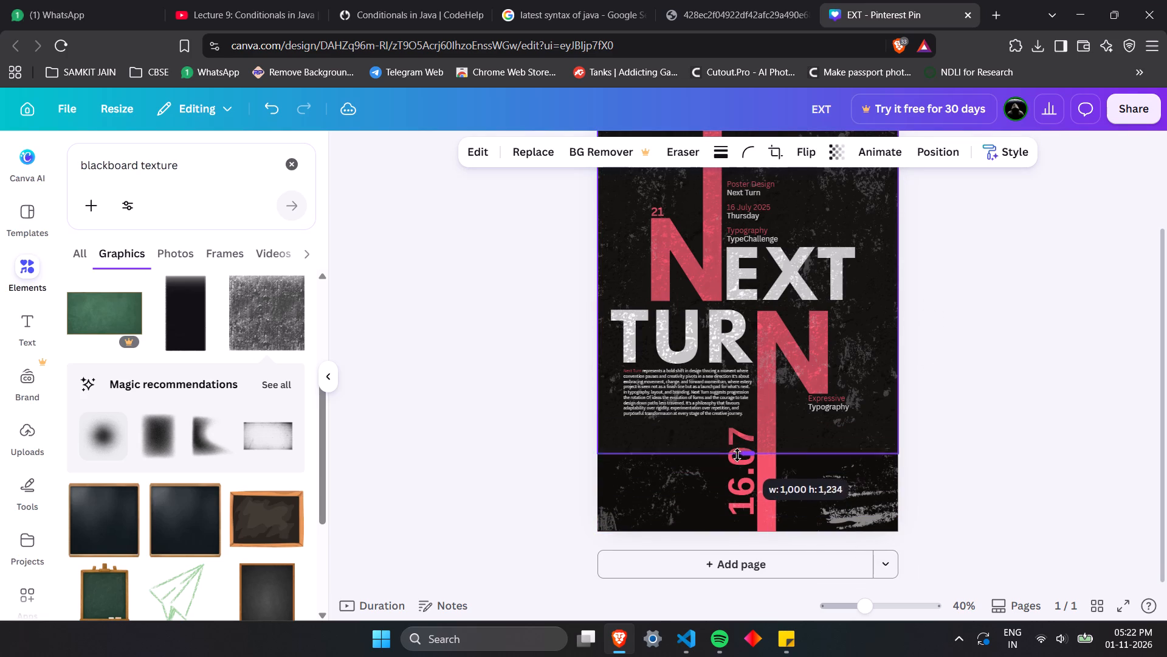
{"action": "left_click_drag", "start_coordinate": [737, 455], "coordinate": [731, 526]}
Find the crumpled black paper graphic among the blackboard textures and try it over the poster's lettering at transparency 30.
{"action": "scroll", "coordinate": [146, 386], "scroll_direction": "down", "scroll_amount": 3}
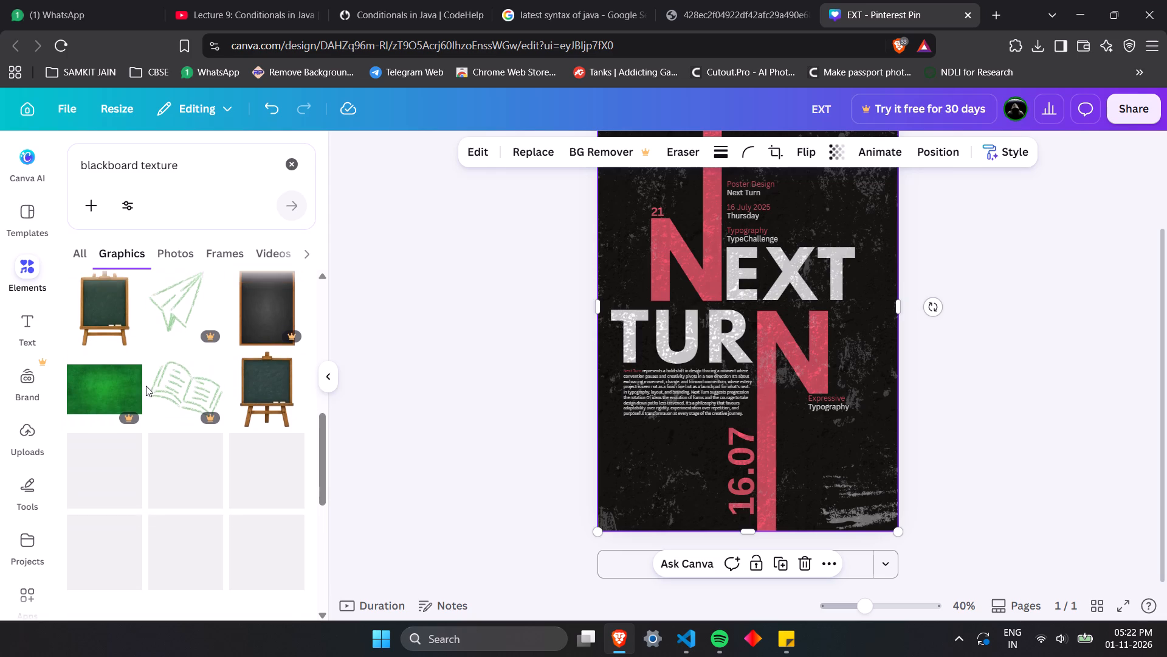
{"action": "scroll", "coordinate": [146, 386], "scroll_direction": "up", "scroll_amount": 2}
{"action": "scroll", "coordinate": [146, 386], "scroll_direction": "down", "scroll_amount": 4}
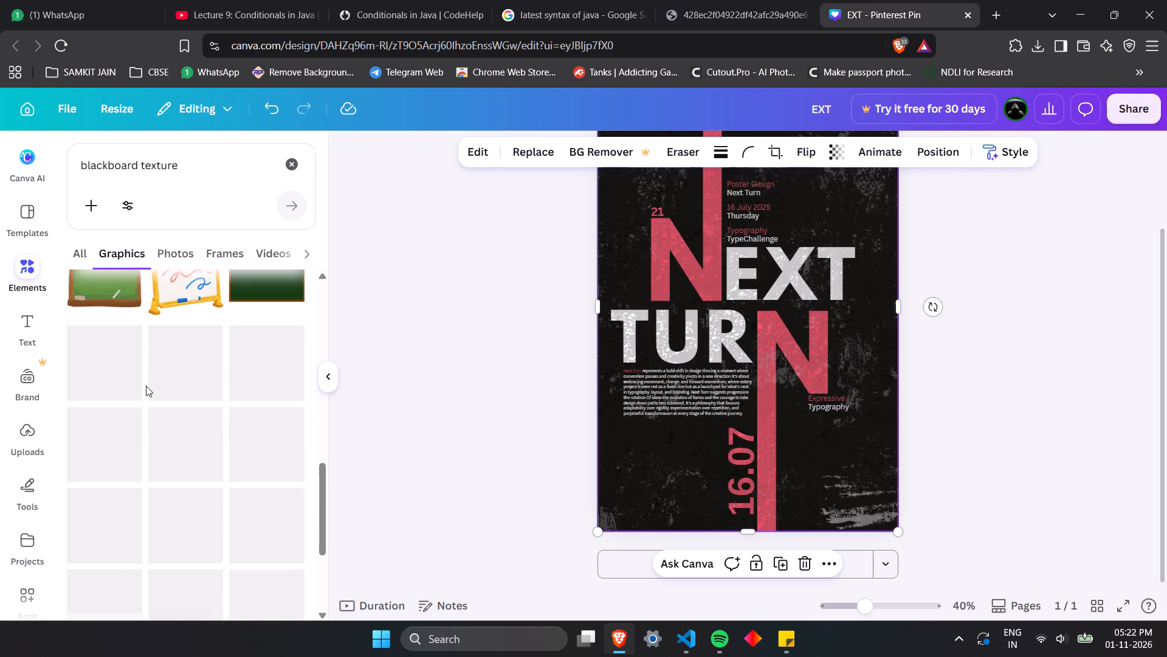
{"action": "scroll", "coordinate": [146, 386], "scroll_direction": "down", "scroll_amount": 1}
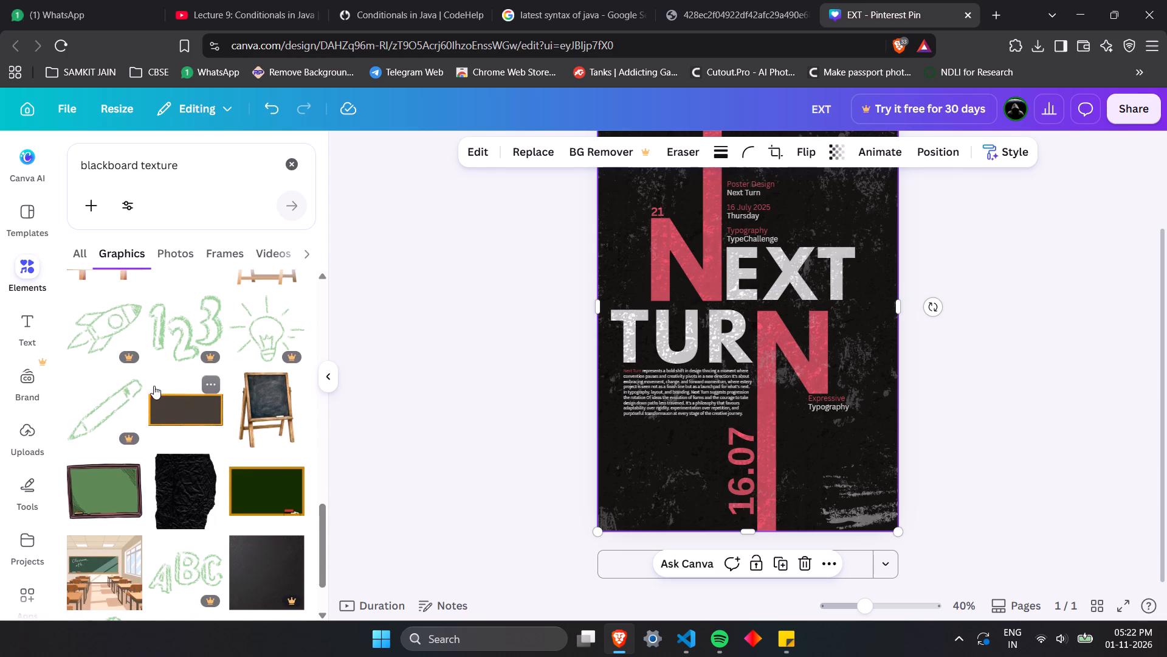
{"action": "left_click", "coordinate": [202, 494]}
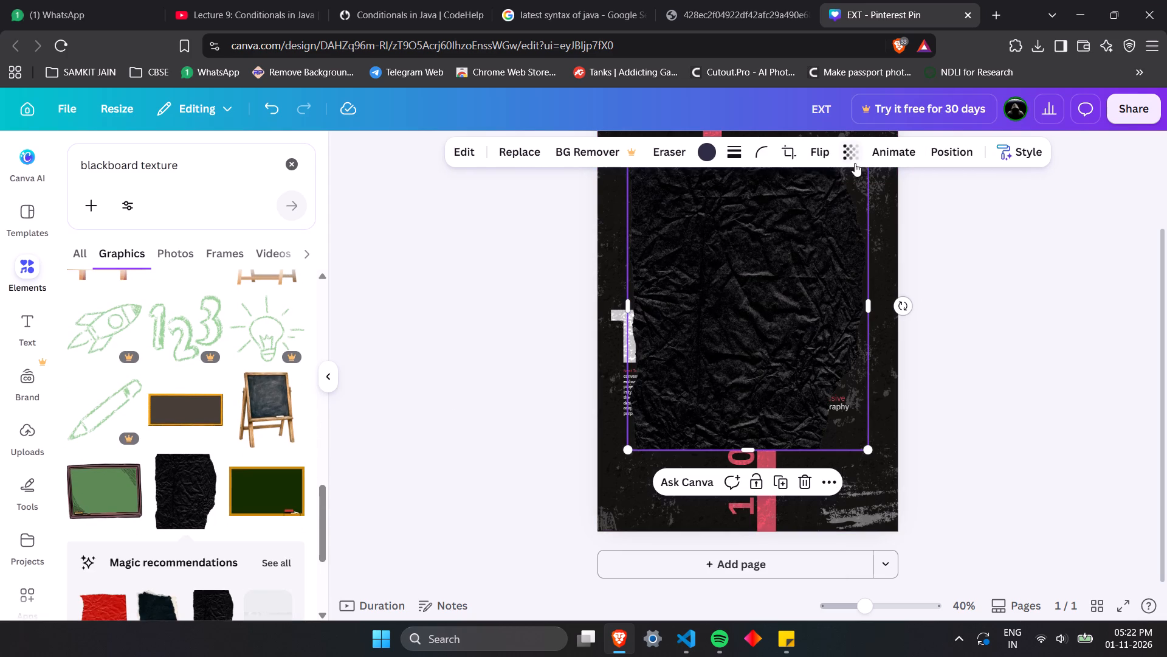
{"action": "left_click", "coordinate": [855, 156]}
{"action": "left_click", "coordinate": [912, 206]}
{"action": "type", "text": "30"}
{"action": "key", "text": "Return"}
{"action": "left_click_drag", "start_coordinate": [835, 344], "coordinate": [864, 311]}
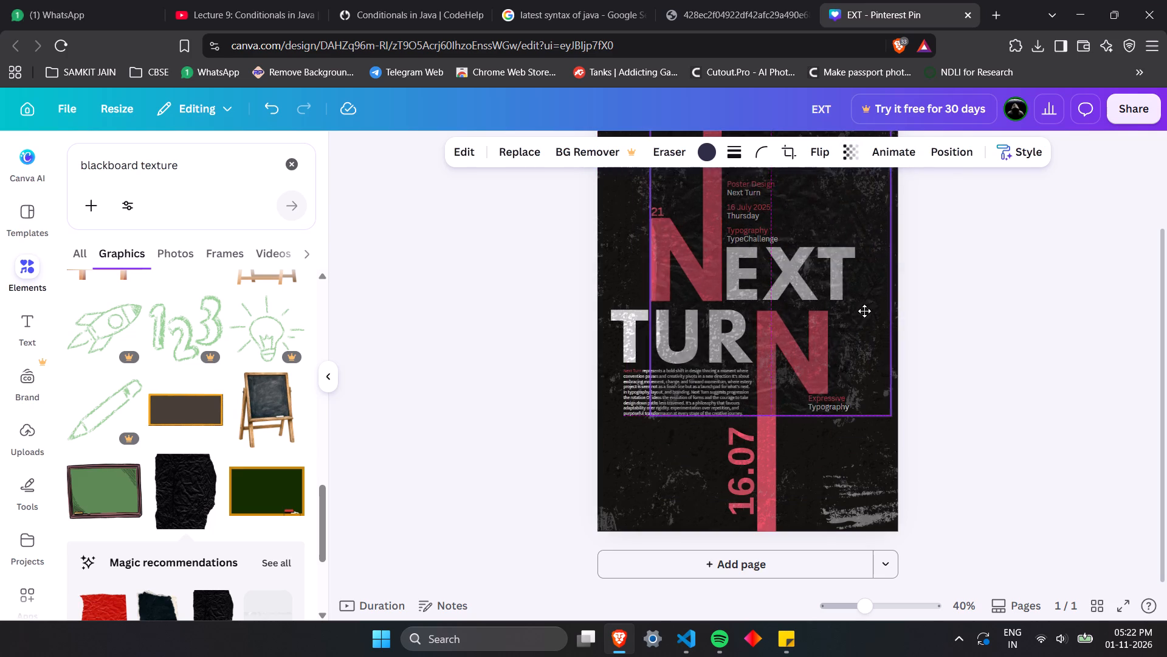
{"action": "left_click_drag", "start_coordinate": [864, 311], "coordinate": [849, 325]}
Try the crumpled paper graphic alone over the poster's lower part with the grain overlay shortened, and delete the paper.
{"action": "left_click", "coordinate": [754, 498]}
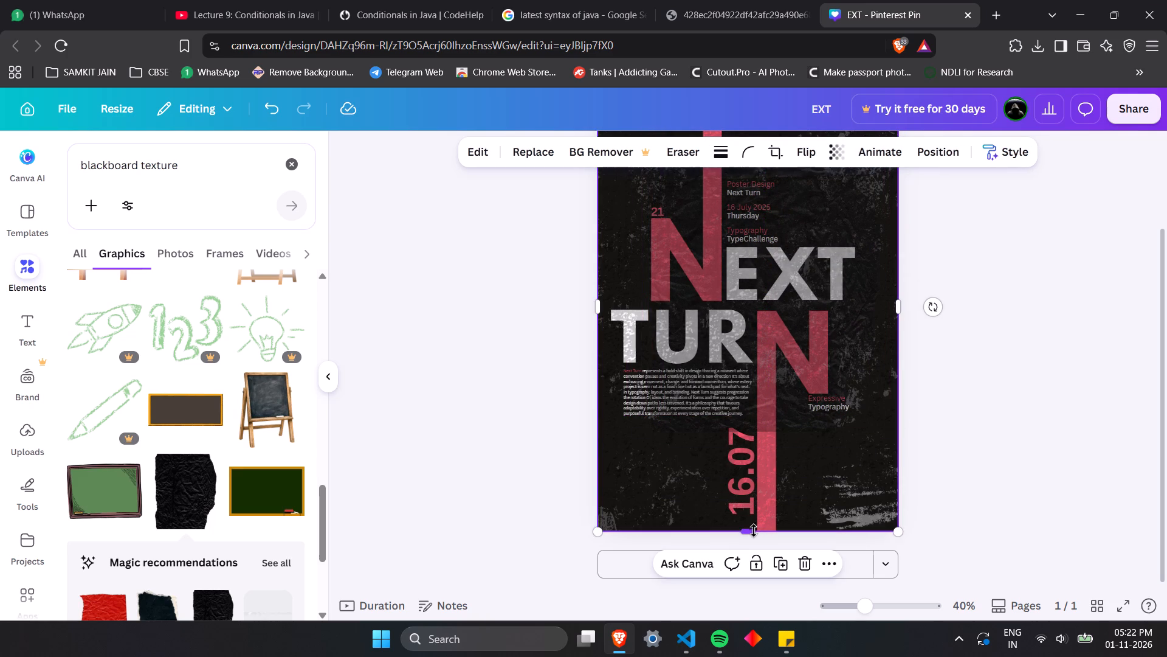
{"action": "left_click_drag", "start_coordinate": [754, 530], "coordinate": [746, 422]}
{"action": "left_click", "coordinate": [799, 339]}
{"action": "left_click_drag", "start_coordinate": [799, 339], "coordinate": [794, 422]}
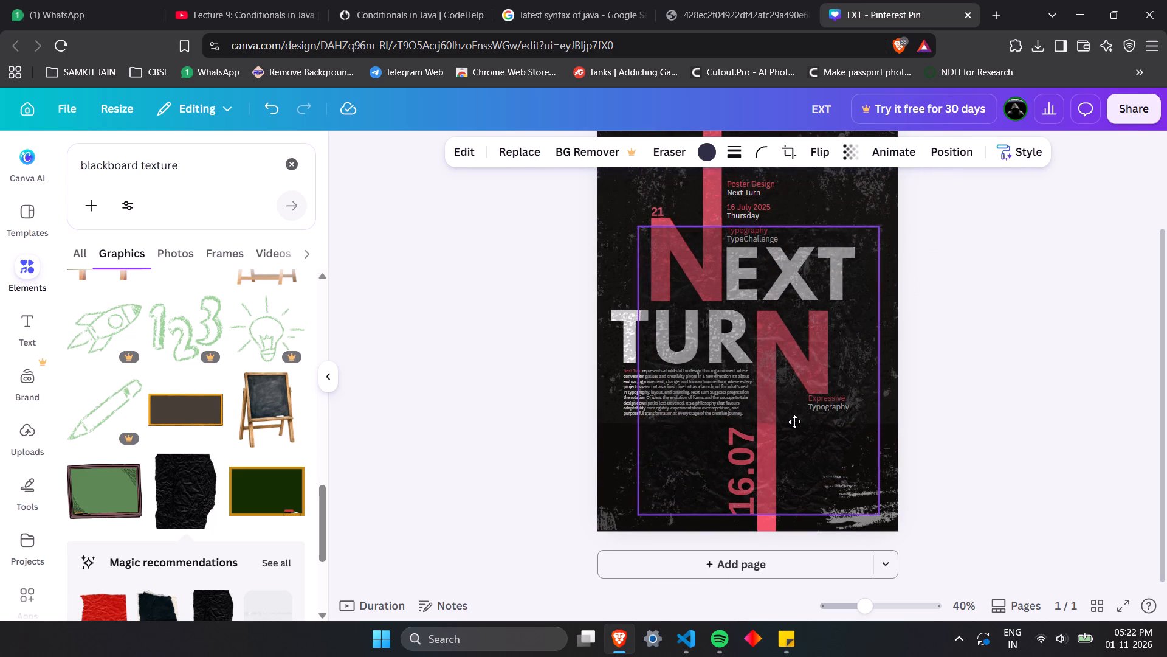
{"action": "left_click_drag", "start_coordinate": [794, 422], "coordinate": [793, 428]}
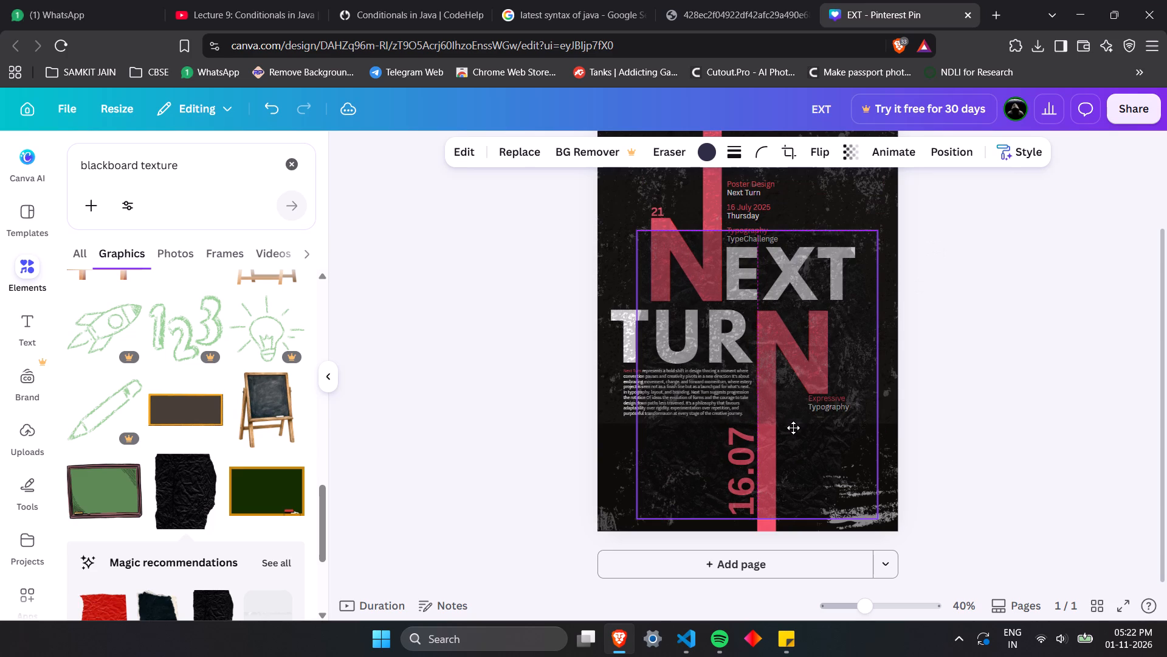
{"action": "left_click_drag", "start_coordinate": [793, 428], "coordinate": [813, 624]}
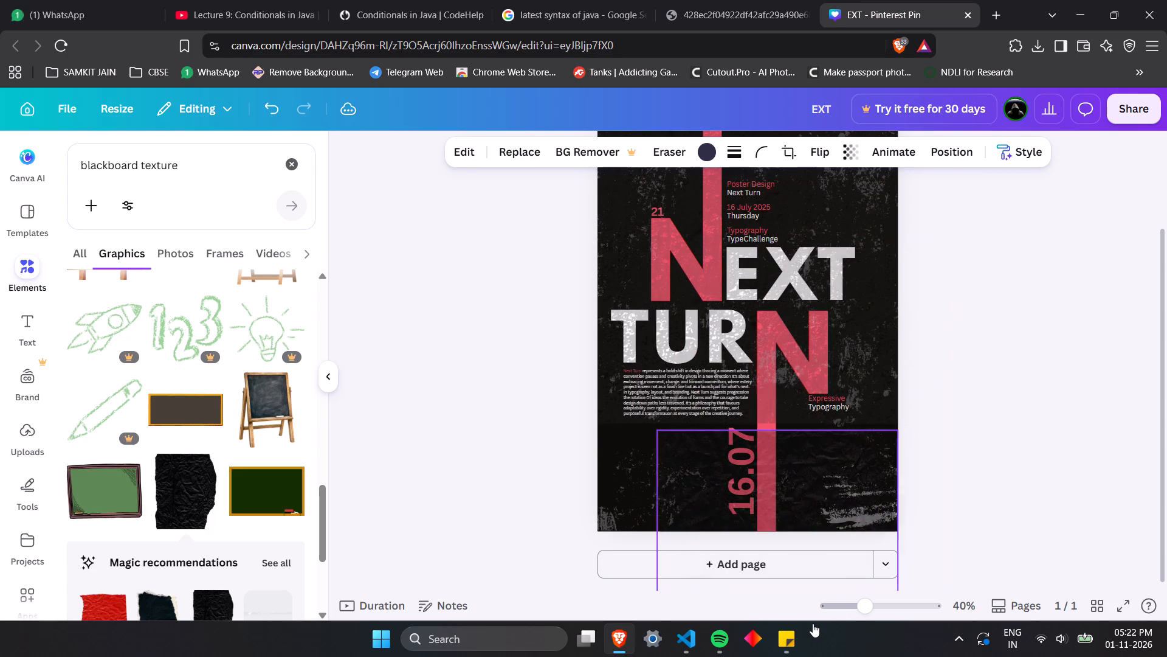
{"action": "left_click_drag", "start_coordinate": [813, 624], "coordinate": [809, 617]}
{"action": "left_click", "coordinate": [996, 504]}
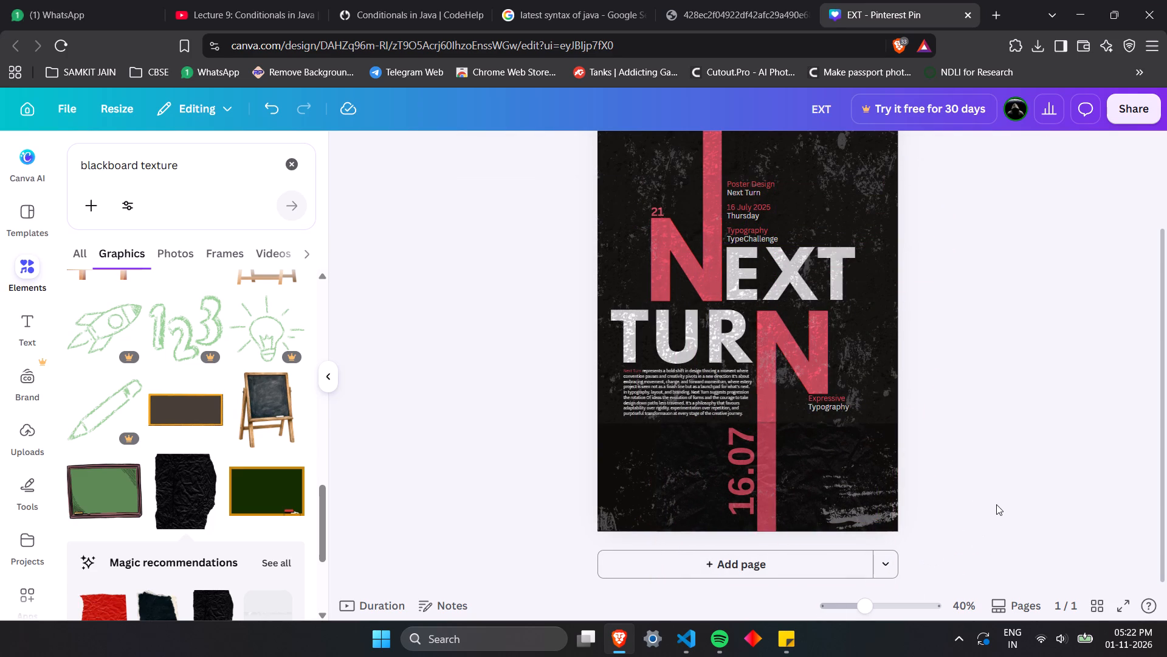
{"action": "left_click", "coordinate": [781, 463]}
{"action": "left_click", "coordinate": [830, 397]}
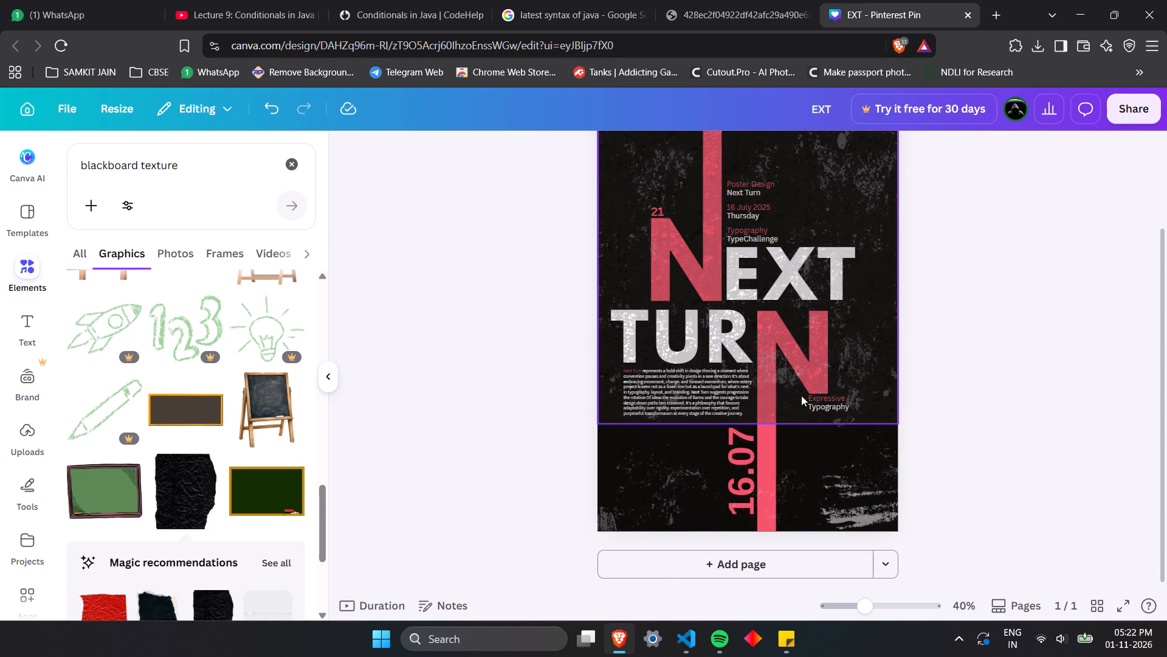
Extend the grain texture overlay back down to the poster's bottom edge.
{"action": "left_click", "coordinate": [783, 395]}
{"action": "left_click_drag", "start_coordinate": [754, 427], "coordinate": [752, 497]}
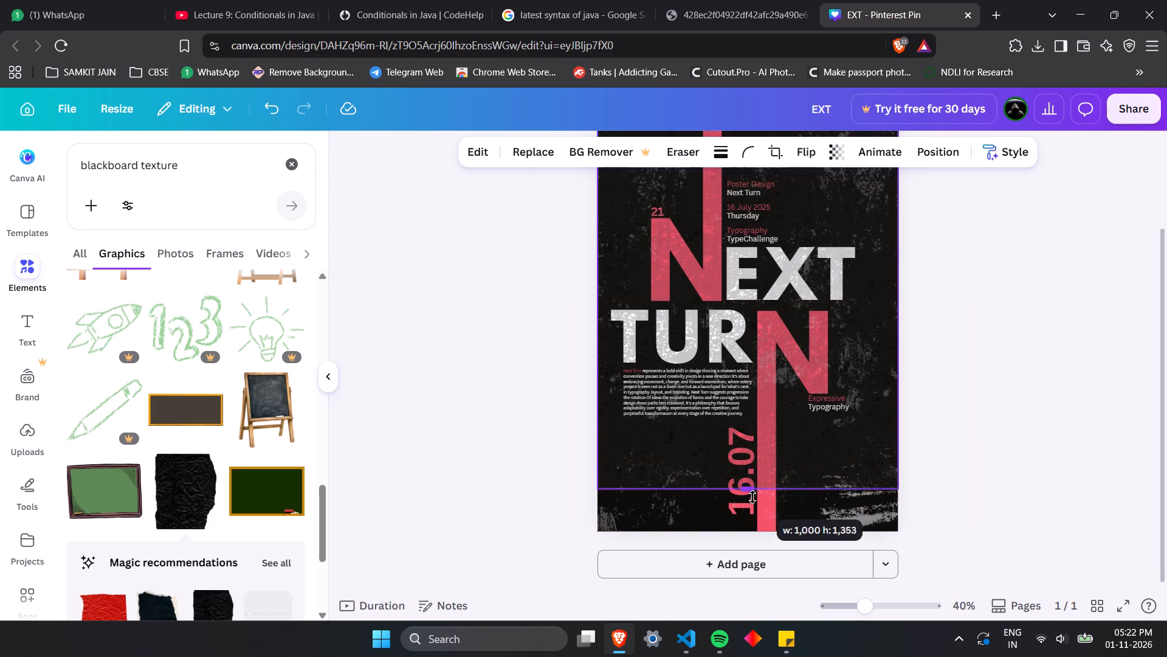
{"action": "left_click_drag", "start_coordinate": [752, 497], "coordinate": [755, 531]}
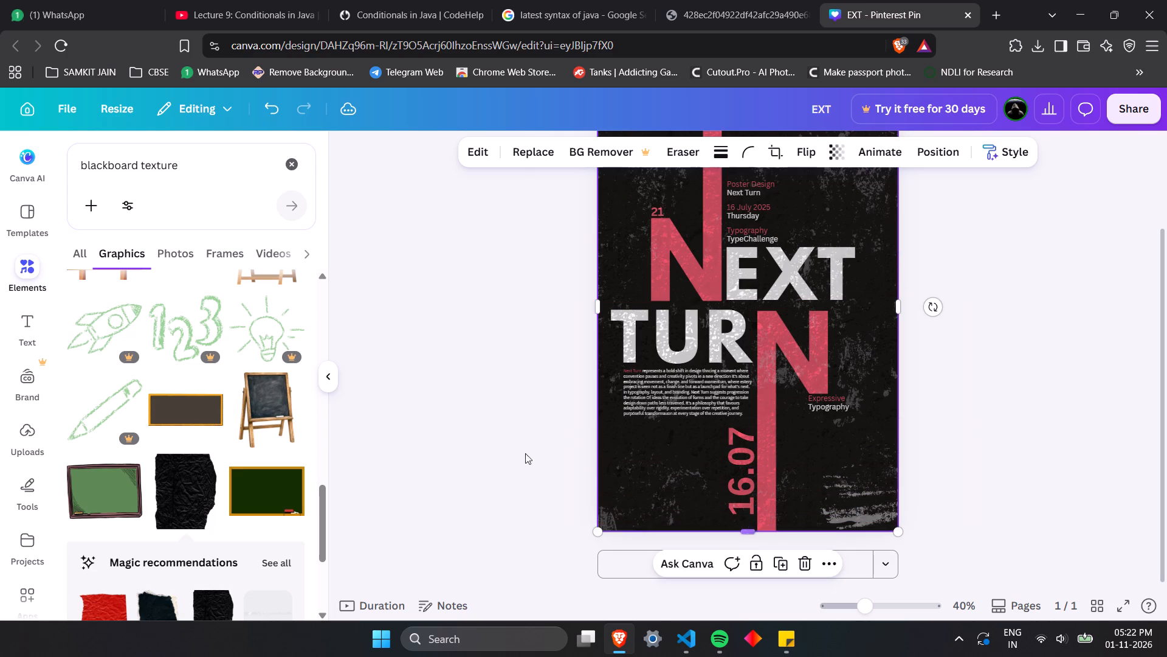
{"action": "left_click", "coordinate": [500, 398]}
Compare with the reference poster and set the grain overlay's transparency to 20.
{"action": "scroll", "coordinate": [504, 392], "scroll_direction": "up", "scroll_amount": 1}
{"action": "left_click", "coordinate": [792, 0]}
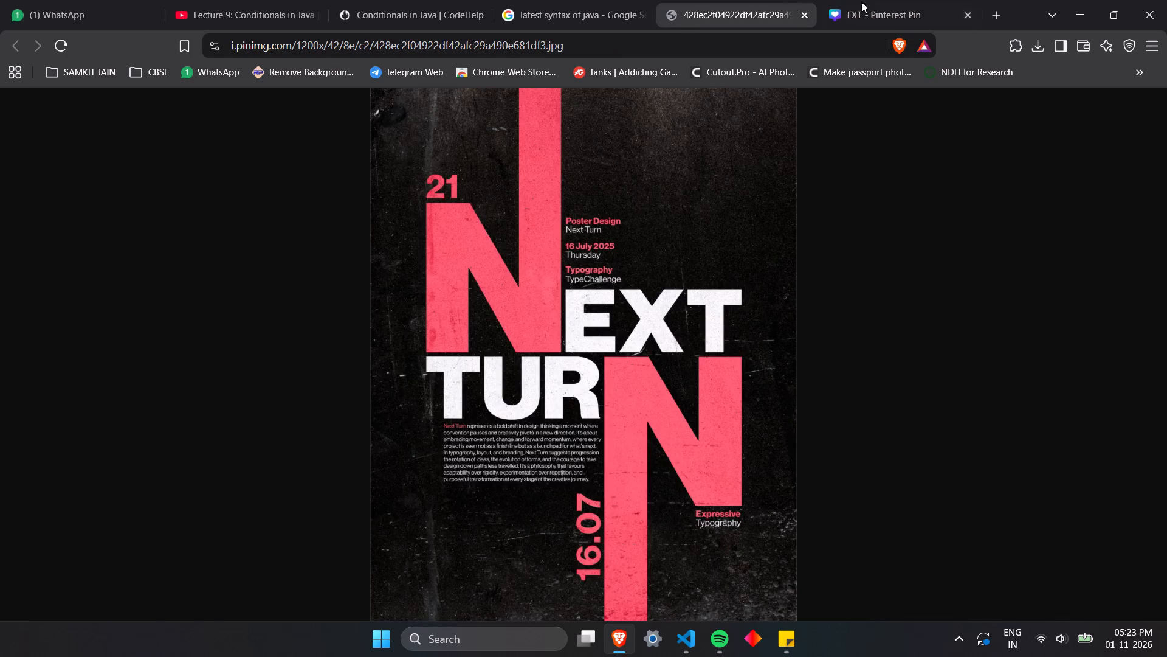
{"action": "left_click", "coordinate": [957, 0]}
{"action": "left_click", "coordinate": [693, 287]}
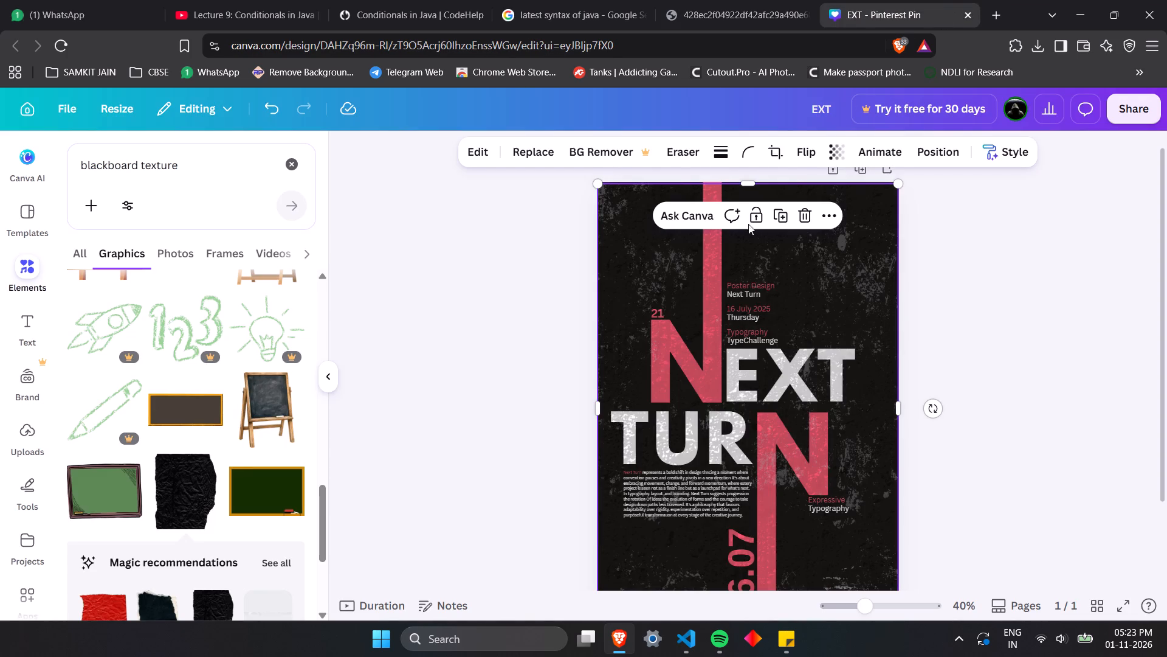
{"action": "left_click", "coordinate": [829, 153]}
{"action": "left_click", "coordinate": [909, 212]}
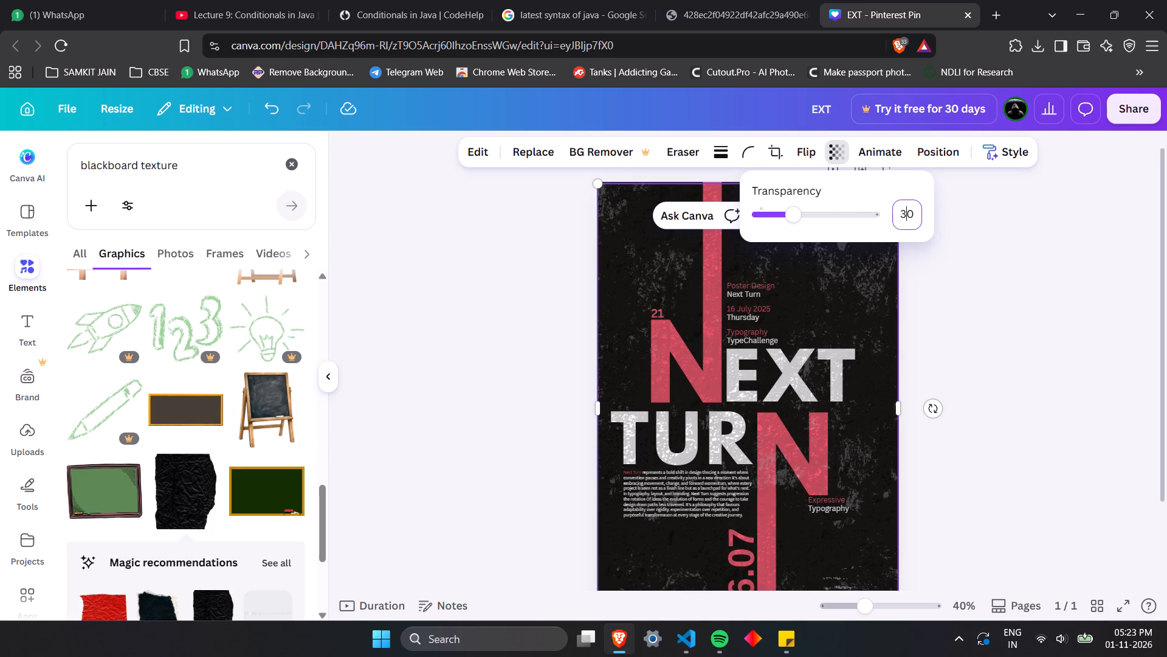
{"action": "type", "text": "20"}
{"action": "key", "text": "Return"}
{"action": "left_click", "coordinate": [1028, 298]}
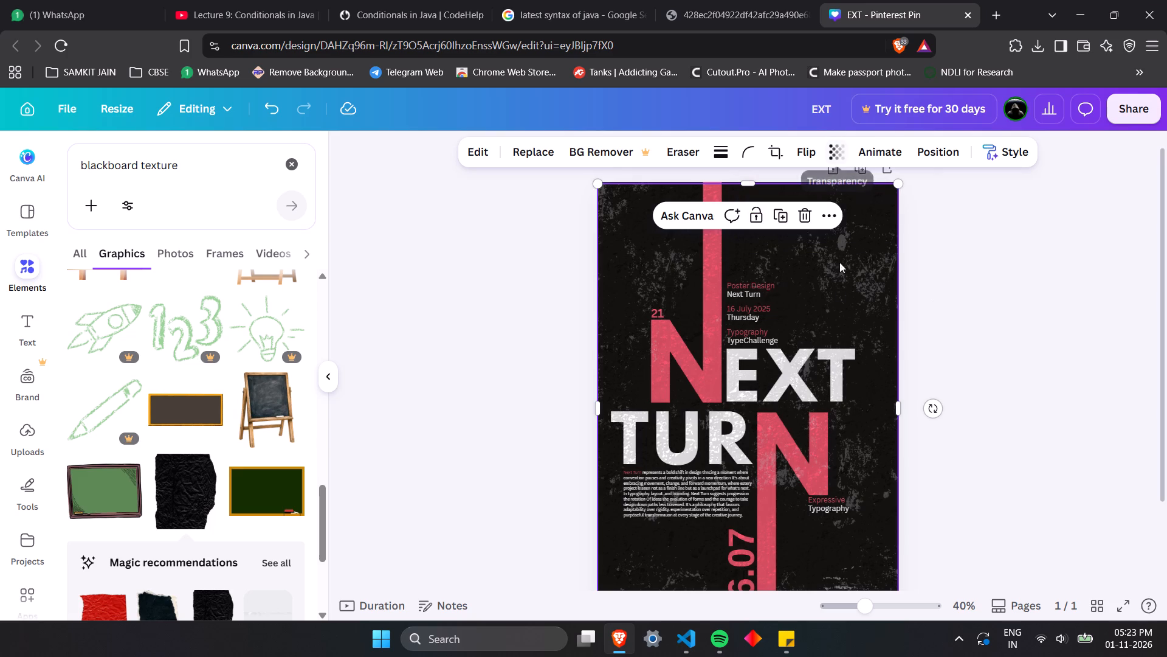
Resize the grain overlay from its top and bottom edges to fit flush with the full 1,000 by 1,500 poster.
{"action": "left_click", "coordinate": [758, 181]}
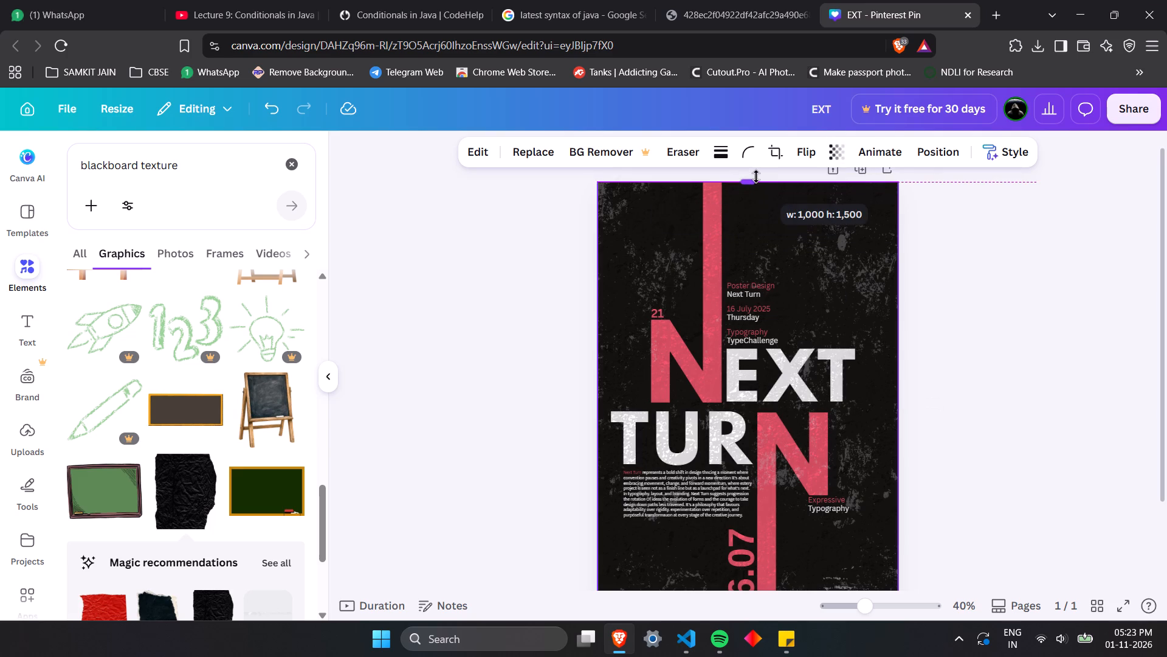
{"action": "left_click", "coordinate": [780, 327]}
{"action": "left_click", "coordinate": [819, 345]}
{"action": "scroll", "coordinate": [819, 344], "scroll_direction": "down", "scroll_amount": 1}
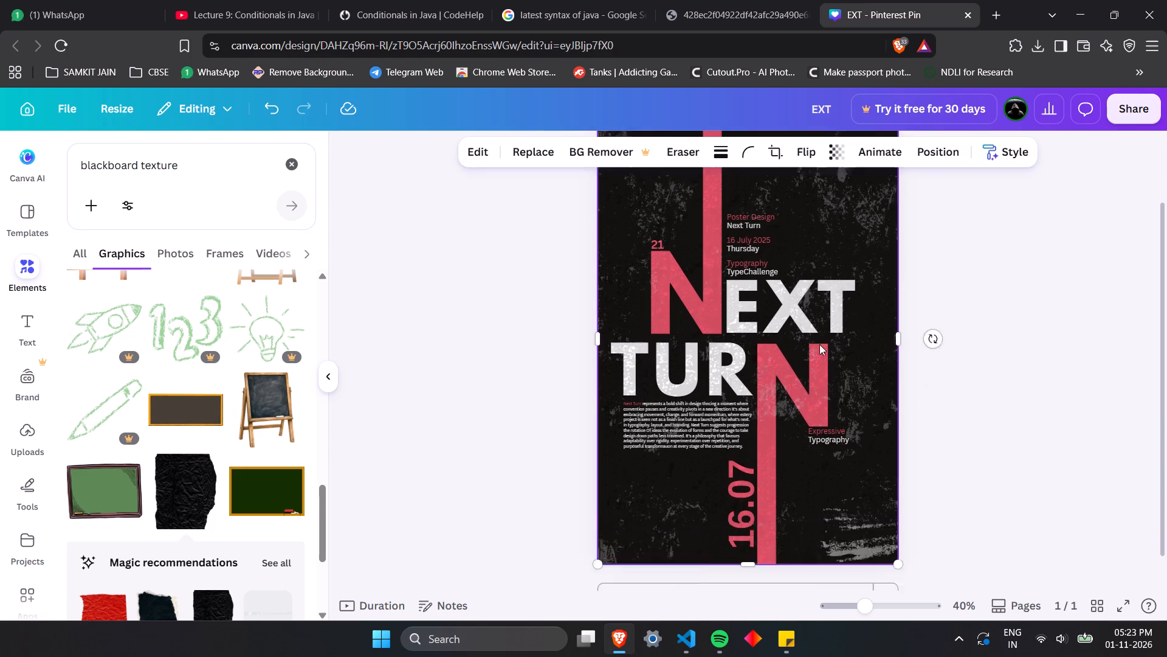
{"action": "left_click_drag", "start_coordinate": [748, 534], "coordinate": [740, 476]}
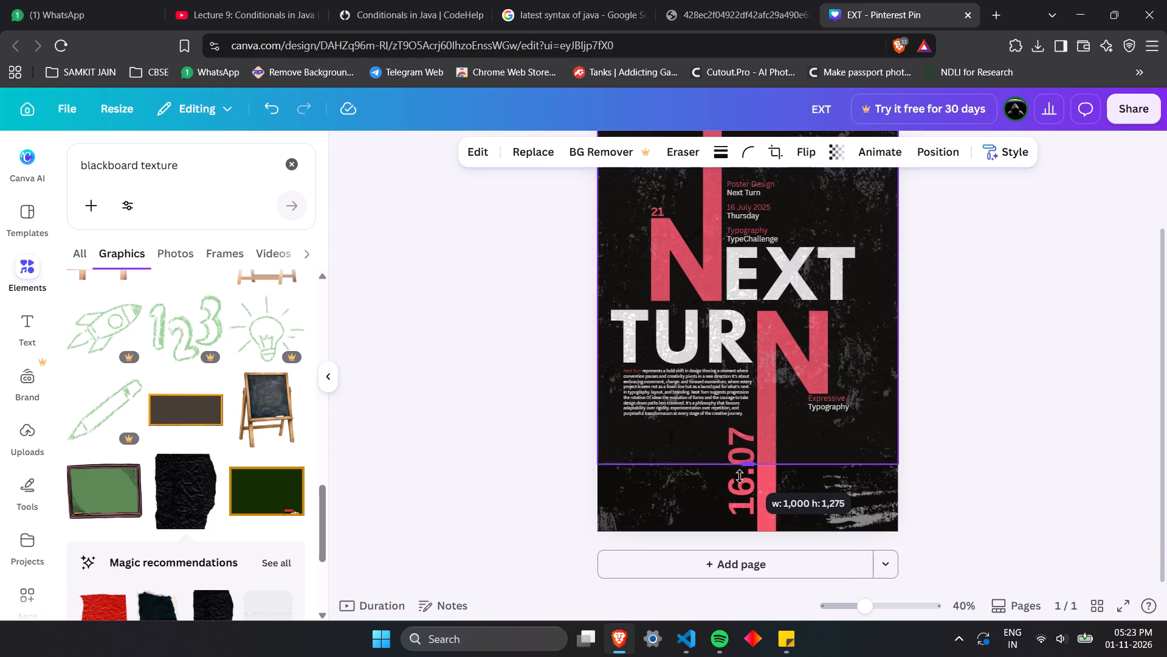
{"action": "left_click_drag", "start_coordinate": [740, 476], "coordinate": [733, 535]}
{"action": "left_click", "coordinate": [748, 530]}
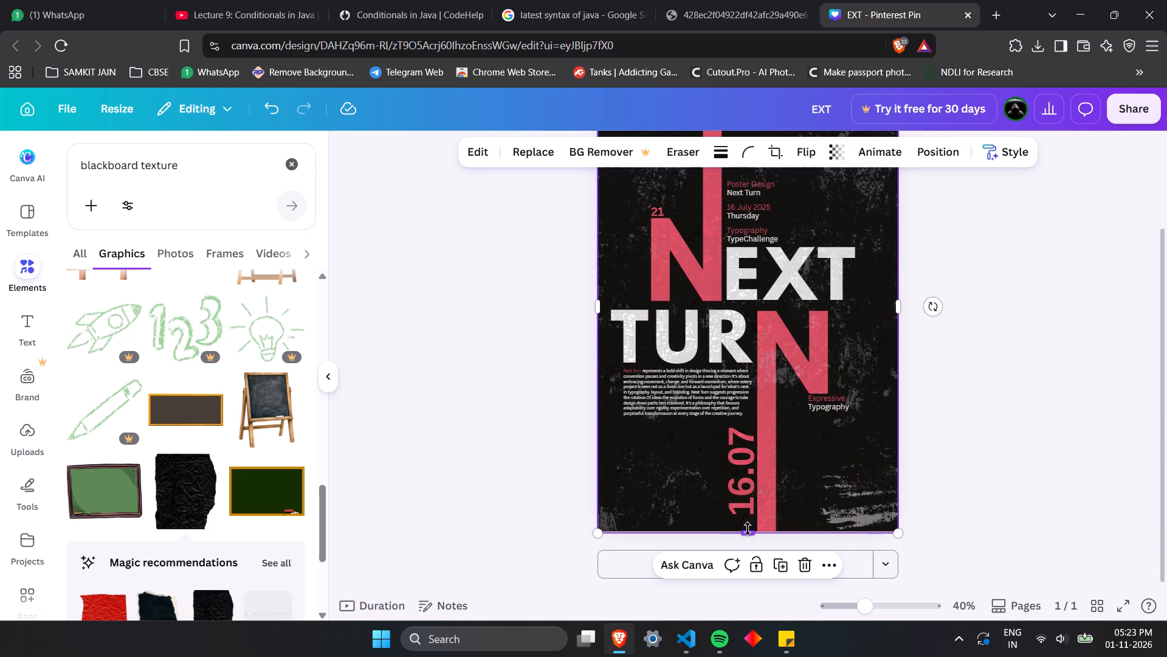
Set the grain overlay's transparency to 18.
{"action": "left_click", "coordinate": [833, 151]}
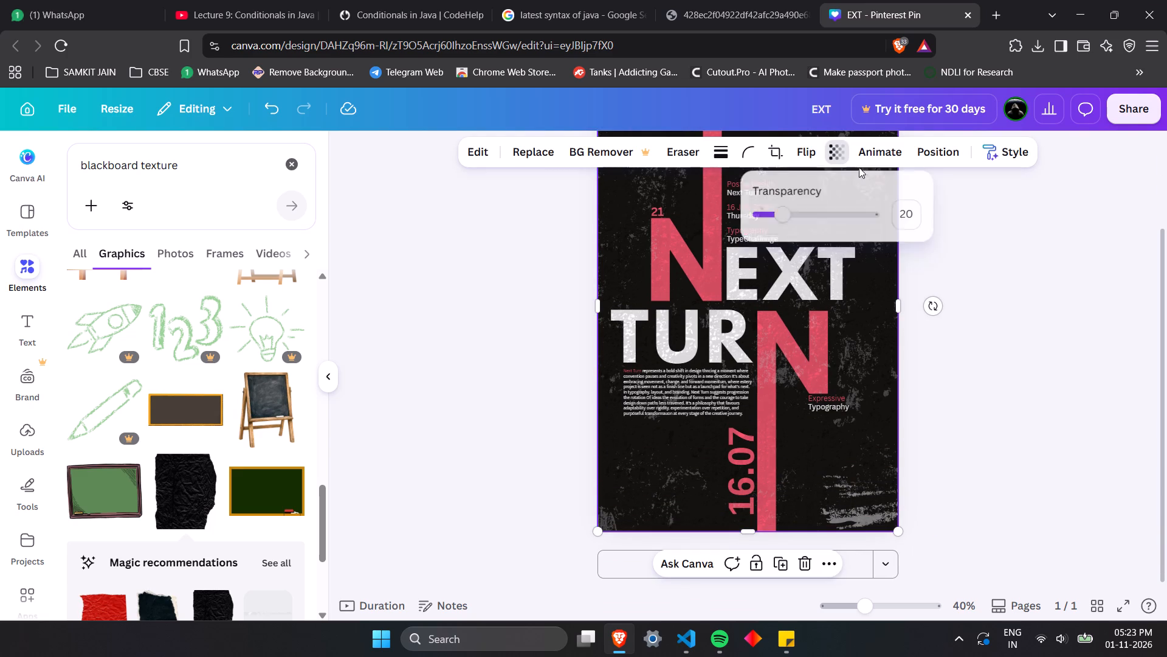
{"action": "left_click", "coordinate": [914, 215]}
{"action": "key", "text": "1"}
{"action": "key", "text": "8"}
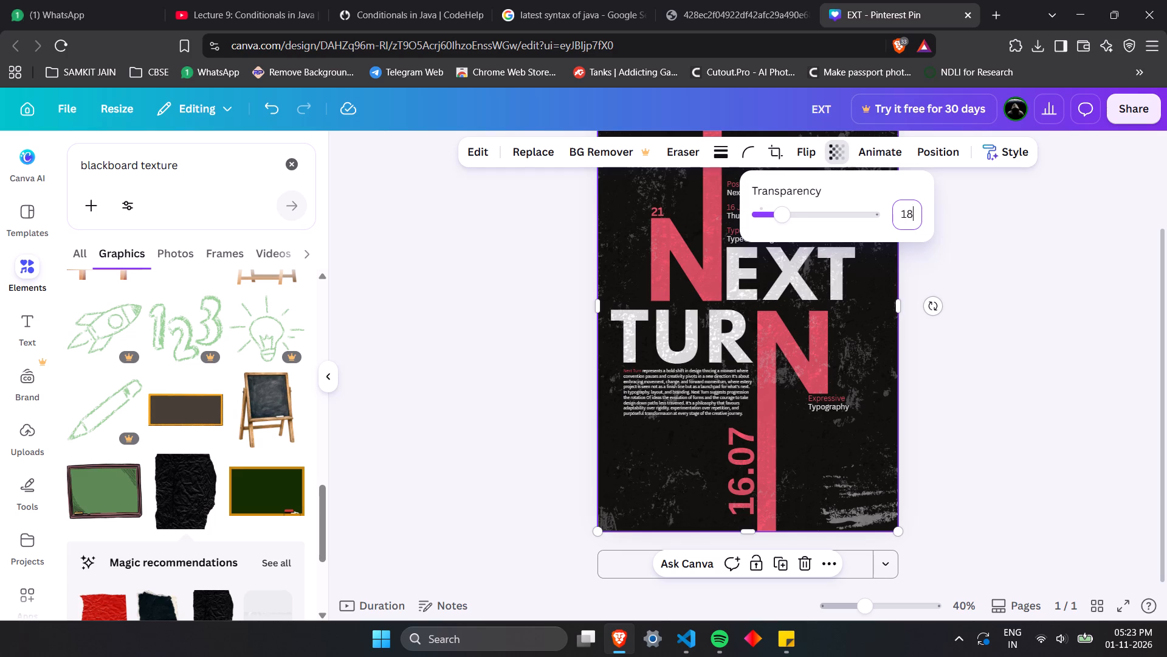
{"action": "key", "text": "Return"}
{"action": "left_click", "coordinate": [1019, 367]}
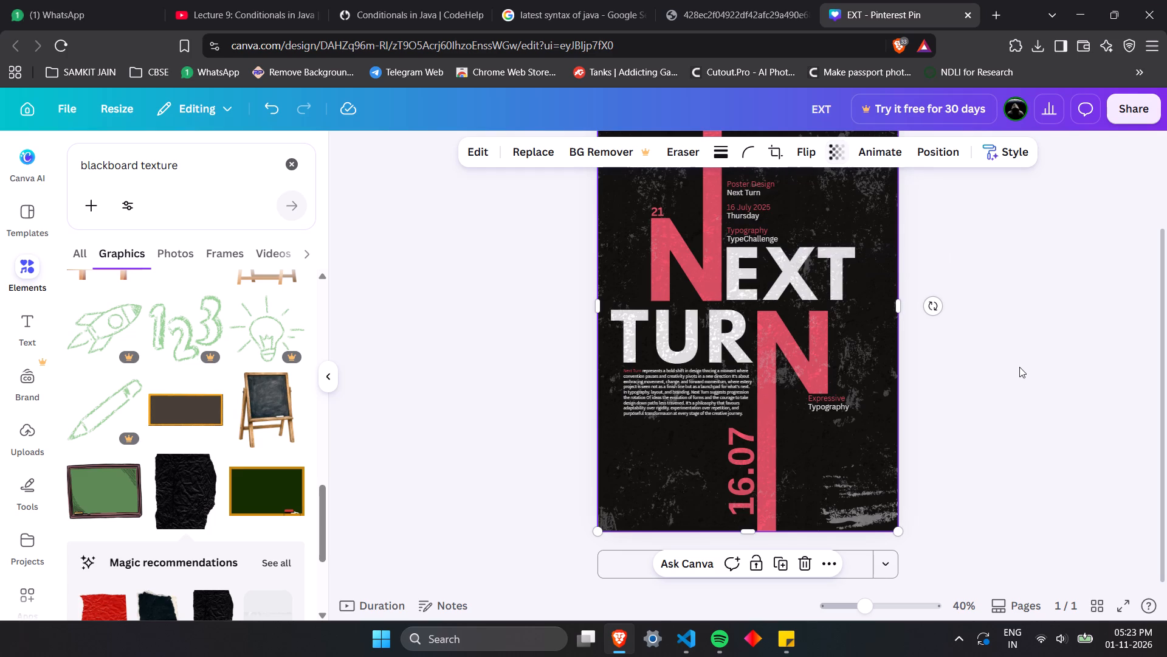
Switch to Spotify, resume playback of the Badass Attitude playlist, skip to the next track, and return to the poster design.
{"action": "scroll", "coordinate": [1019, 367], "scroll_direction": "up", "scroll_amount": 1}
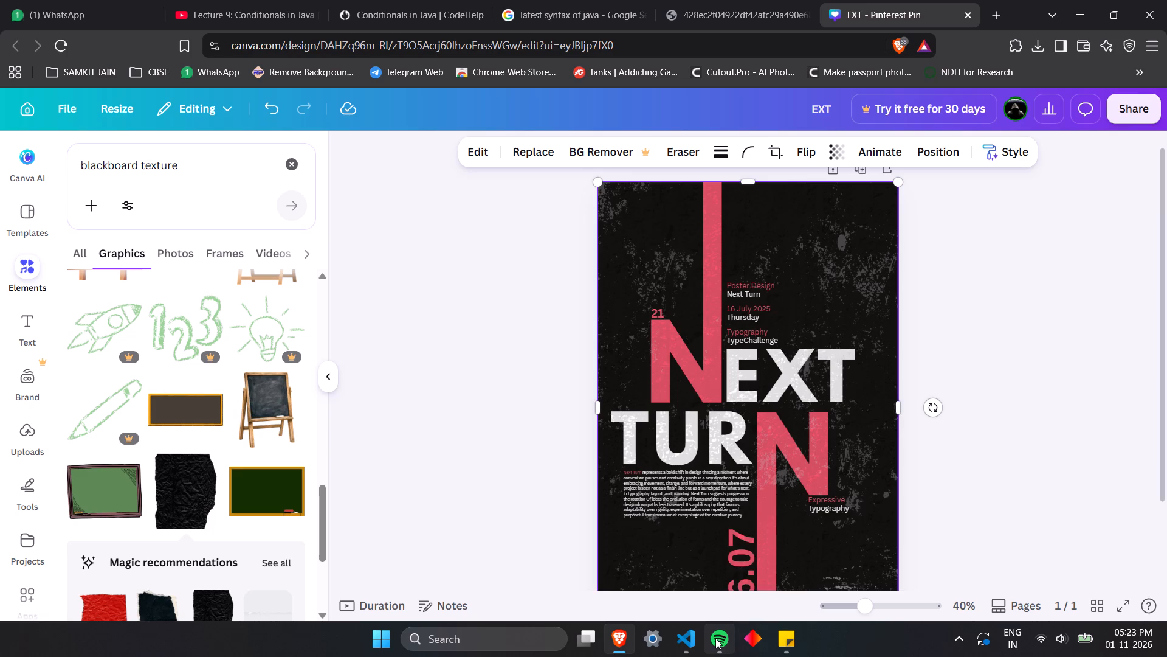
{"action": "left_click", "coordinate": [713, 540]}
{"action": "scroll", "coordinate": [563, 548], "scroll_direction": "down", "scroll_amount": 1}
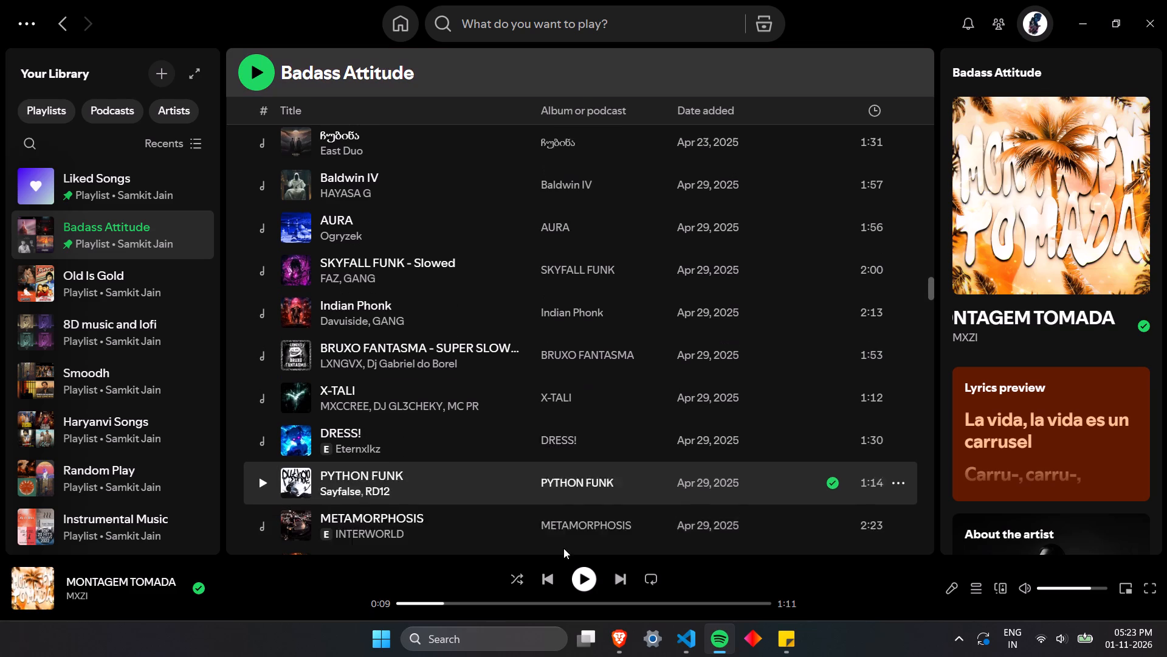
{"action": "left_click", "coordinate": [588, 588]}
{"action": "scroll", "coordinate": [591, 464], "scroll_direction": "down", "scroll_amount": 3}
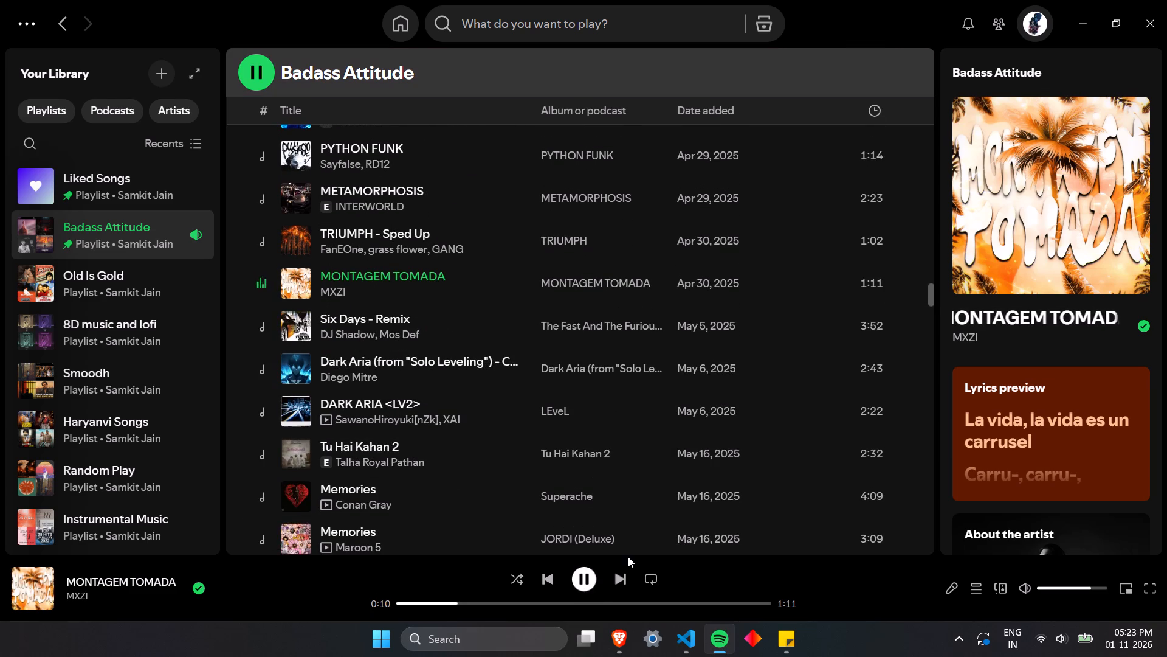
{"action": "left_click", "coordinate": [632, 579]}
{"action": "left_click", "coordinate": [1075, 2]}
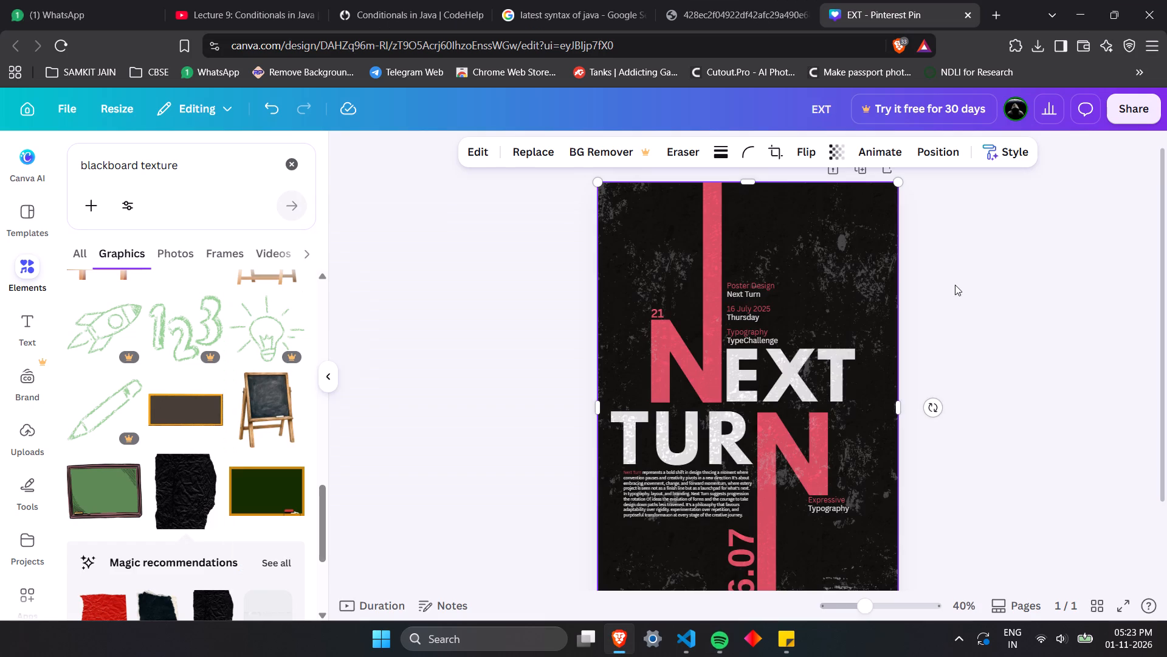
Deselect the grain overlay and compare the whole poster's texture and layout with the NEXT TURN reference image.
{"action": "left_click", "coordinate": [979, 321]}
{"action": "scroll", "coordinate": [979, 321], "scroll_direction": "down", "scroll_amount": 1}
{"action": "scroll", "coordinate": [979, 321], "scroll_direction": "up", "scroll_amount": 1}
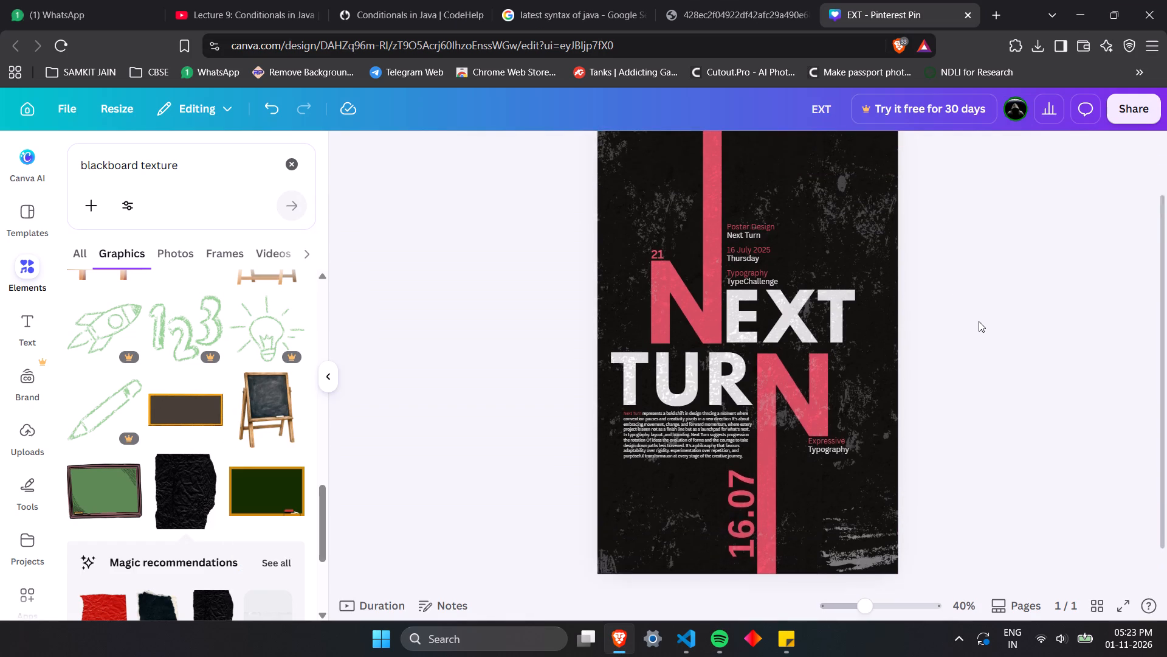
{"action": "left_click", "coordinate": [738, 0]}
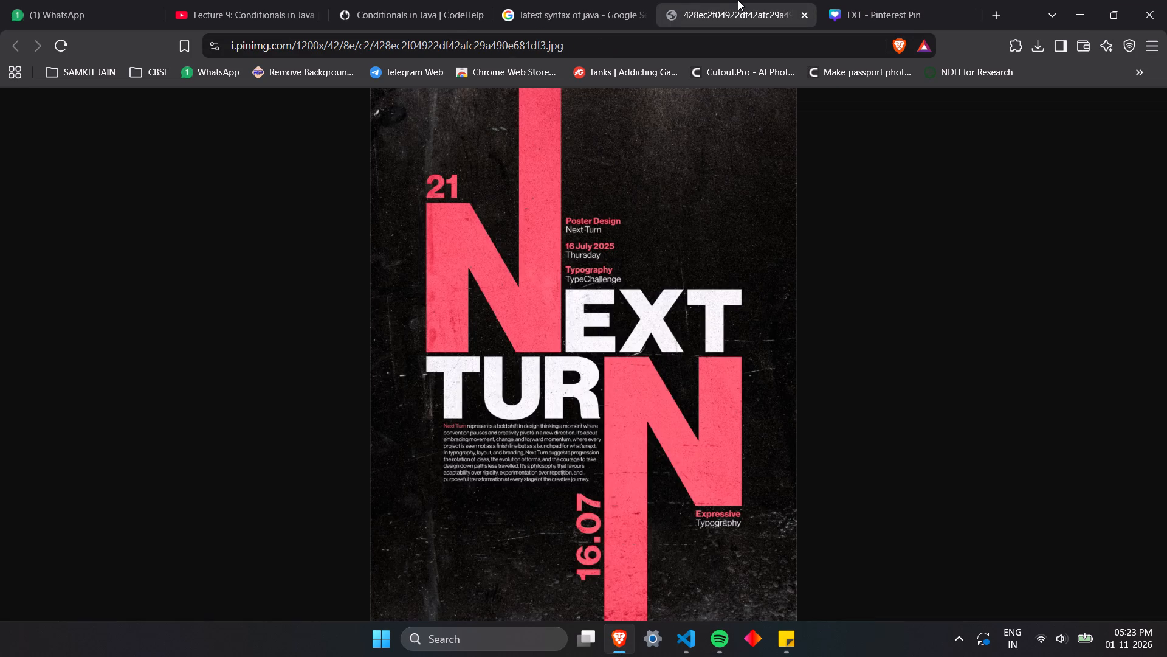
{"action": "scroll", "coordinate": [654, 293], "scroll_direction": "down", "scroll_amount": 1}
{"action": "scroll", "coordinate": [654, 293], "scroll_direction": "up", "scroll_amount": 1}
{"action": "left_click", "coordinate": [654, 293]}
{"action": "left_click", "coordinate": [654, 293]}
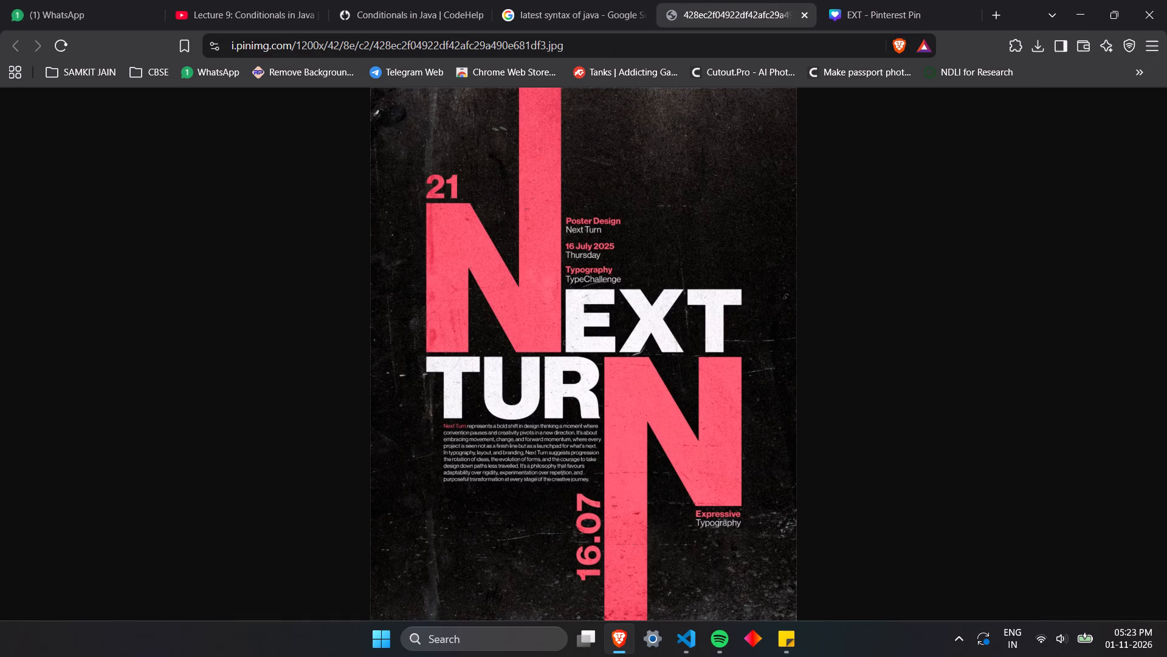
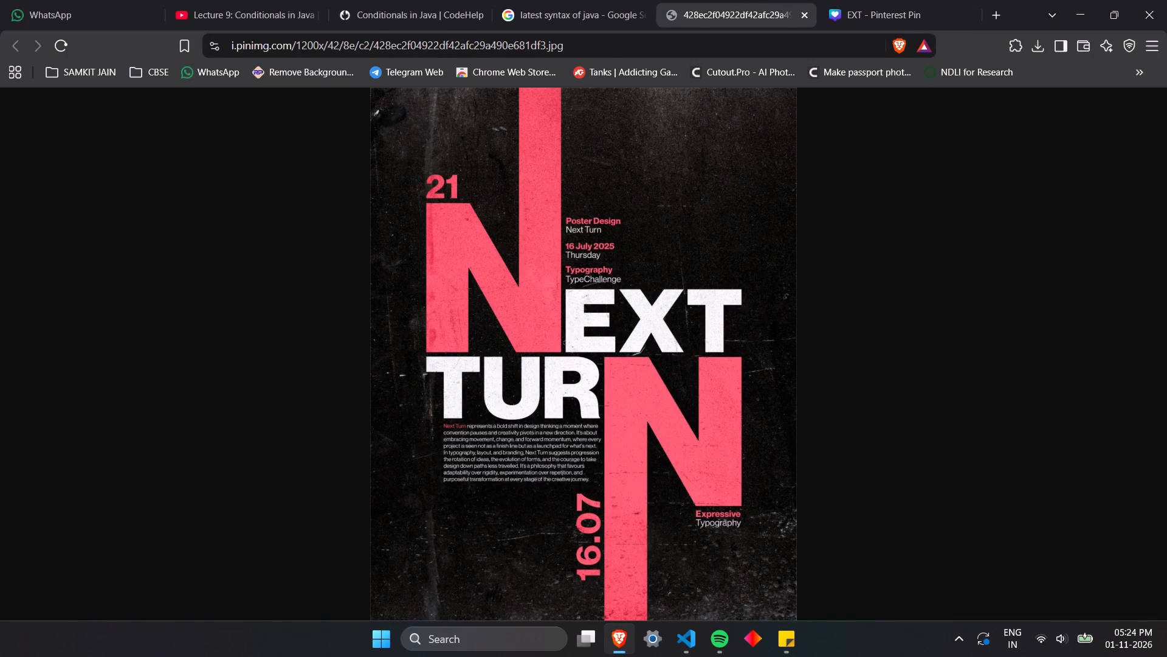
Return to the poster design and add a second page below the poster.
{"action": "left_click", "coordinate": [847, 0]}
{"action": "scroll", "coordinate": [791, 313], "scroll_direction": "down", "scroll_amount": 1}
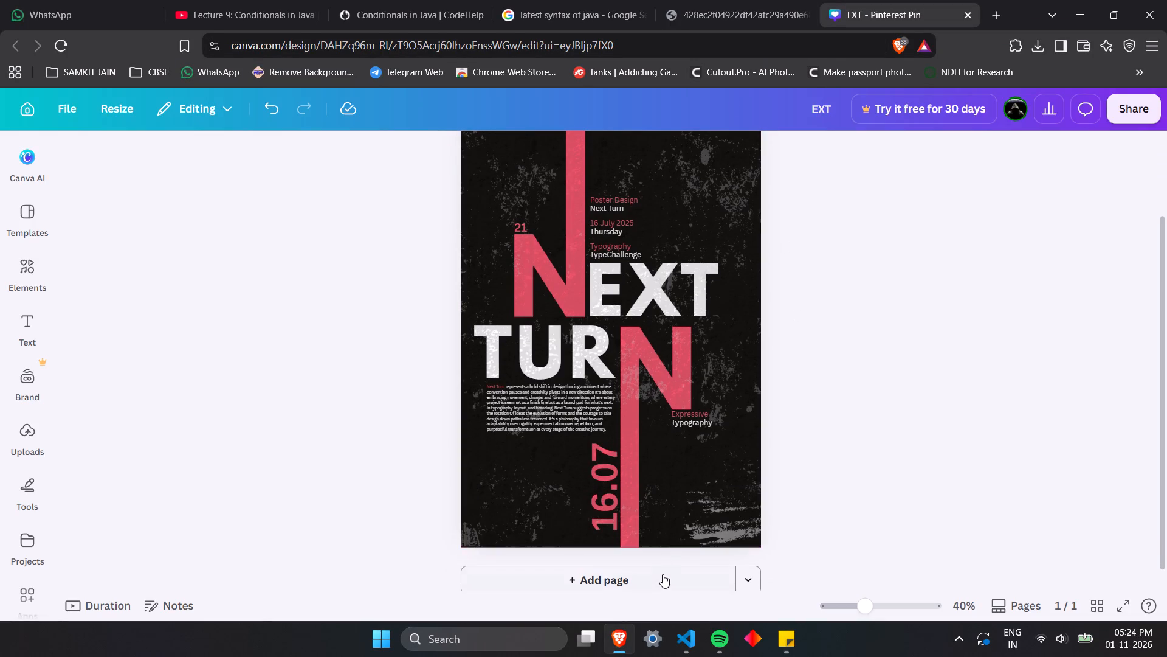
{"action": "left_click", "coordinate": [662, 575]}
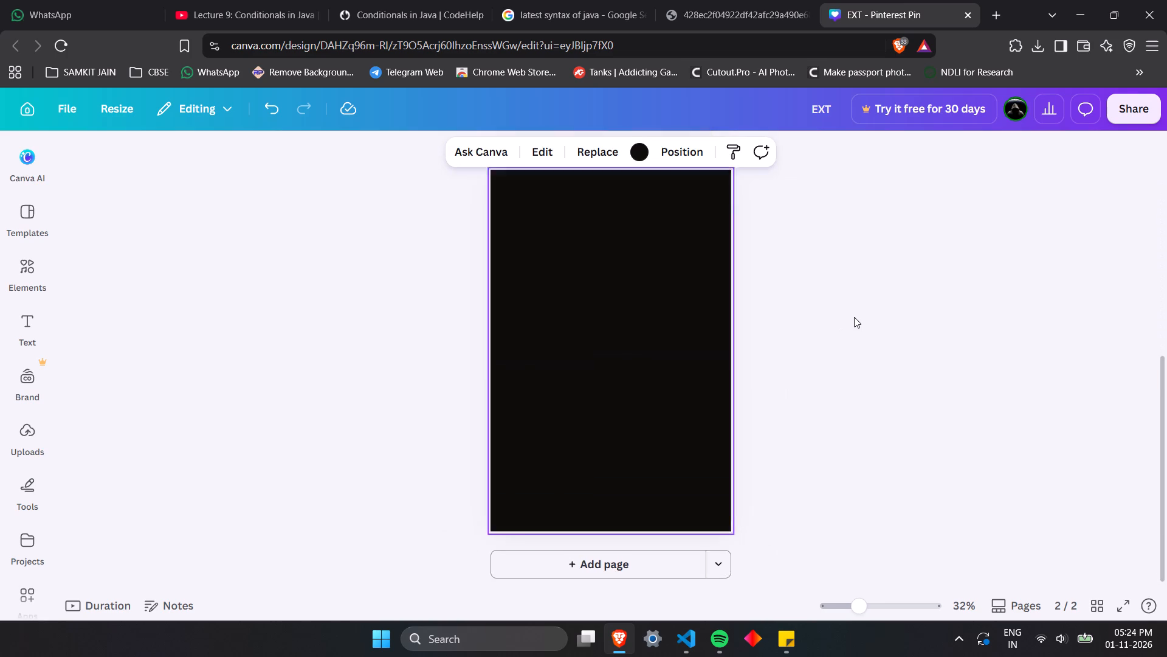
Copy the NEXT TURN reference image from its browser page and paste it onto page 2 of the design.
{"action": "left_click", "coordinate": [771, 0]}
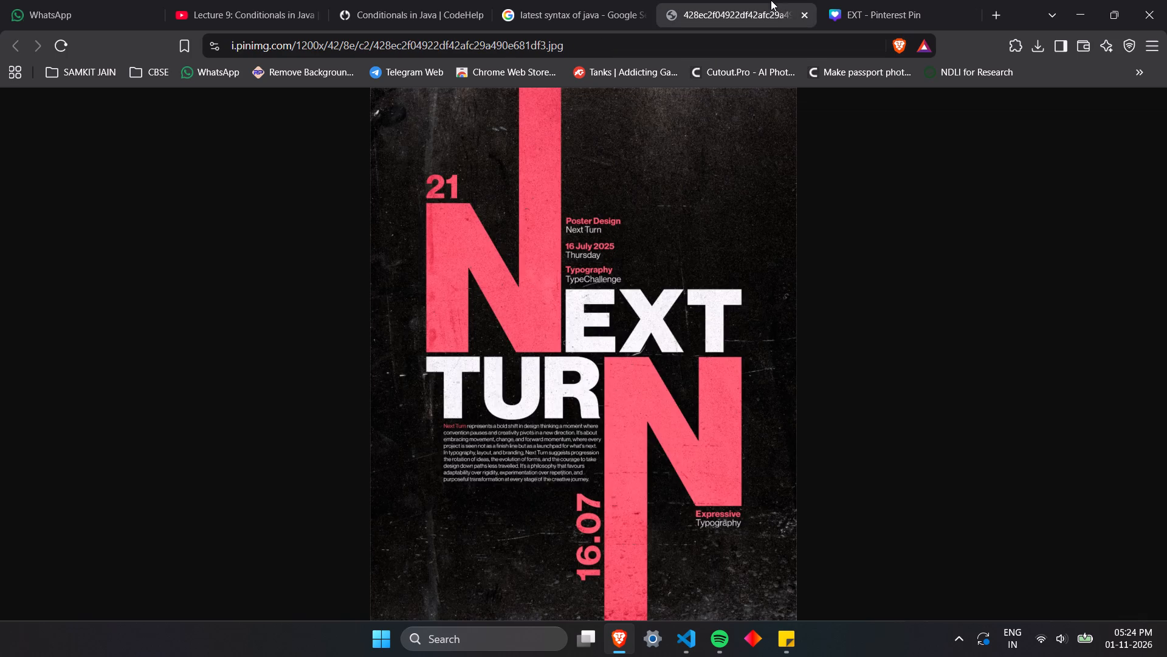
{"action": "right_click", "coordinate": [638, 324]}
{"action": "left_click", "coordinate": [683, 384]}
{"action": "left_click", "coordinate": [838, 0]}
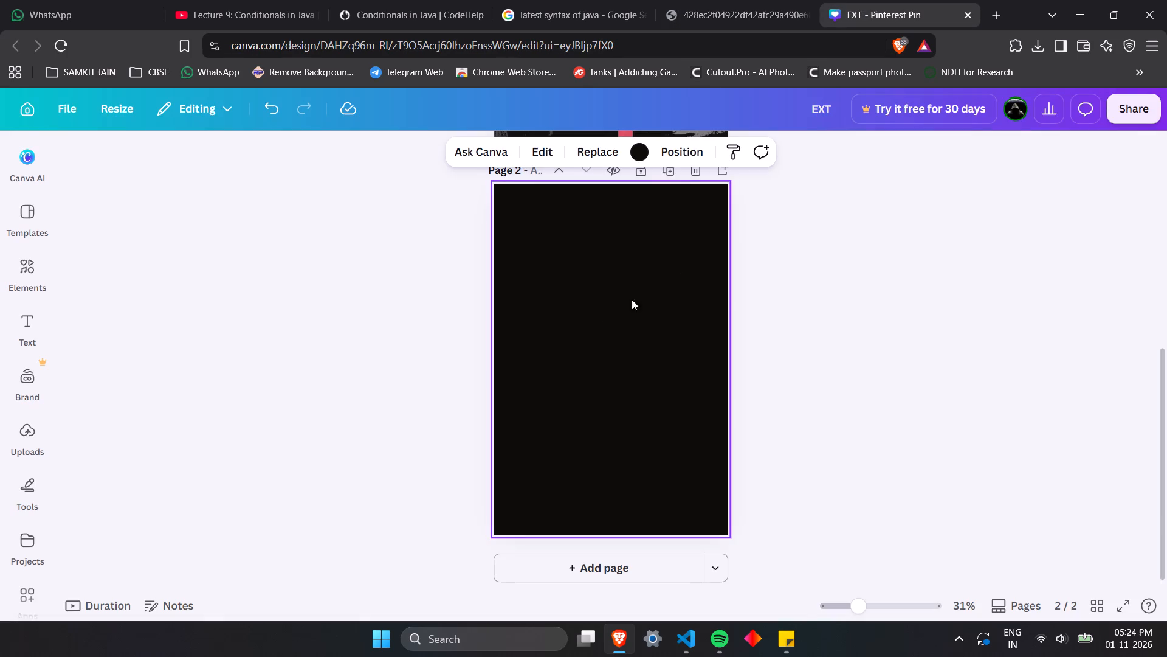
{"action": "left_click", "coordinate": [579, 313]}
{"action": "key", "text": "ctrl+v"}
Enlarge the pasted reference image to span the full width of page 2 and place it roughly mid-height on the page.
{"action": "left_click_drag", "start_coordinate": [587, 327], "coordinate": [560, 266]}
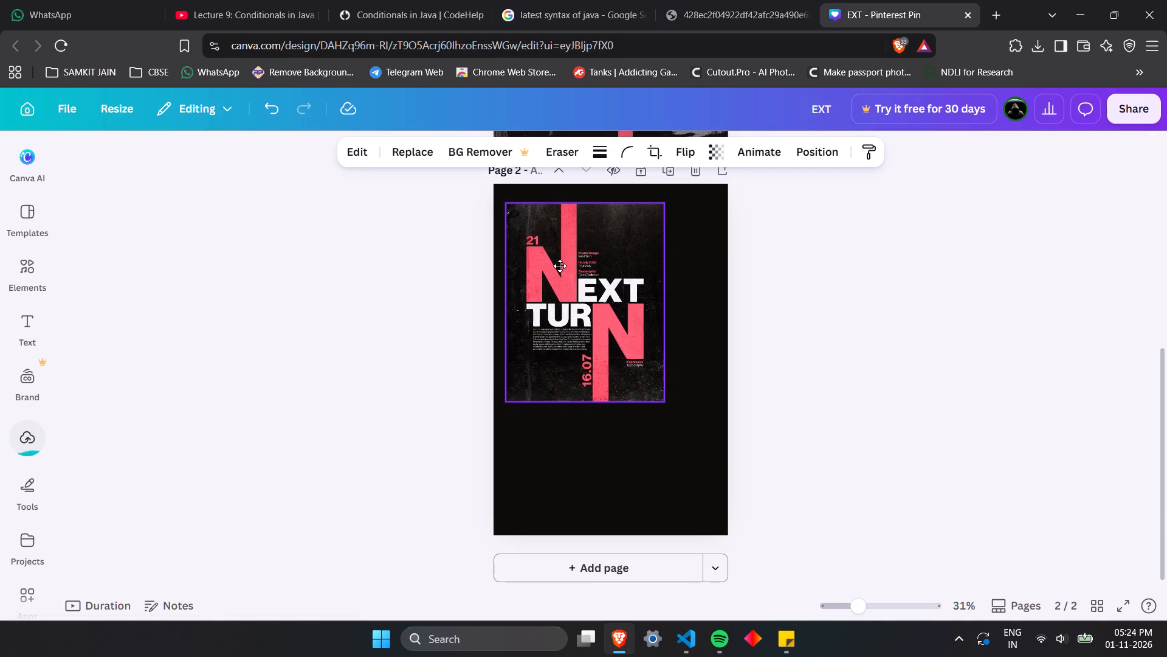
{"action": "left_click_drag", "start_coordinate": [560, 266], "coordinate": [549, 252]}
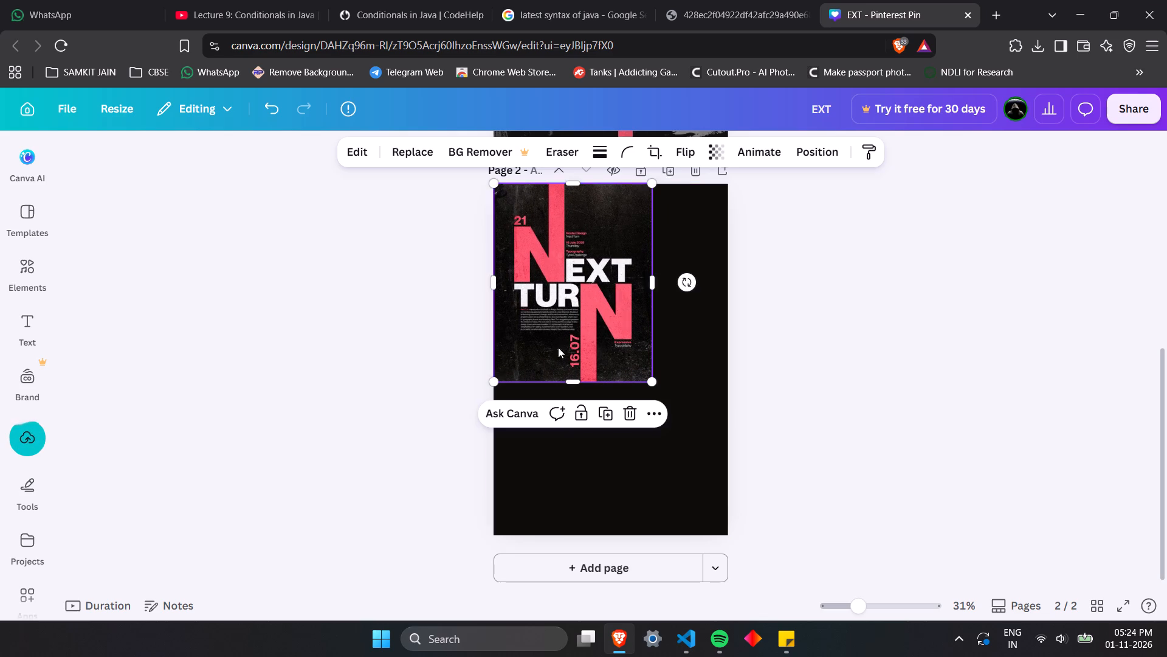
{"action": "left_click_drag", "start_coordinate": [652, 382], "coordinate": [707, 489]}
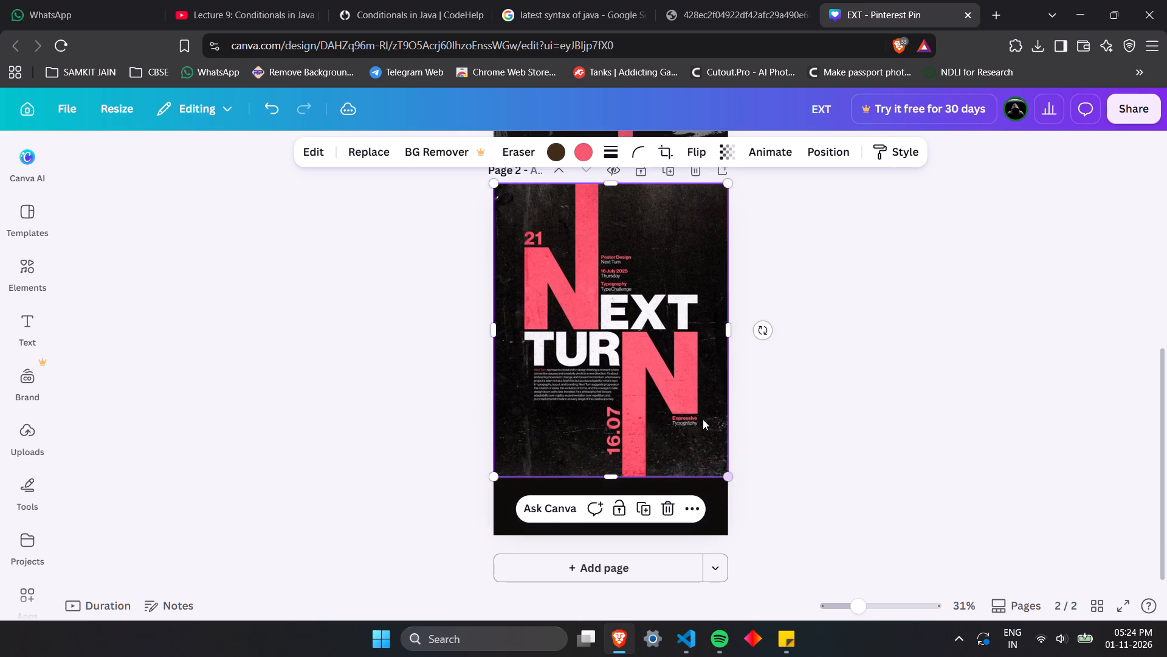
{"action": "left_click_drag", "start_coordinate": [673, 331], "coordinate": [673, 366]}
{"action": "left_click", "coordinate": [822, 357]}
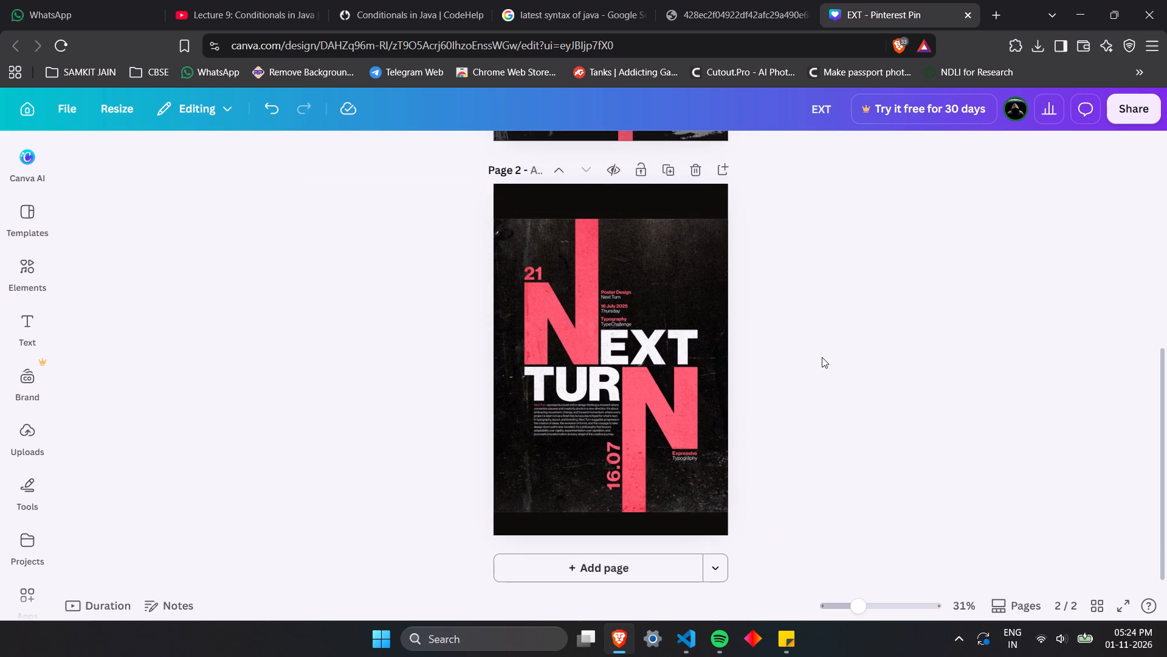
Change the background colour of page 2 from its solid colour to white.
{"action": "left_click", "coordinate": [638, 196]}
{"action": "left_click", "coordinate": [605, 141]}
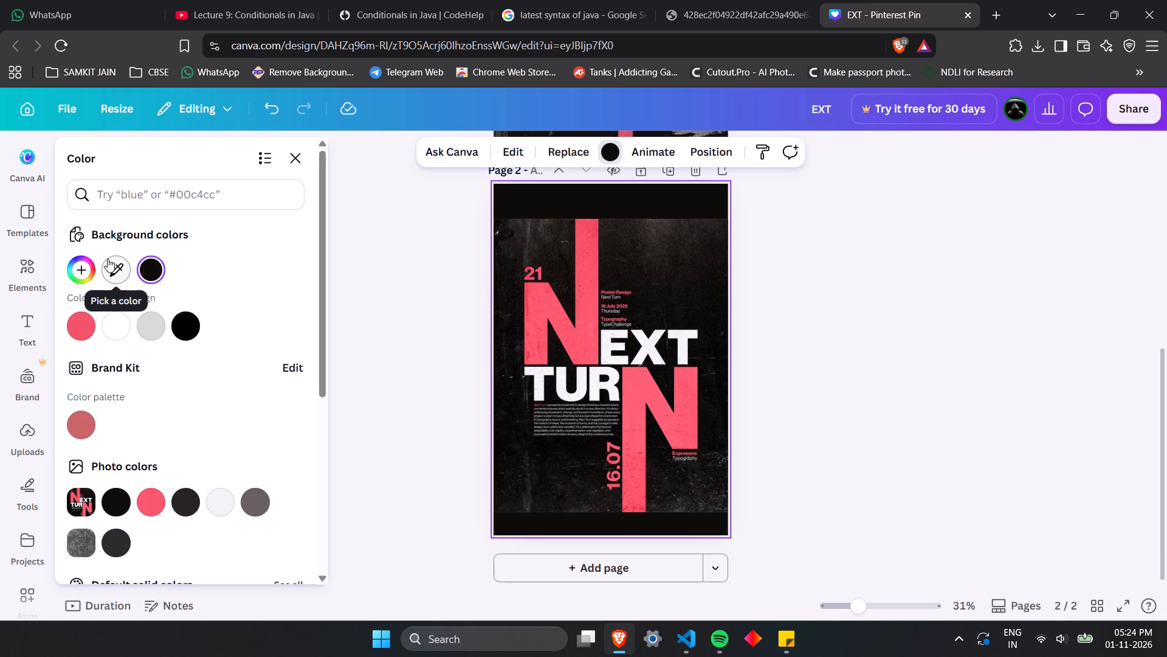
{"action": "left_click", "coordinate": [74, 273]}
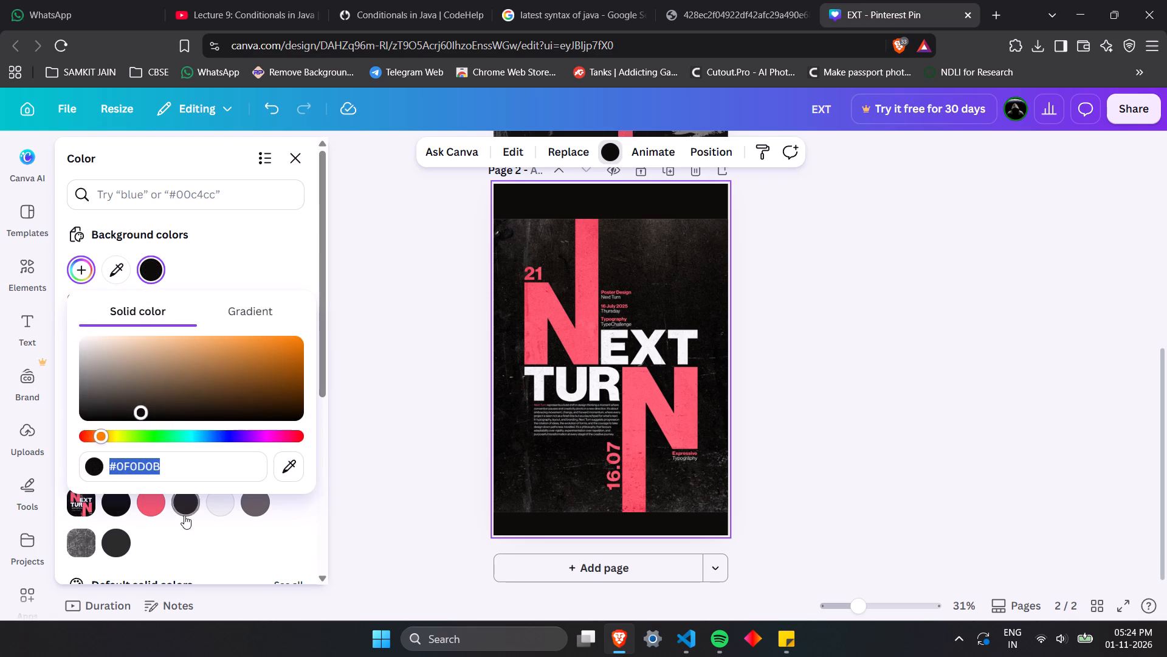
{"action": "key", "text": "BackSpace"}
{"action": "left_click", "coordinate": [370, 421]}
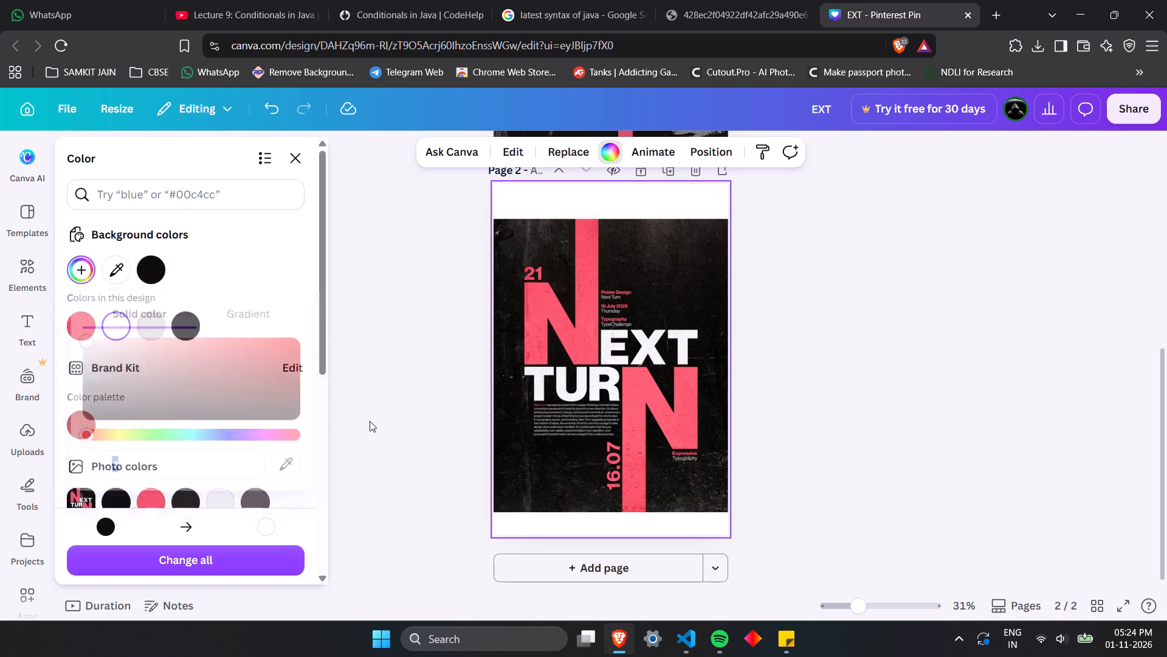
{"action": "left_click", "coordinate": [444, 268]}
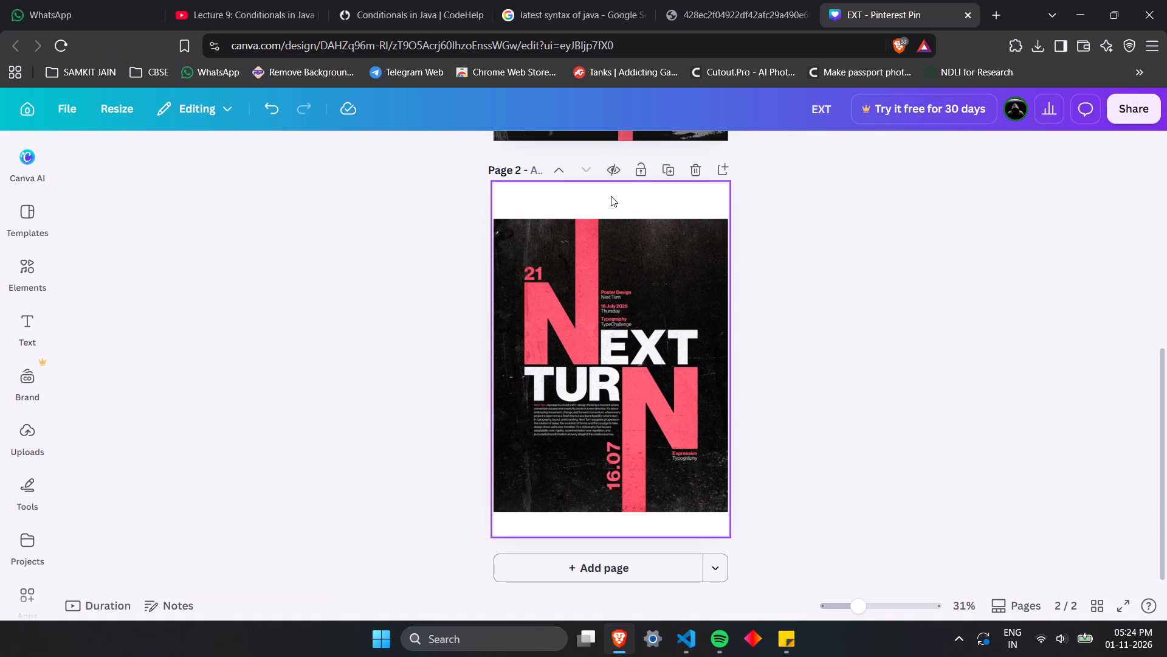
{"action": "left_click", "coordinate": [611, 196]}
{"action": "left_click", "coordinate": [622, 292]}
{"action": "left_click", "coordinate": [403, 286]}
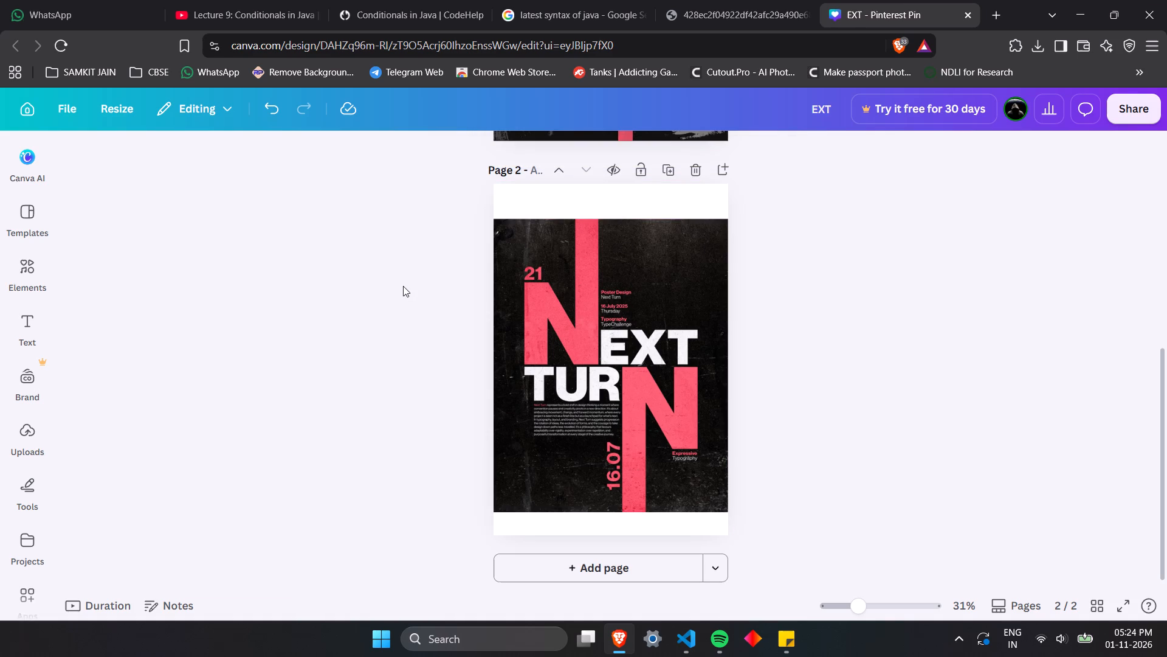
Compare the recreated poster on page 1 with the reference image on page 2.
{"action": "scroll", "coordinate": [908, 406], "scroll_direction": "up", "scroll_amount": 4}
{"action": "scroll", "coordinate": [908, 406], "scroll_direction": "down", "scroll_amount": 2}
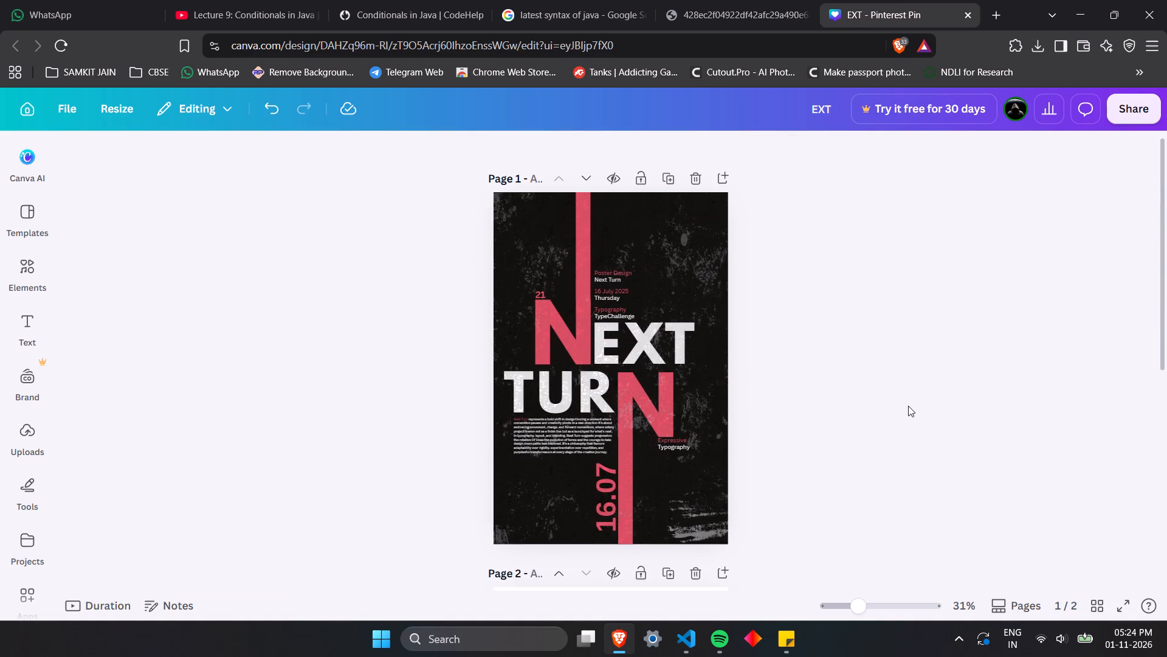
{"action": "scroll", "coordinate": [908, 406], "scroll_direction": "down", "scroll_amount": 2}
{"action": "scroll", "coordinate": [908, 406], "scroll_direction": "up", "scroll_amount": 3}
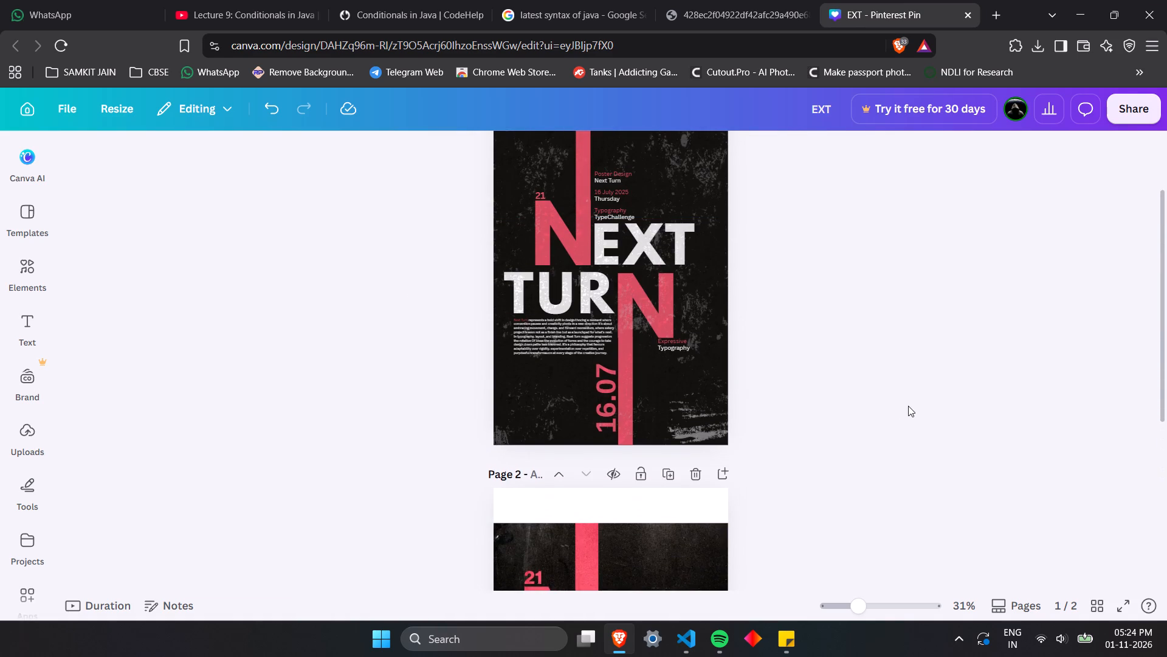
{"action": "scroll", "coordinate": [908, 406], "scroll_direction": "up", "scroll_amount": 1}
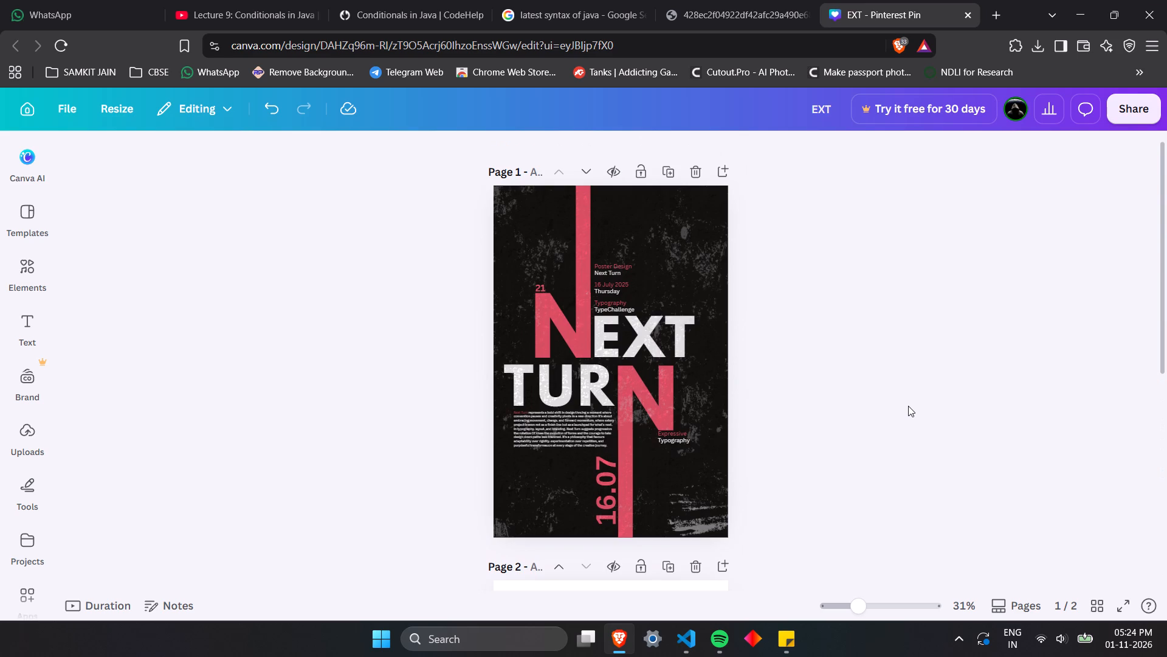
{"action": "scroll", "coordinate": [908, 406], "scroll_direction": "down", "scroll_amount": 4}
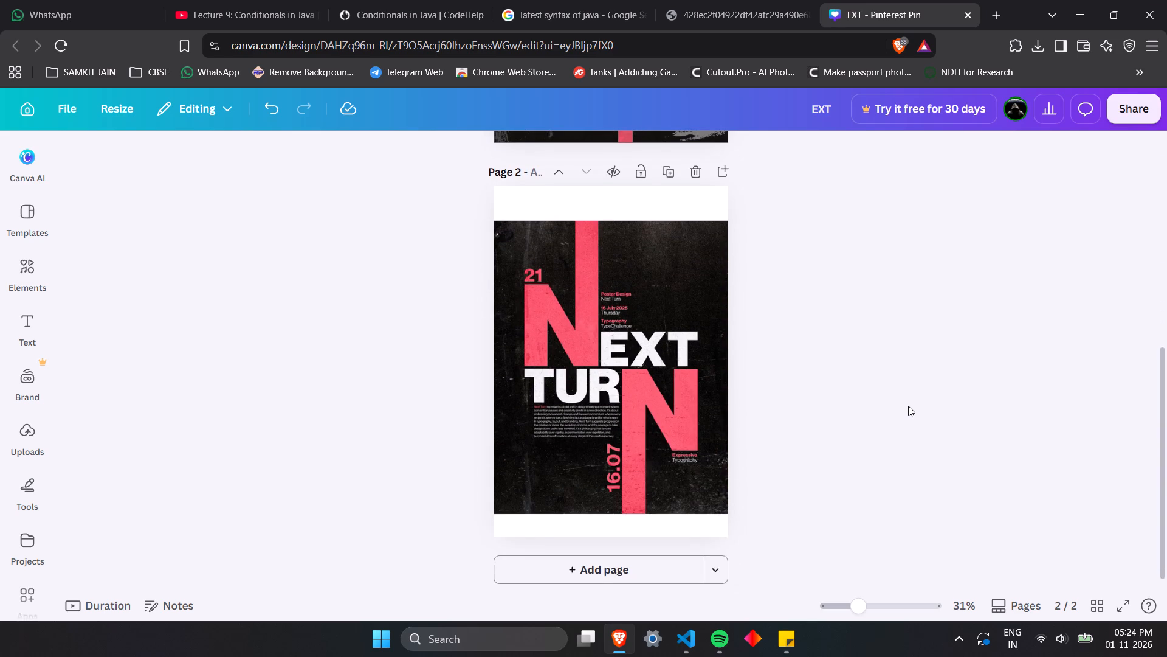
{"action": "scroll", "coordinate": [908, 406], "scroll_direction": "up", "scroll_amount": 4}
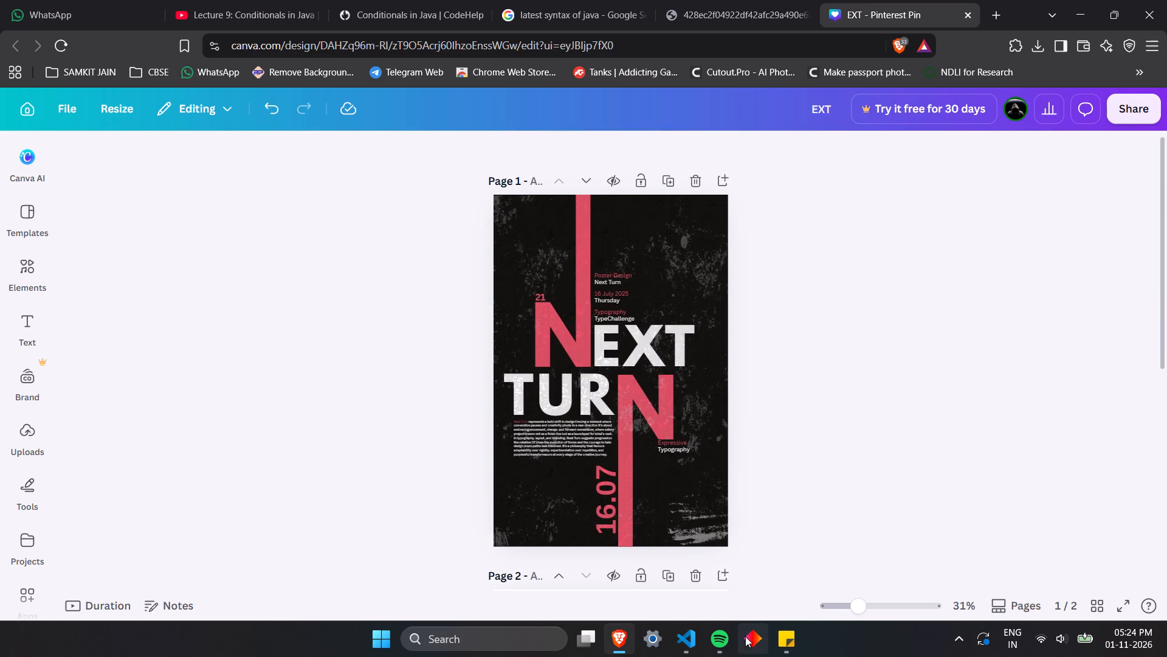
Show the hidden system tray icons.
{"action": "left_click", "coordinate": [960, 633]}
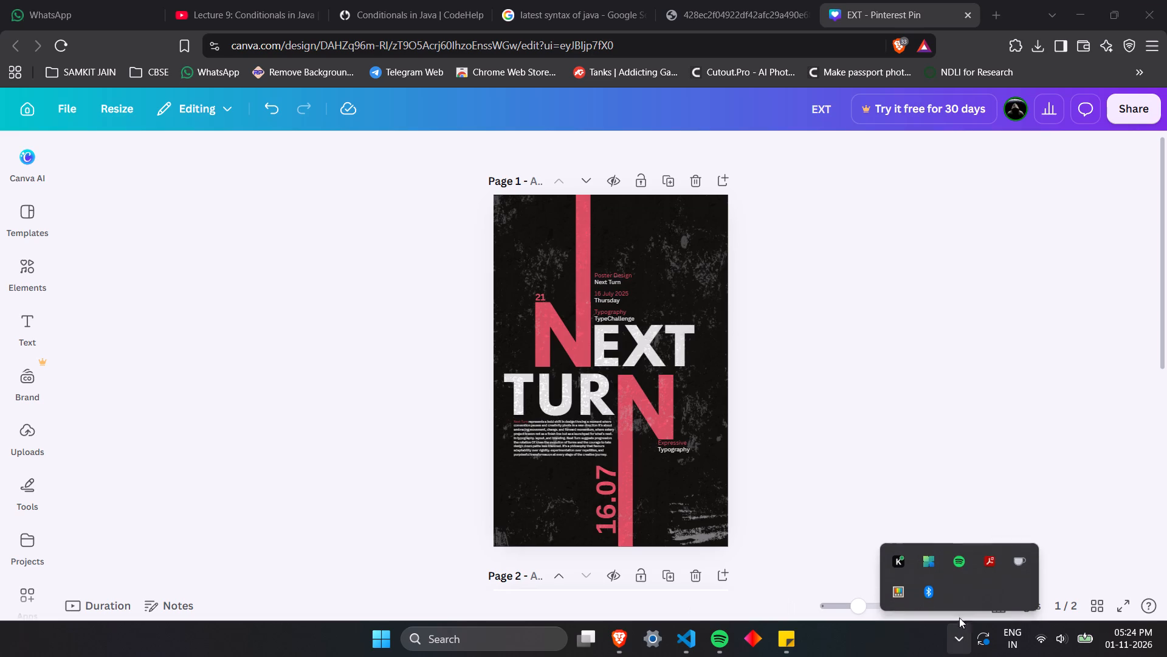